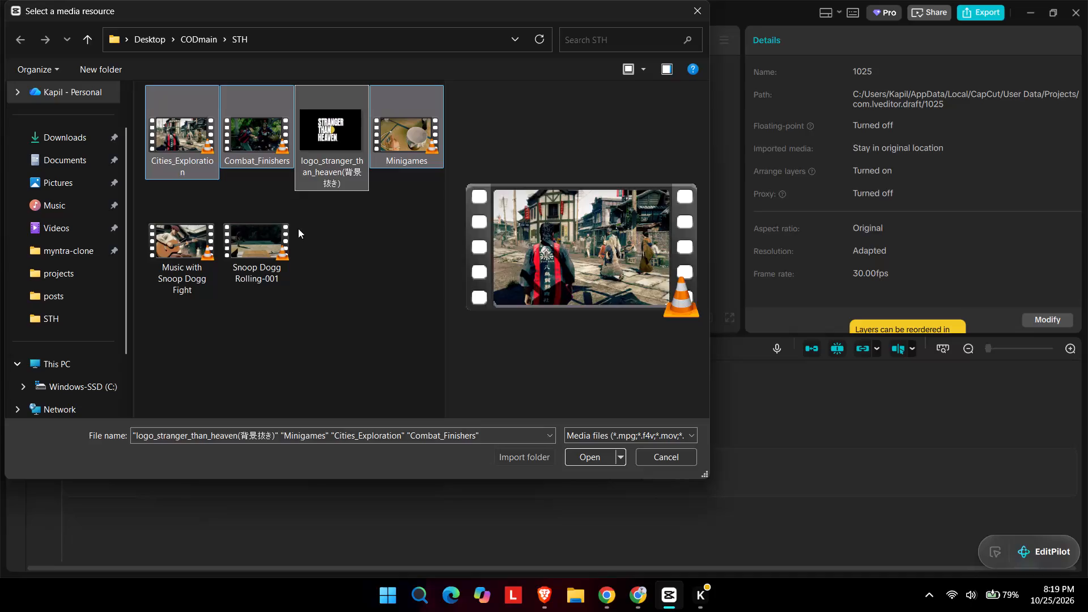
Import all six media files from the STH folder, including the two Snoop Dogg videos.
left_click(297, 235, "ctrl")
left_click(198, 235, "ctrl")
left_click(248, 240, "ctrl")
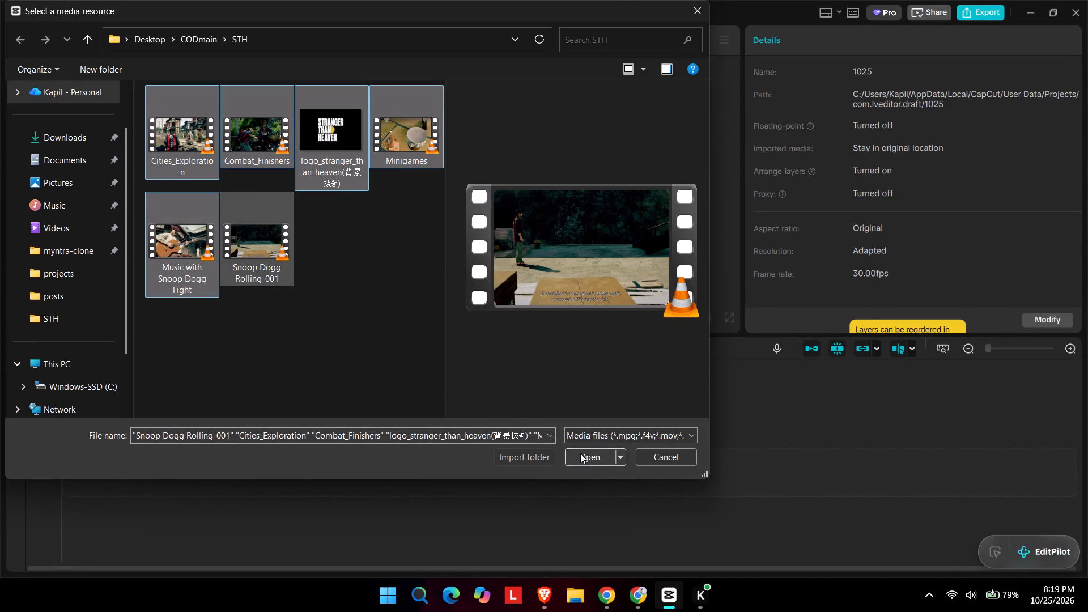
left_click(580, 453)
left_click(315, 193)
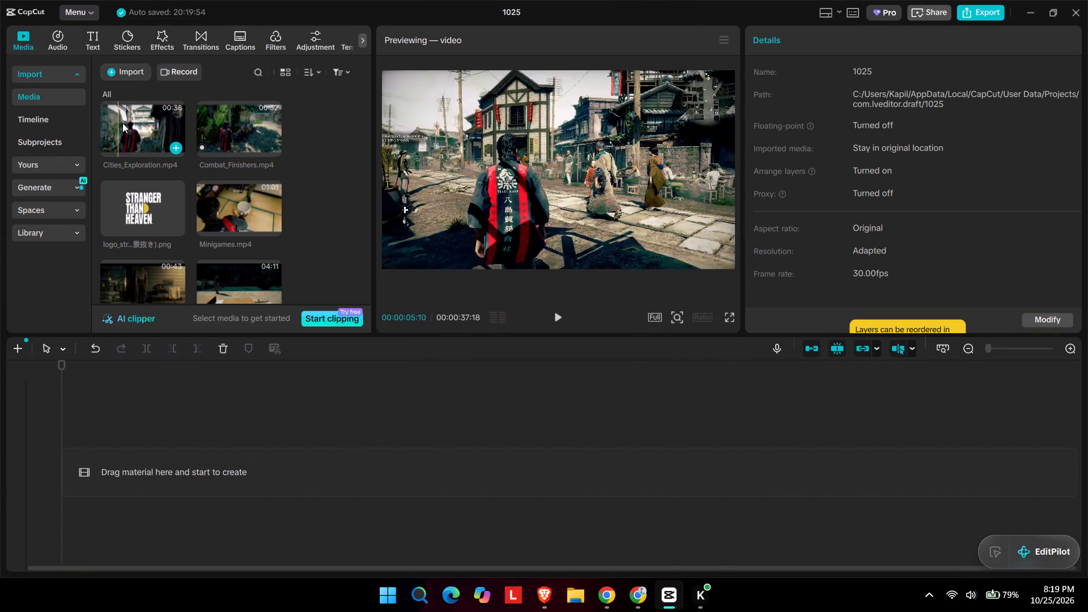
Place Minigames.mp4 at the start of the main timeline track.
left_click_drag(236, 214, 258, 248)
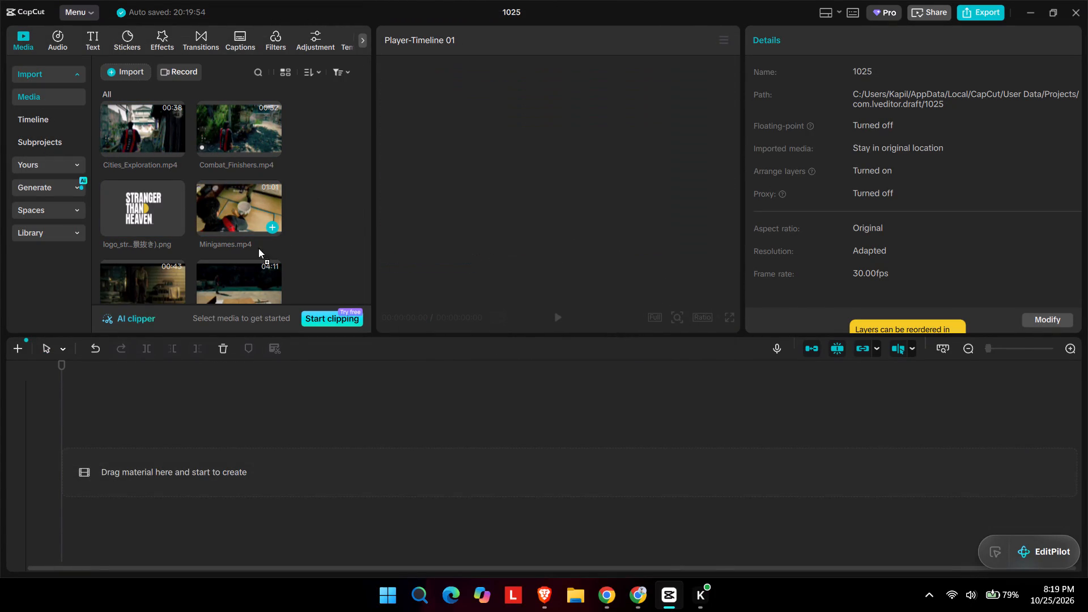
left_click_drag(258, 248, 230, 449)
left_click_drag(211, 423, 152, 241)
Add Music with Snoop Dogg Fight.mp4 to the main track directly after the Minigames clip.
scroll(168, 227, "down", 2)
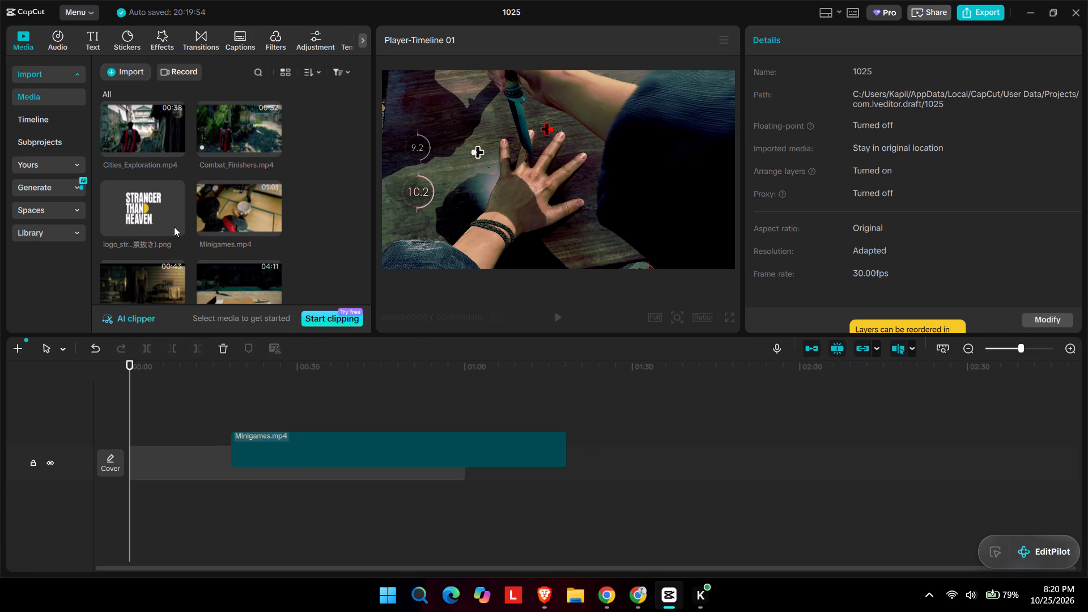
scroll(174, 227, "down", 2)
scroll(253, 231, "down", 1)
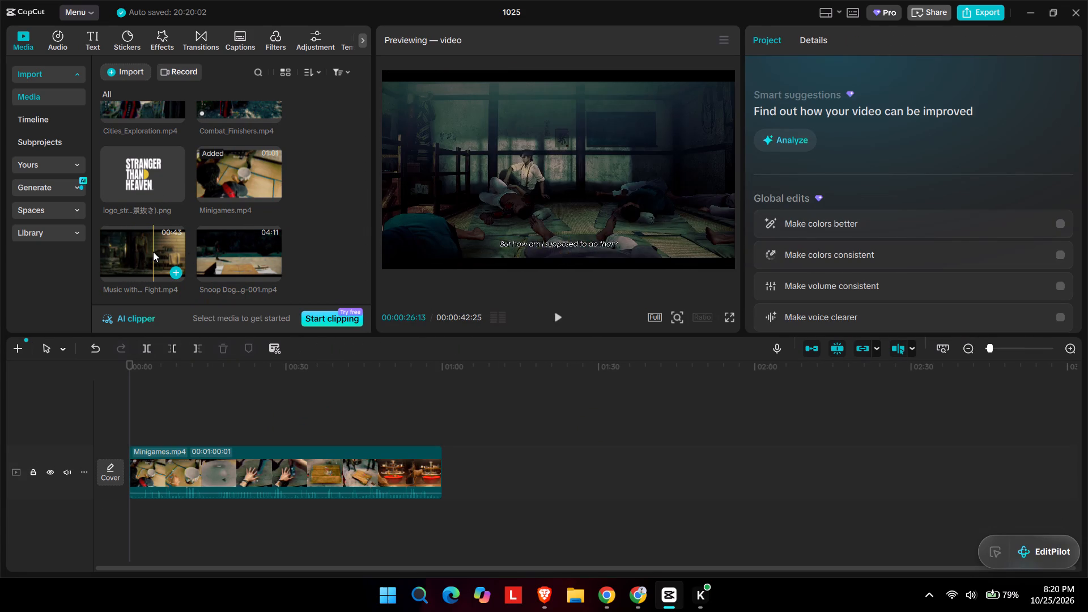
left_click_drag(142, 252, 496, 431)
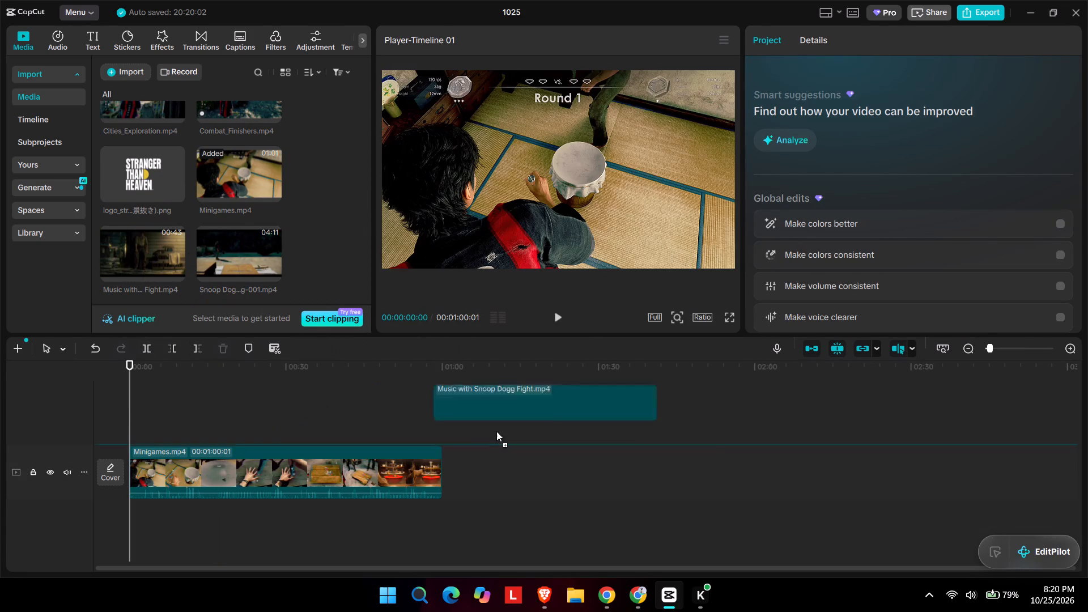
left_click_drag(496, 431, 456, 466)
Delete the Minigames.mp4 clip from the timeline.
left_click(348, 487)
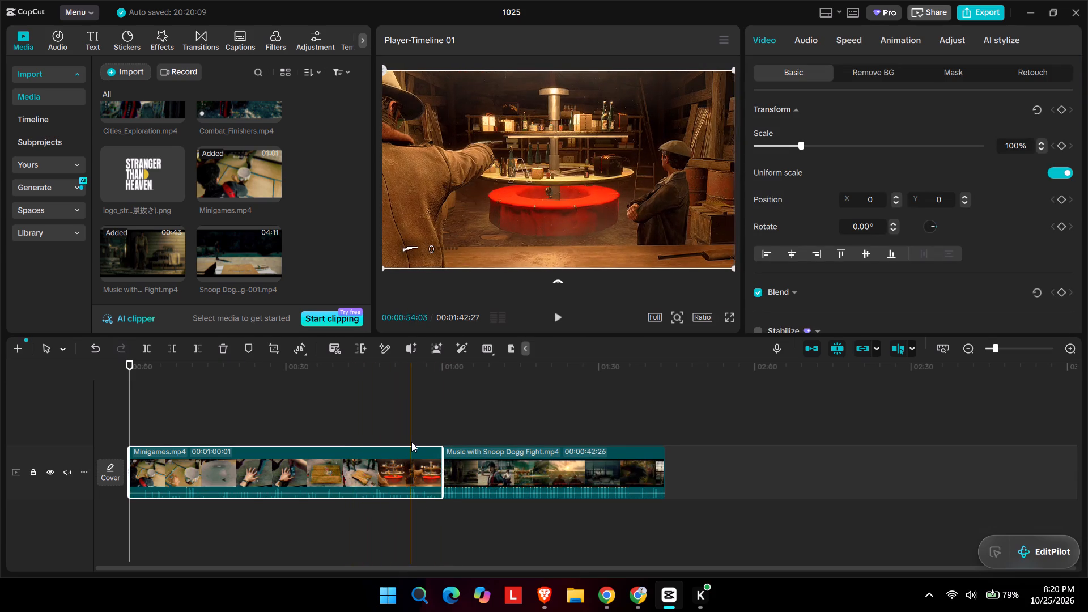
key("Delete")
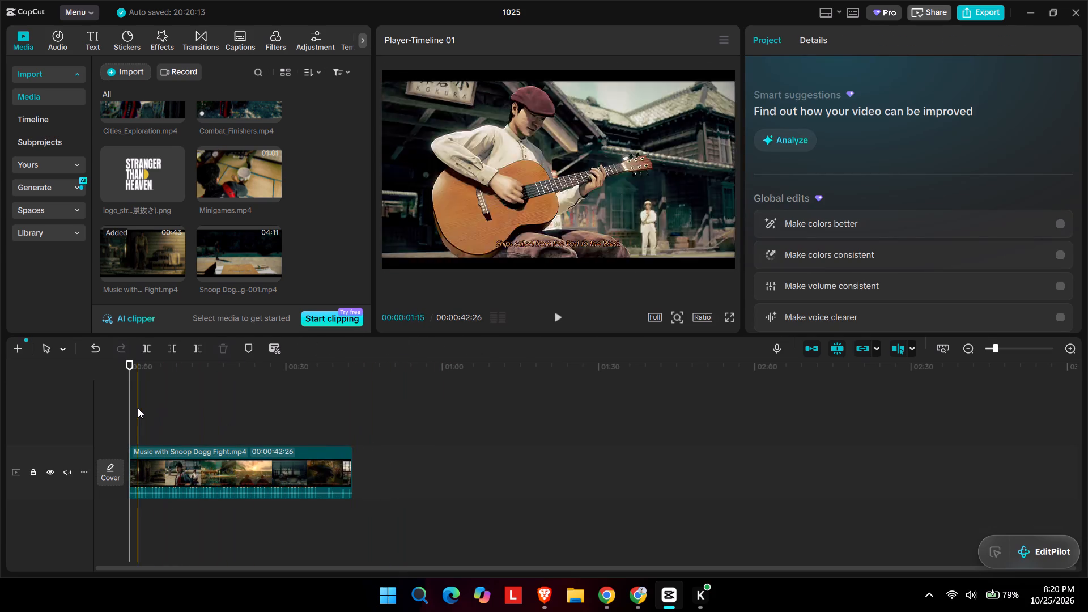
Play through the Music with Snoop Dogg Fight clip and replay its middle part to find a cut point.
key("space")
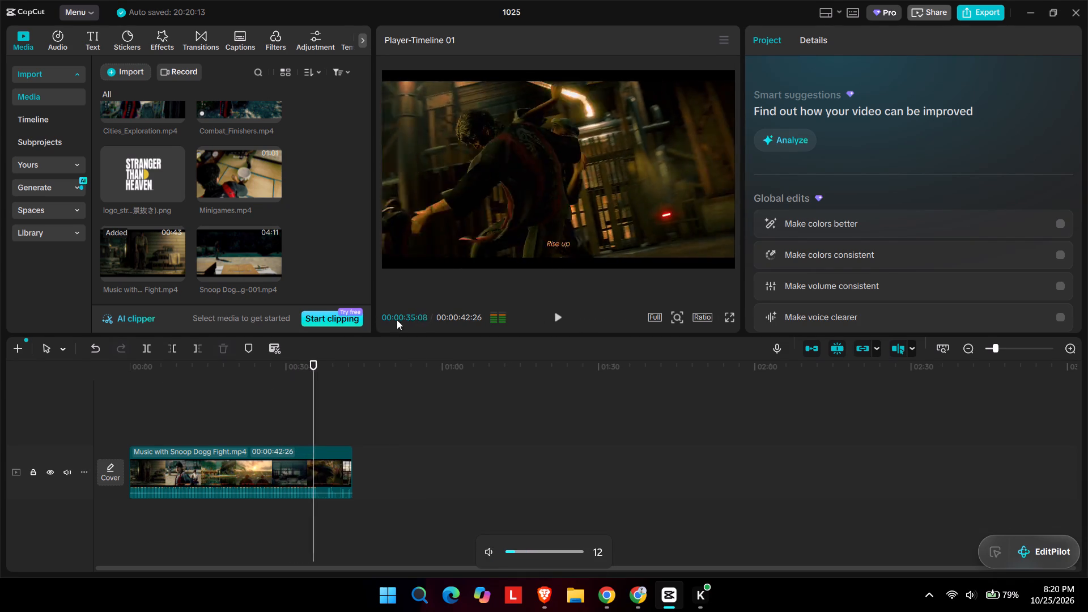
left_click(320, 469)
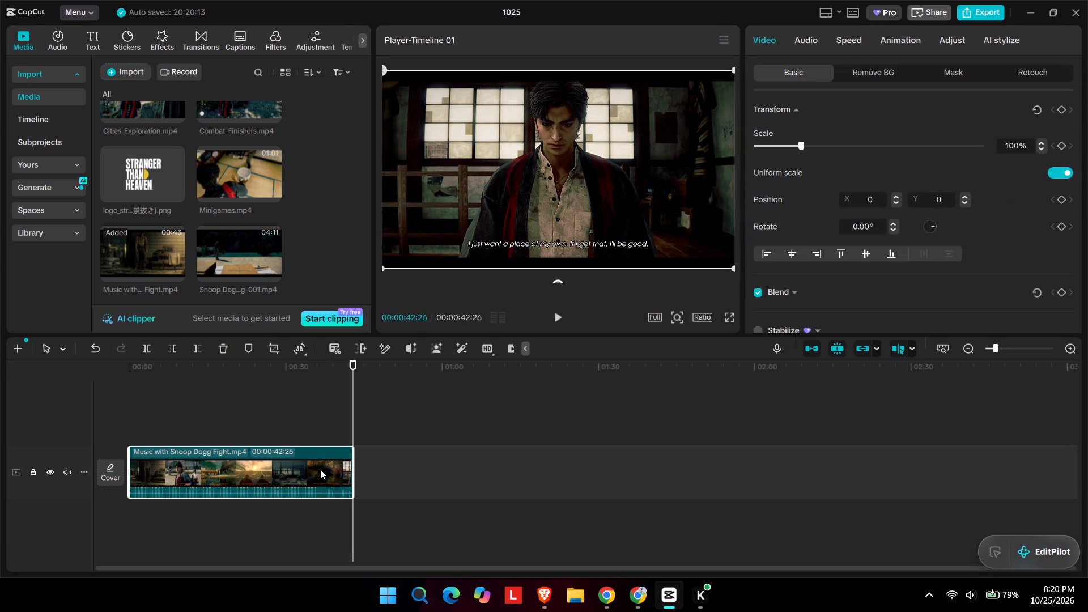
left_click(234, 416)
left_click_drag(232, 416, 190, 422)
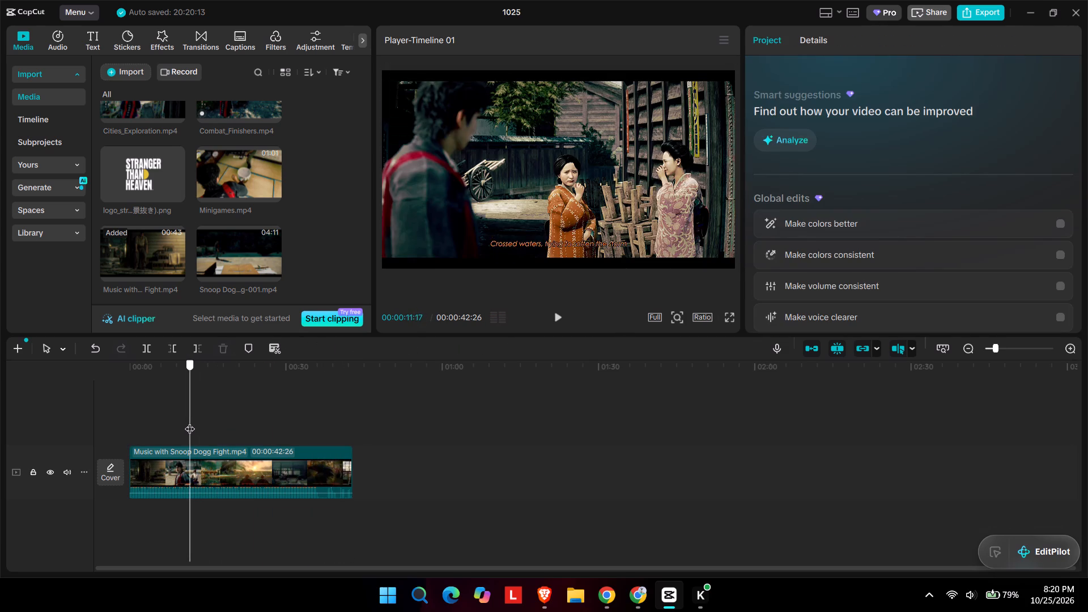
left_click_drag(190, 422, 194, 421)
key("space")
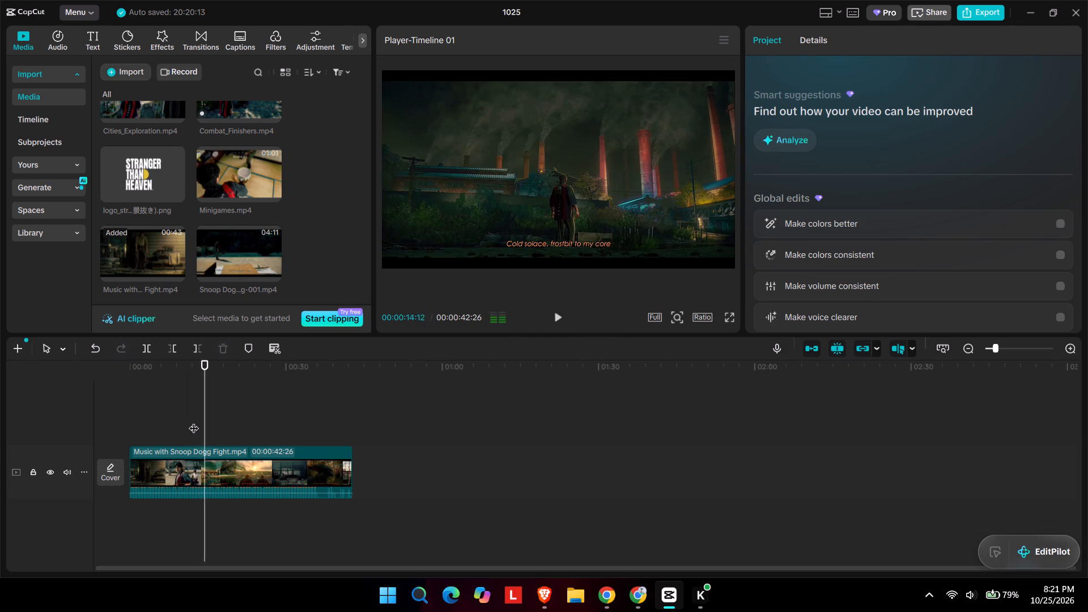
key("space")
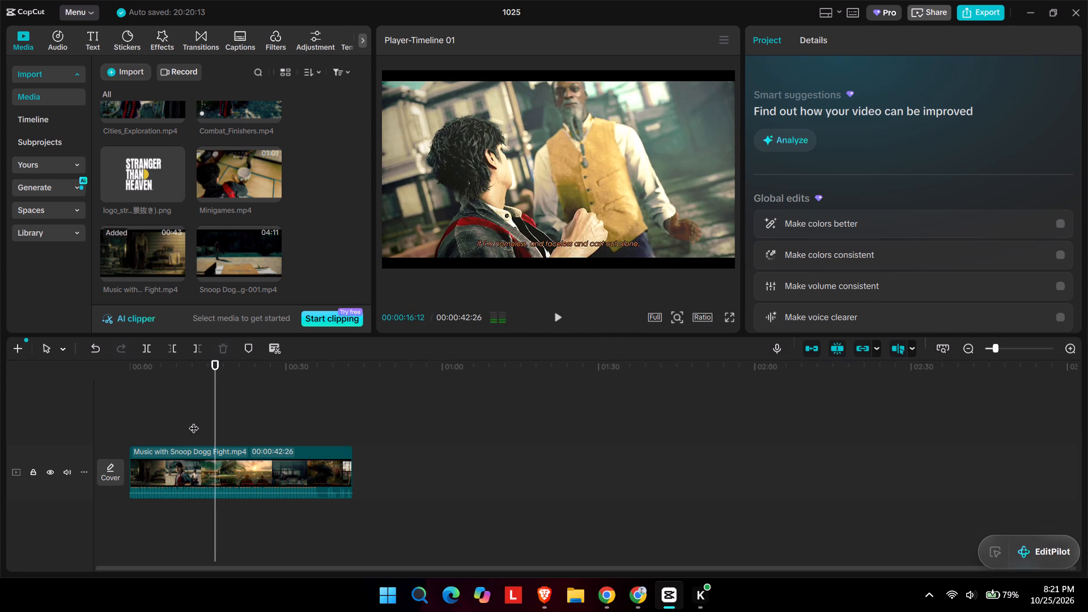
key("space")
key("space")
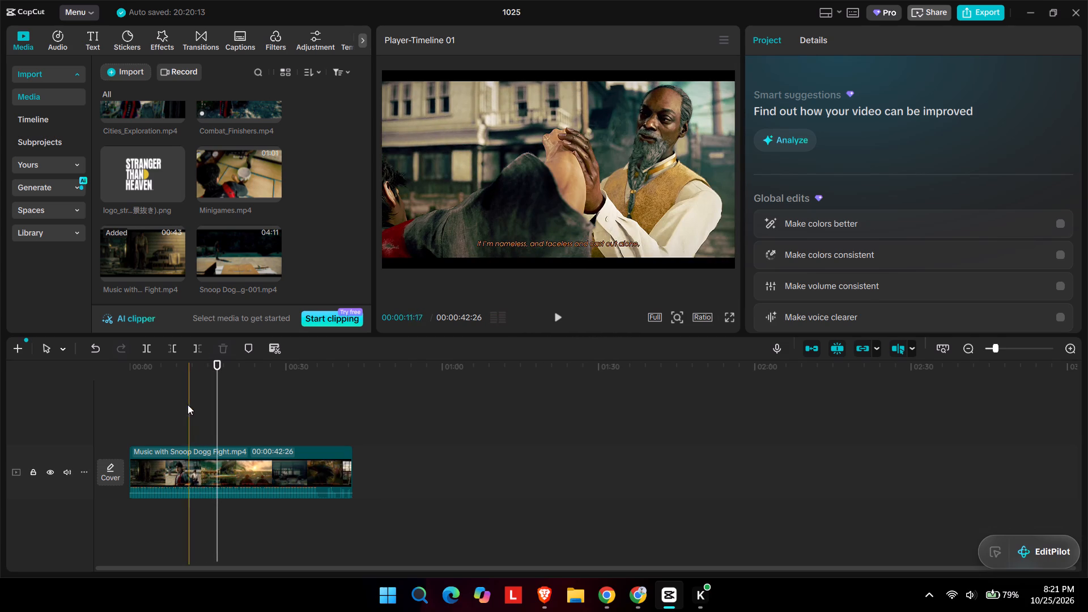
Split the Music with Snoop Dogg Fight clip at about 16 seconds and delete the part before the cut.
scroll(244, 405, "up", 12, "ctrl")
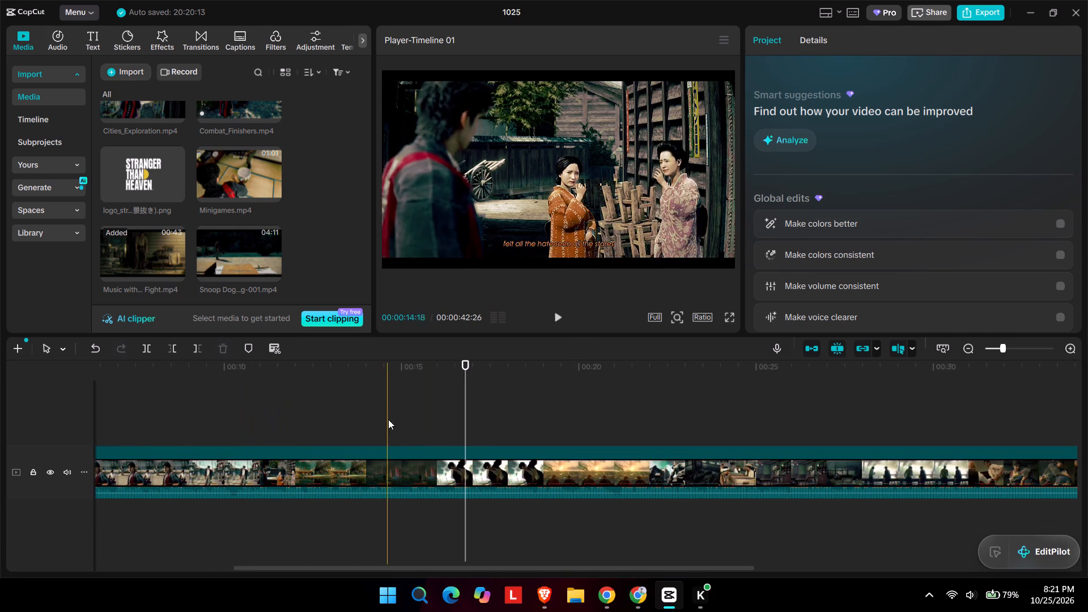
left_click(441, 430)
key("space")
key("space")
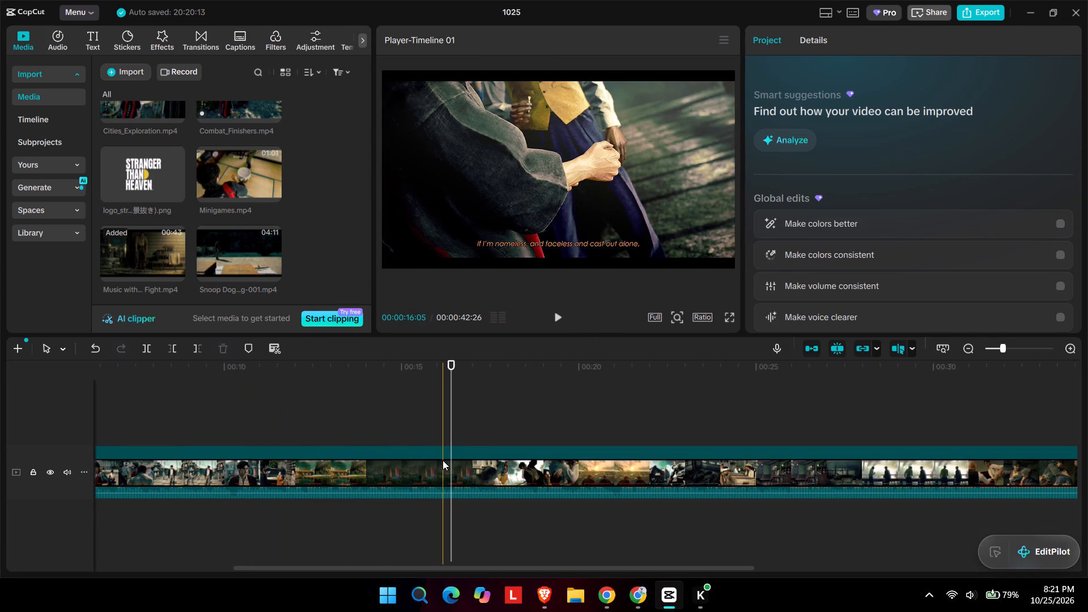
left_click(443, 460)
key("ctrl+b")
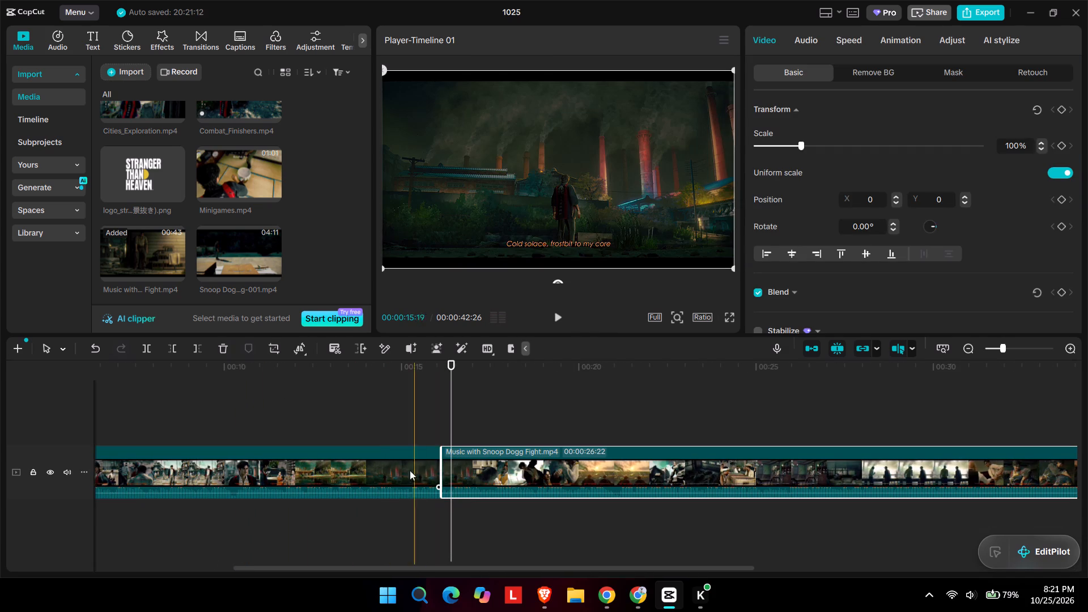
left_click(373, 471, "ctrl")
key("Delete")
Play the trimmed clip from its start to its end and check the closing shot at about 22 seconds.
scroll(193, 466, "right", 11)
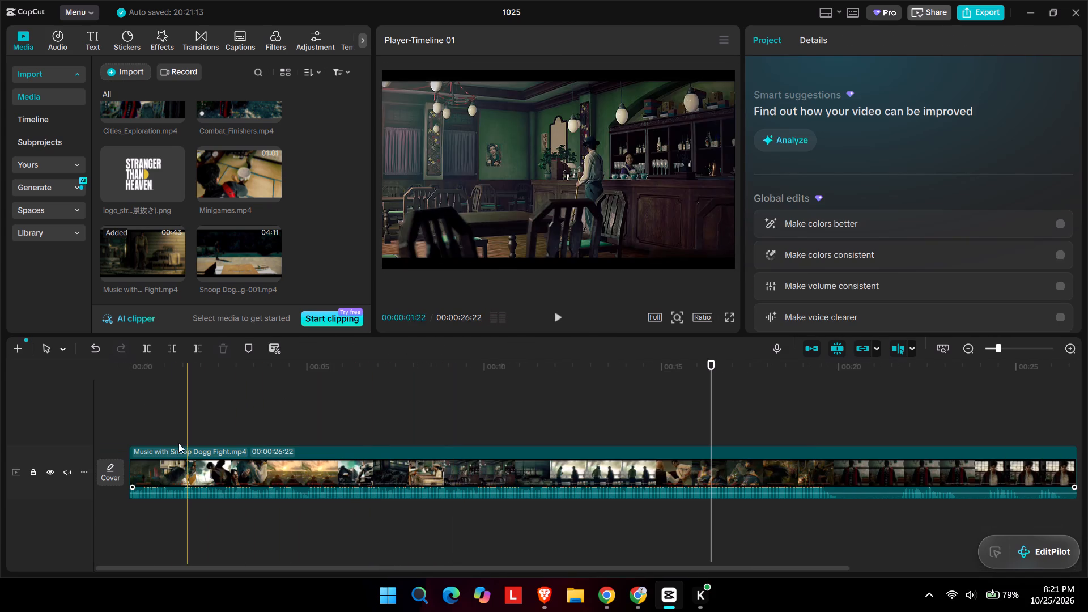
left_click(133, 397)
key("space")
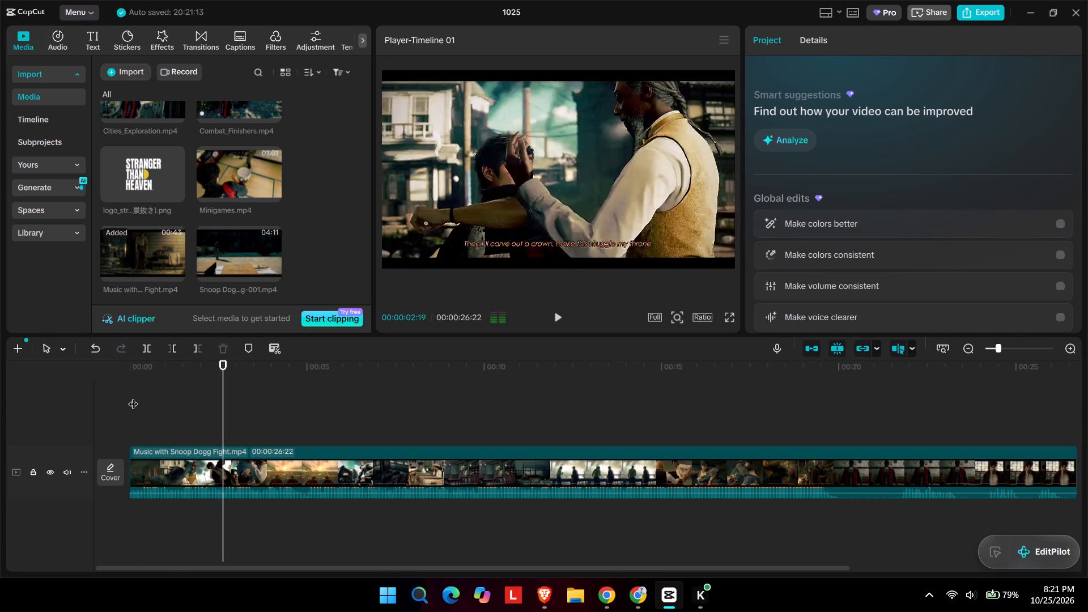
key("space")
key("space")
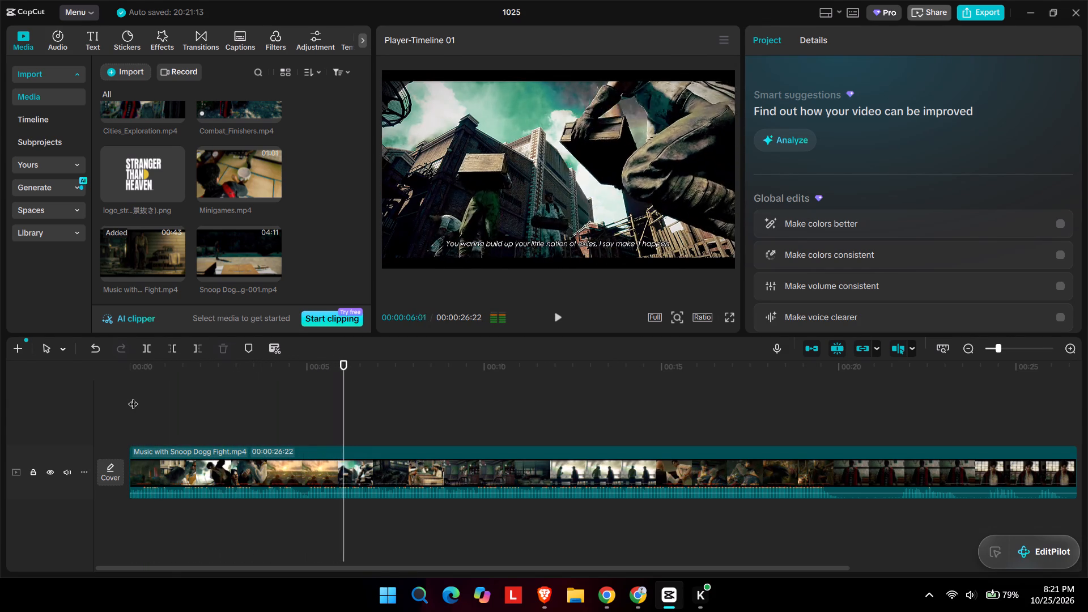
scroll(133, 397, "down", 5, "ctrl")
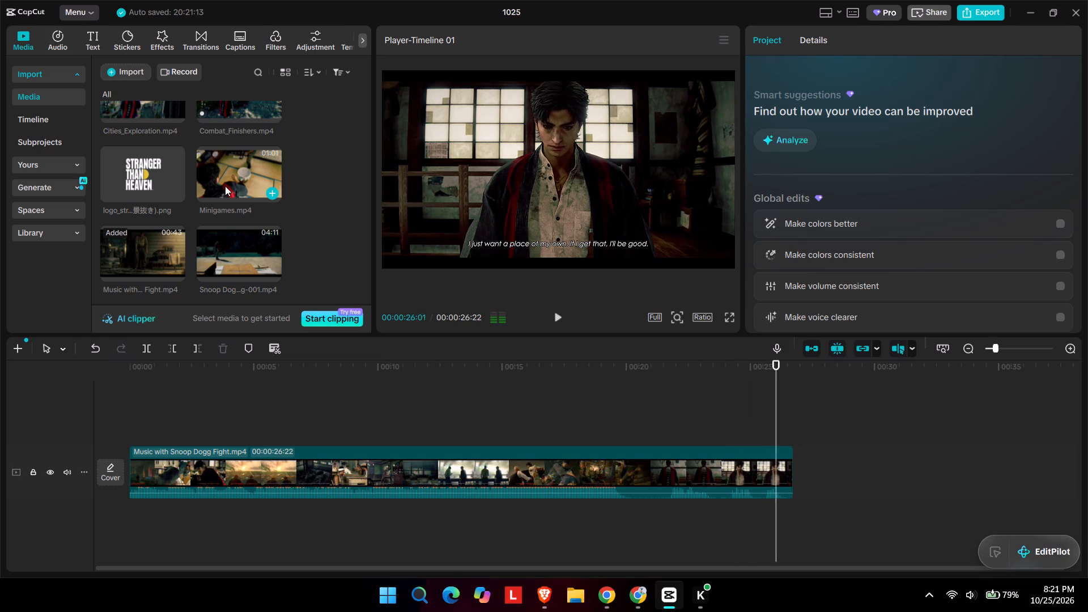
left_click(733, 457)
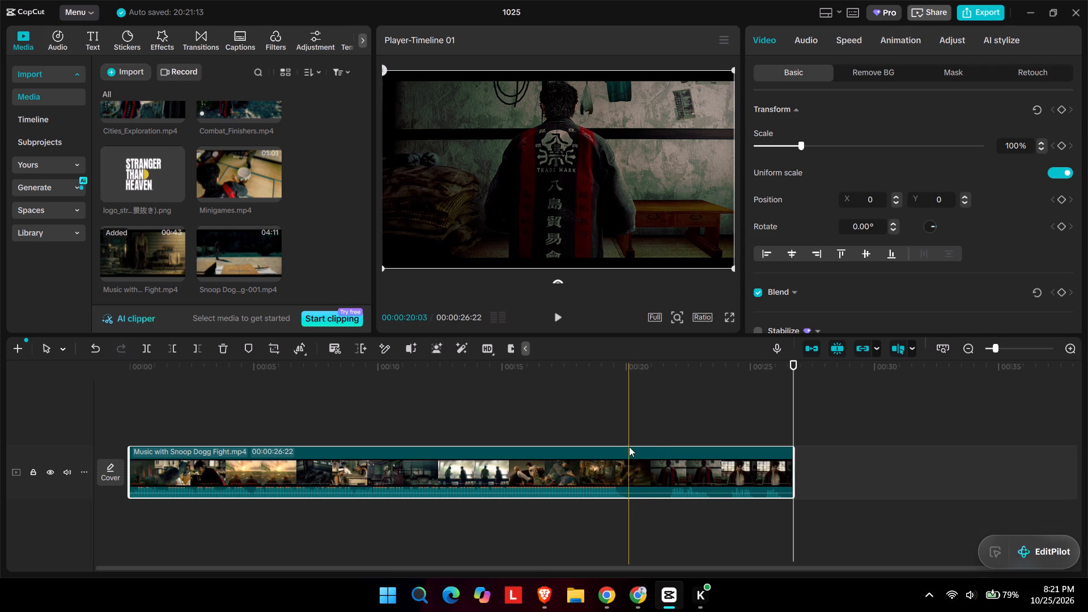
left_click(679, 395)
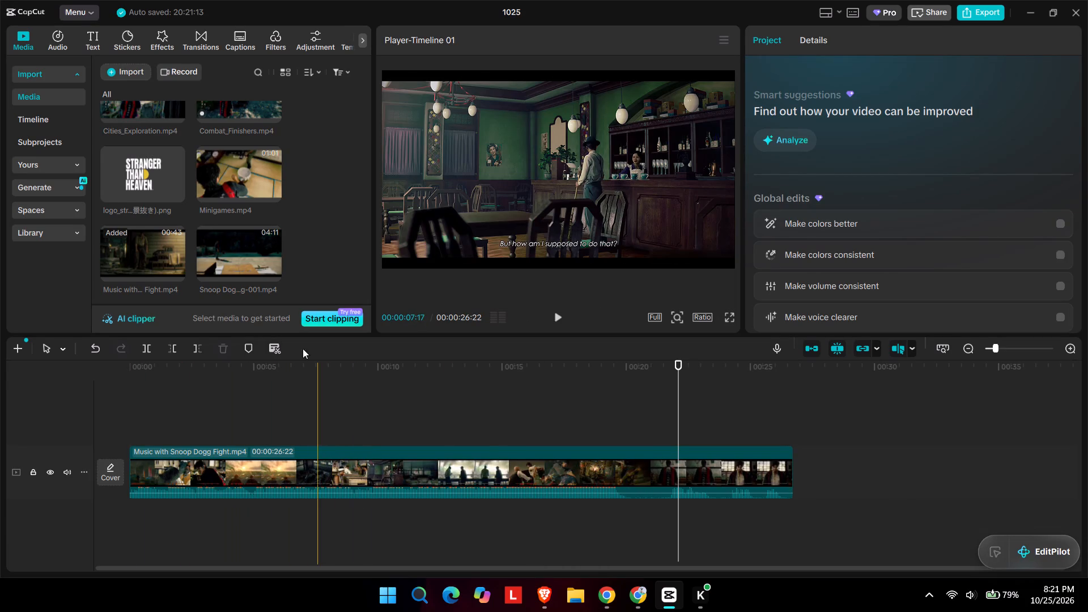
Import the video 1023_V1 from the Downloads folder into the project media.
scroll(87, 42, "up", 1)
scroll(104, 148, "down", 1)
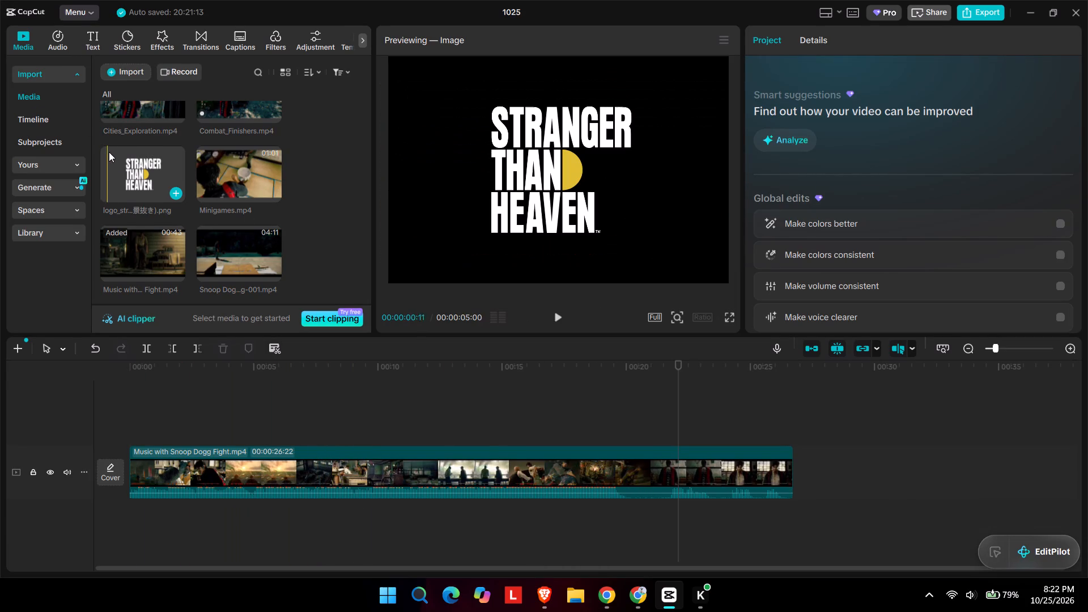
scroll(109, 152, "down", 1)
scroll(164, 184, "down", 2)
scroll(168, 187, "up", 1)
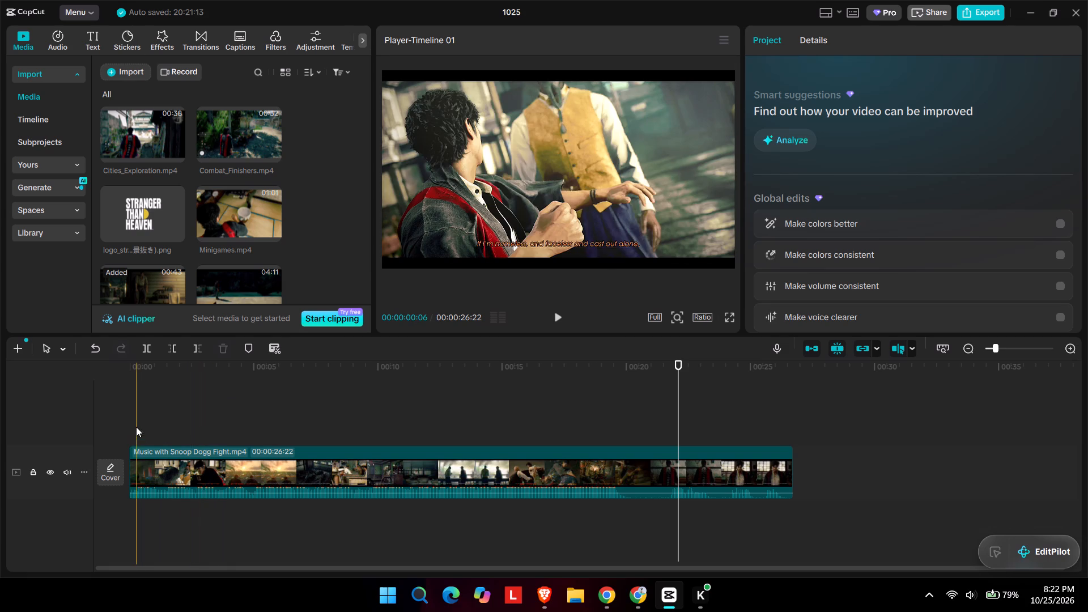
left_click(131, 78)
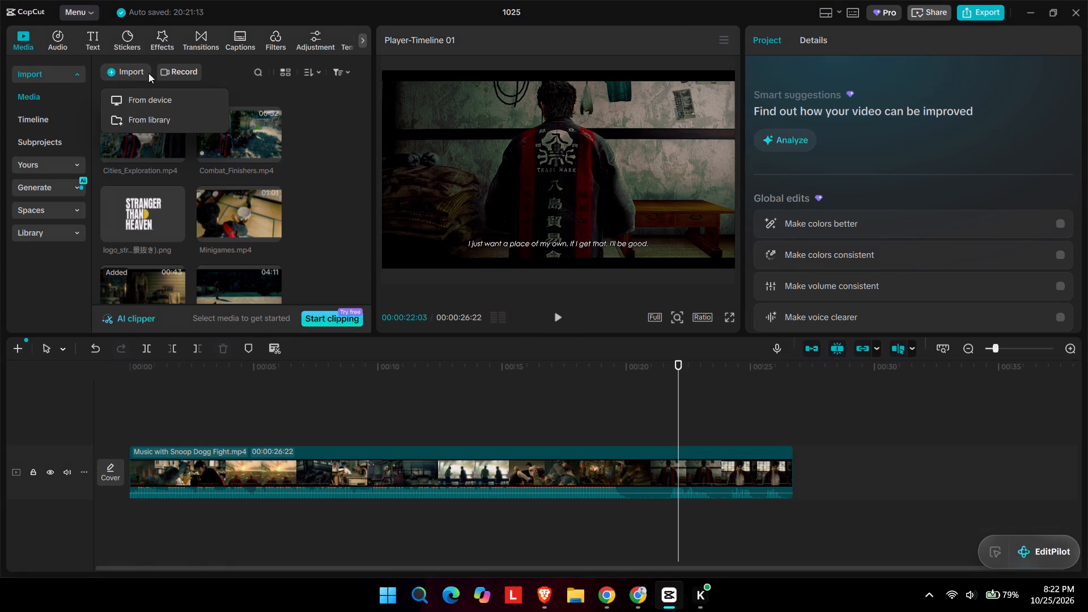
left_click(151, 95)
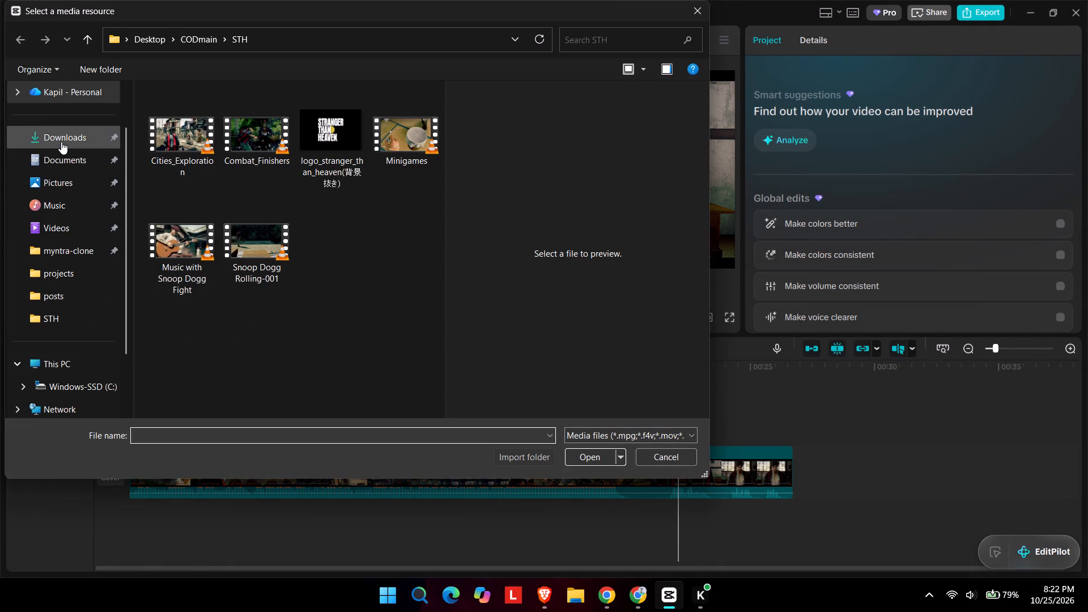
left_click(60, 156)
left_click(64, 140)
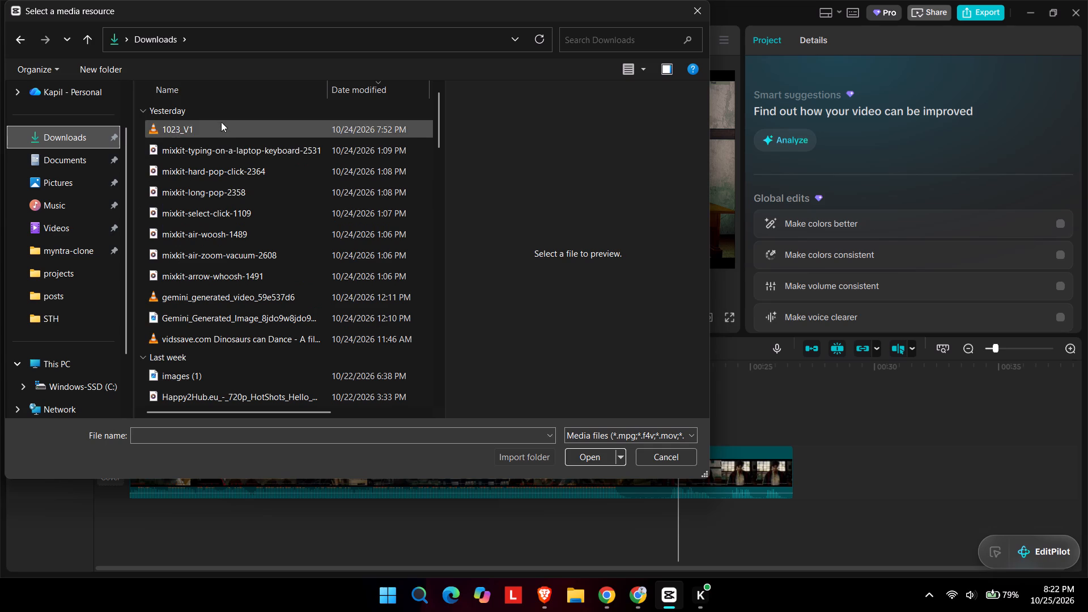
left_click(218, 130)
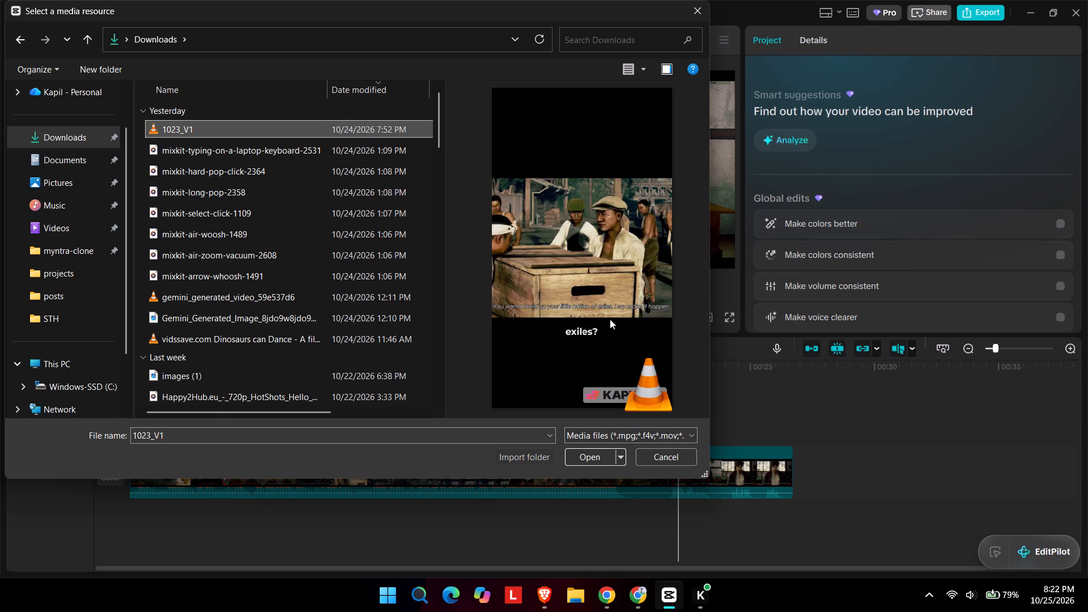
left_click(593, 453)
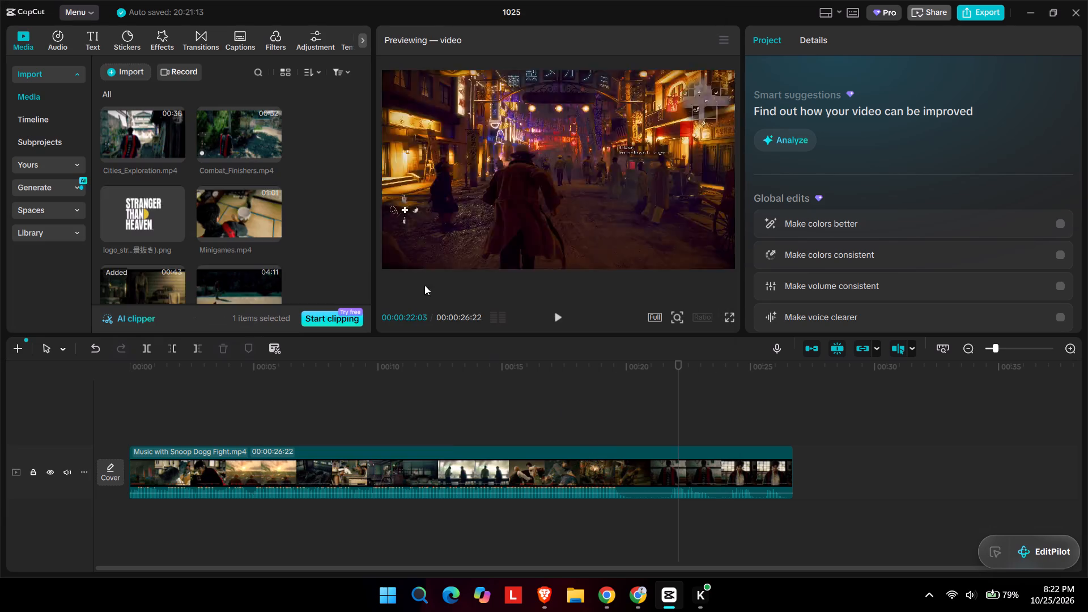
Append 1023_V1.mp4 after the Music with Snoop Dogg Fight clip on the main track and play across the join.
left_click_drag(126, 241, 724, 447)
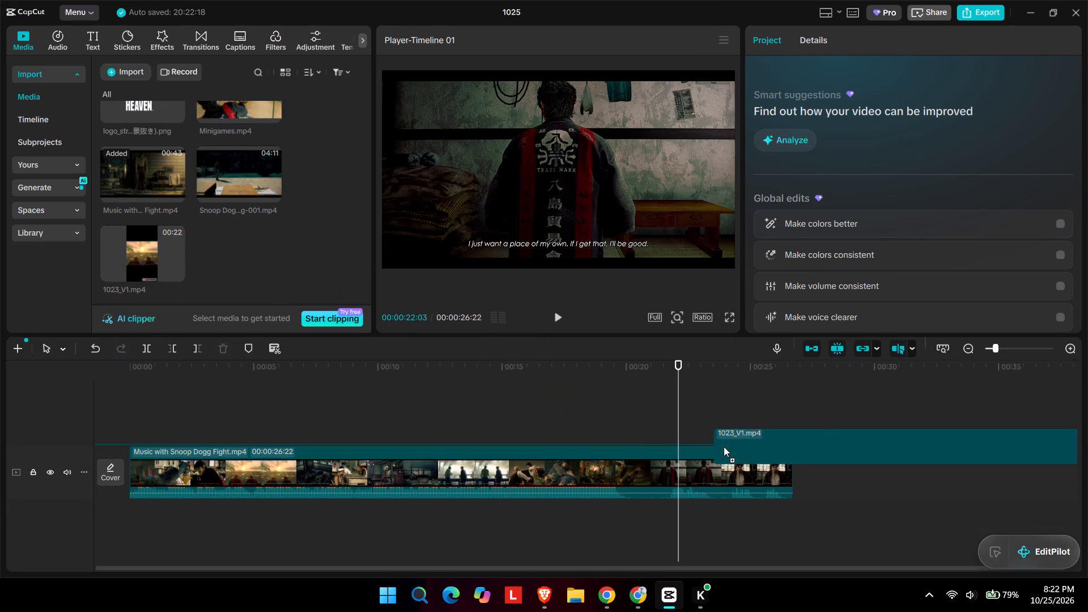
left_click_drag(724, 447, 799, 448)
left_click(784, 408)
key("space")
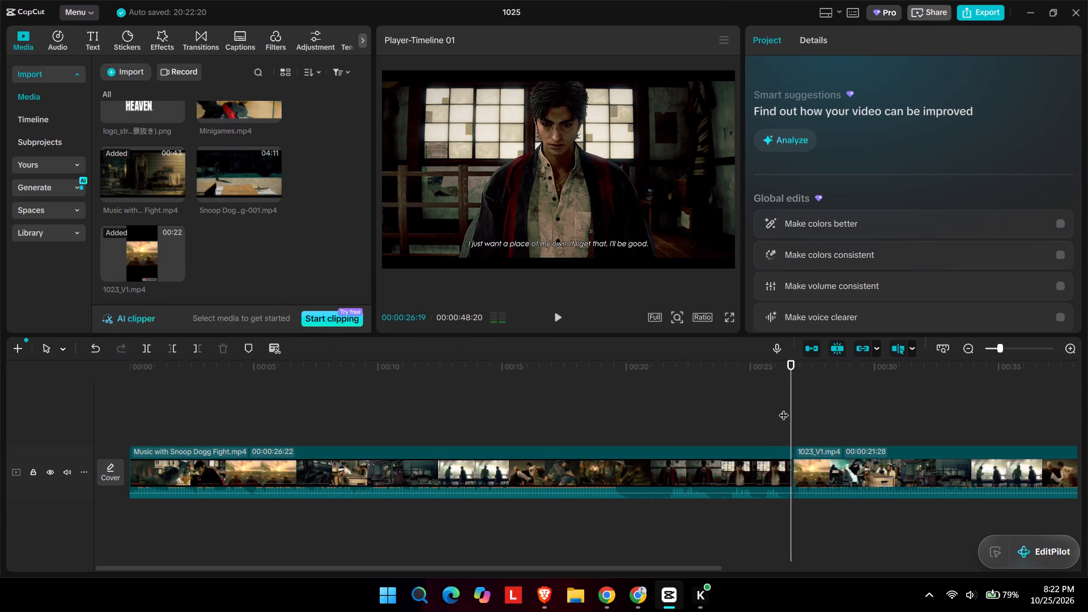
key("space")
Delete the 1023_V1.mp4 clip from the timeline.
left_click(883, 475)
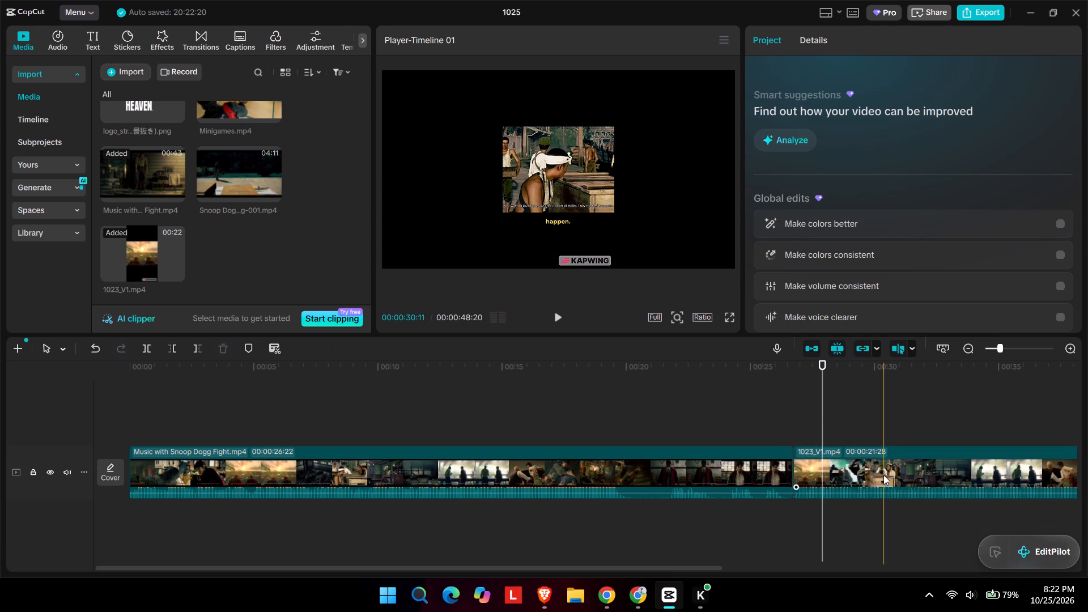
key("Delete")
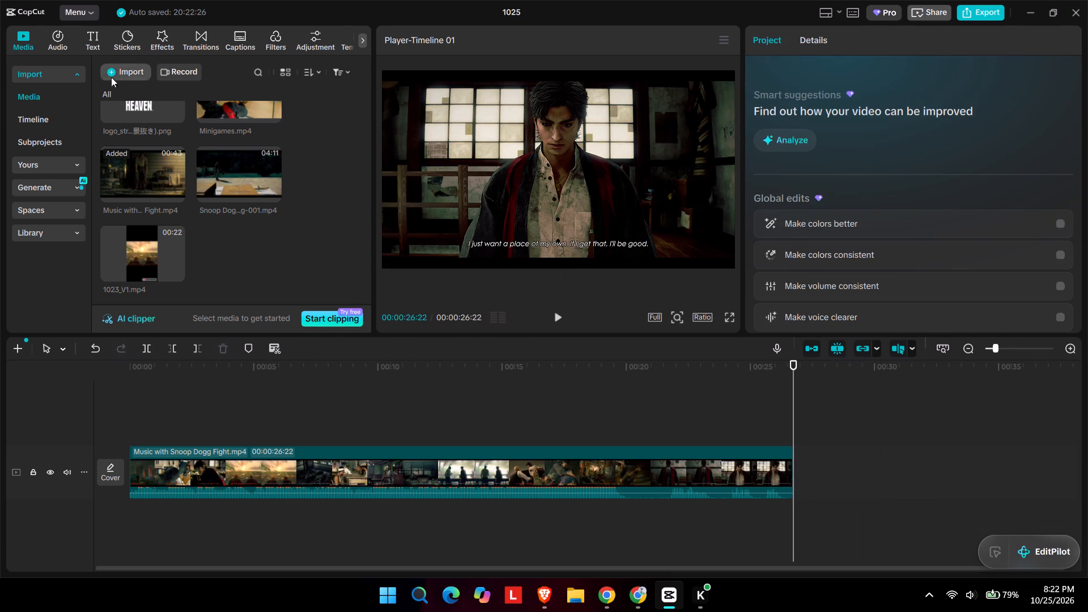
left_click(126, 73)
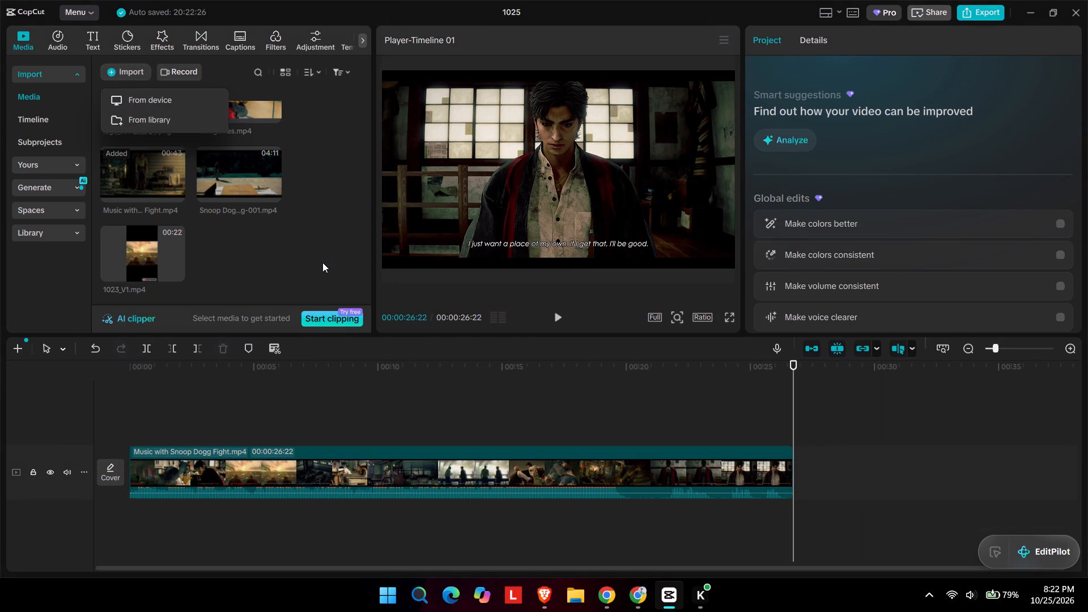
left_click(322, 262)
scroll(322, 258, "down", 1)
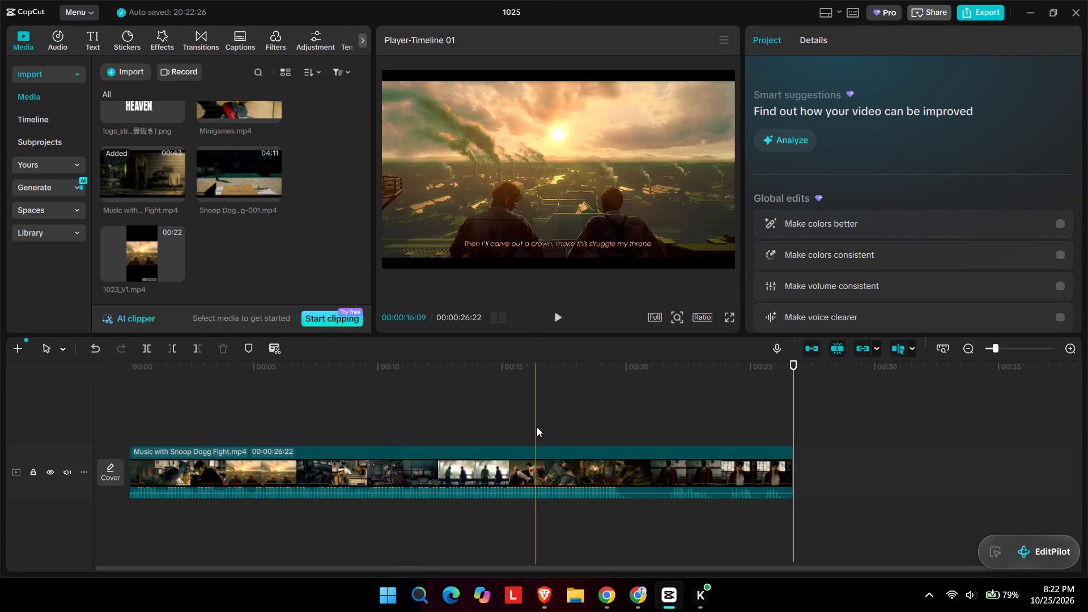
Set the project's aspect ratio to 9:16 for a vertical frame.
left_click(469, 444)
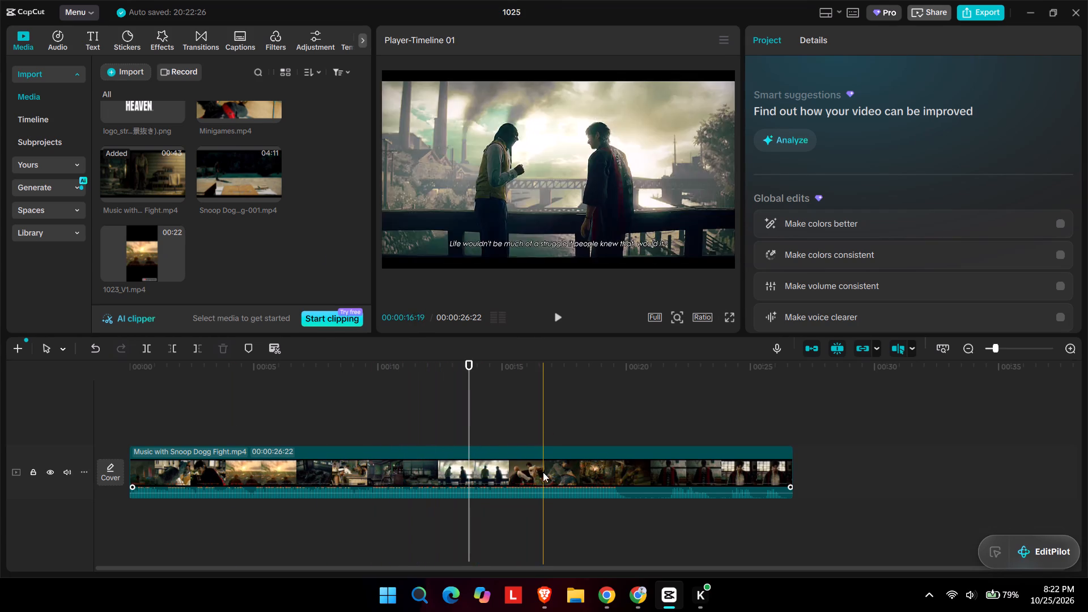
left_click(442, 474)
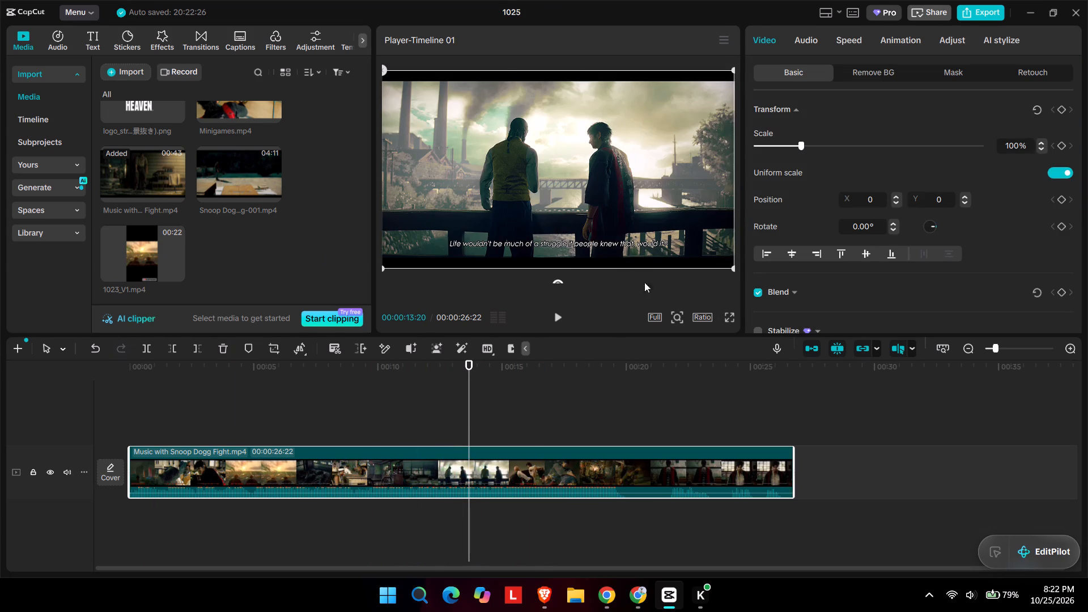
left_click(709, 318)
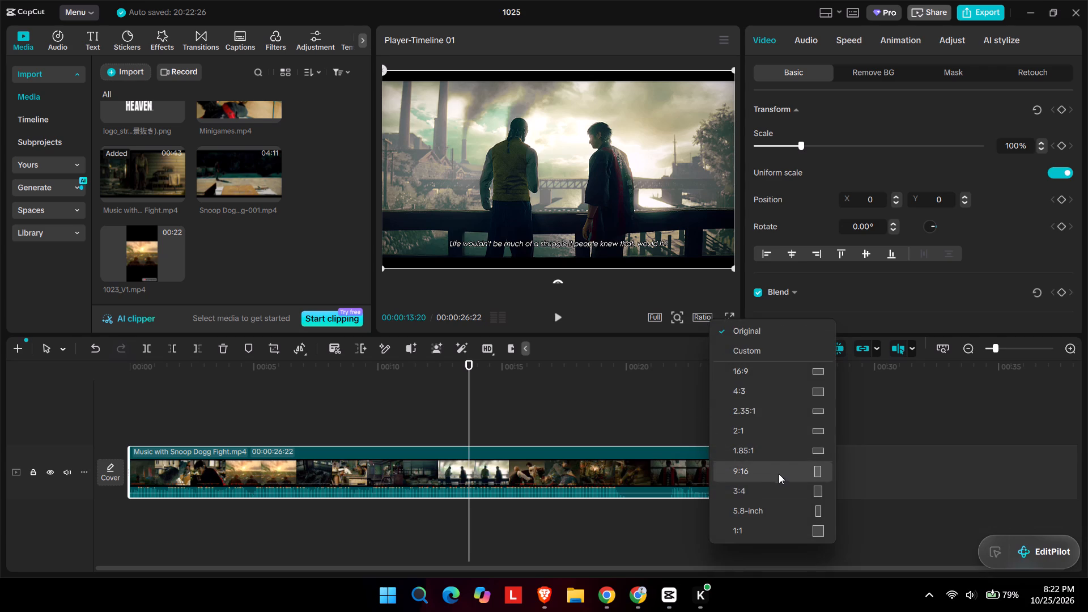
left_click(779, 473)
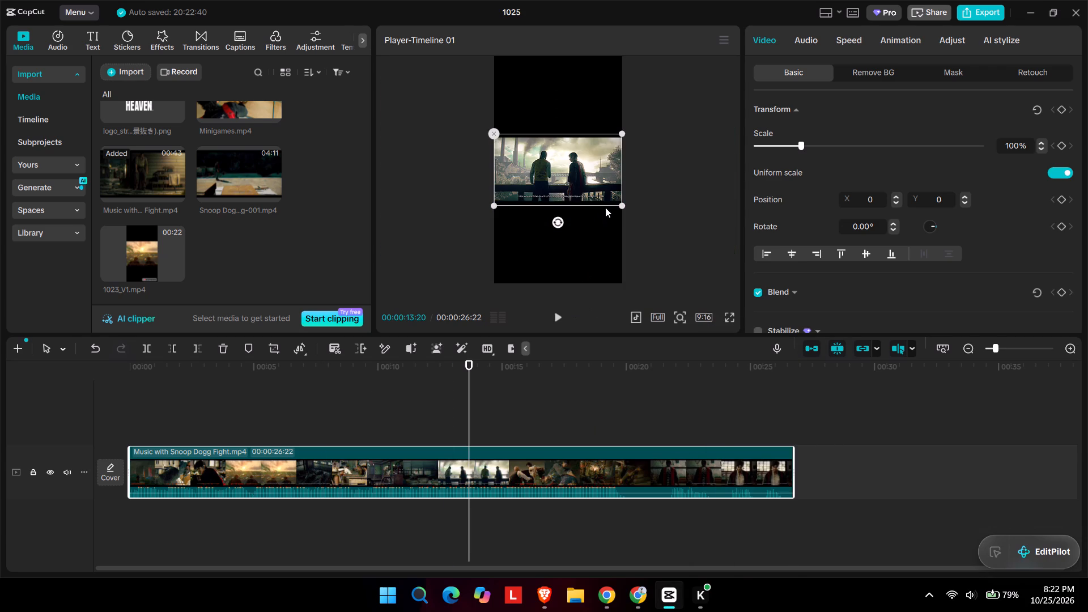
Enlarge the Music with Snoop Dogg Fight clip in the vertical frame to 142% scale, keeping it centred.
left_click_drag(623, 202, 688, 248)
left_click(707, 198)
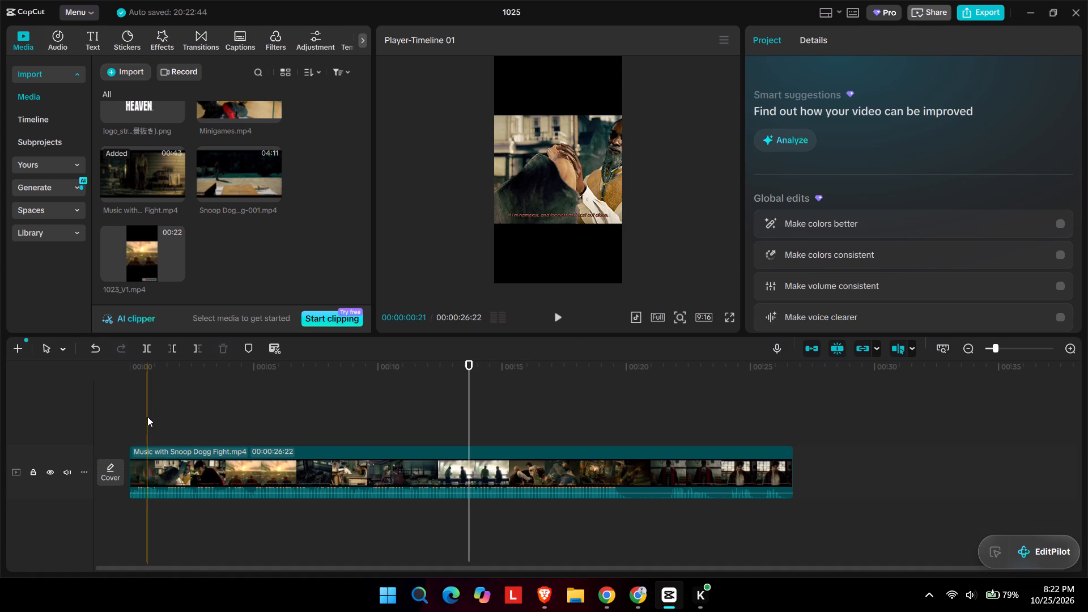
left_click(147, 416)
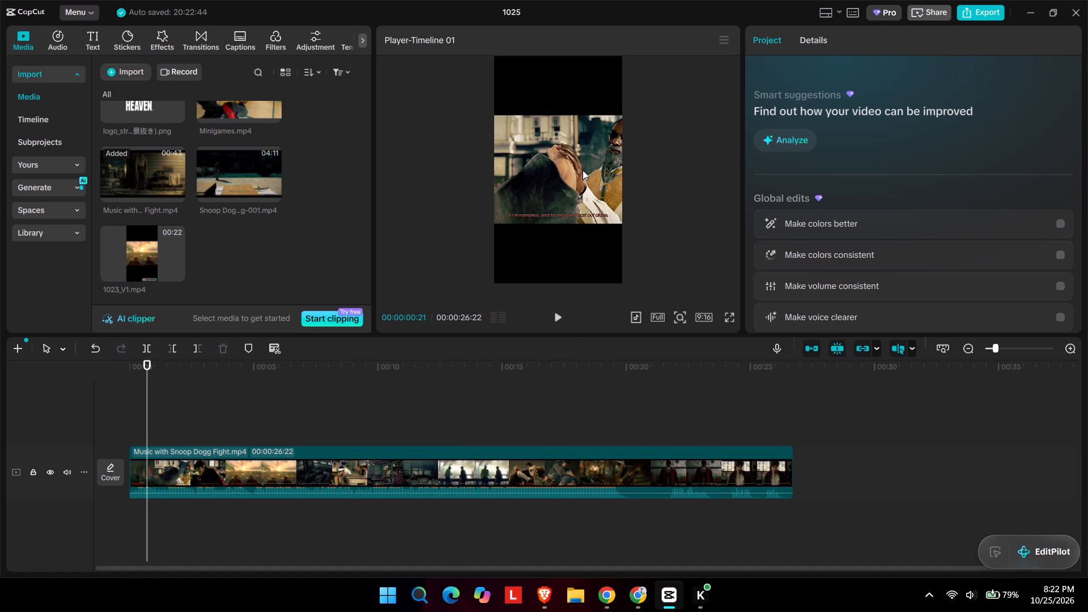
left_click(583, 170)
left_click_drag(667, 110, 654, 116)
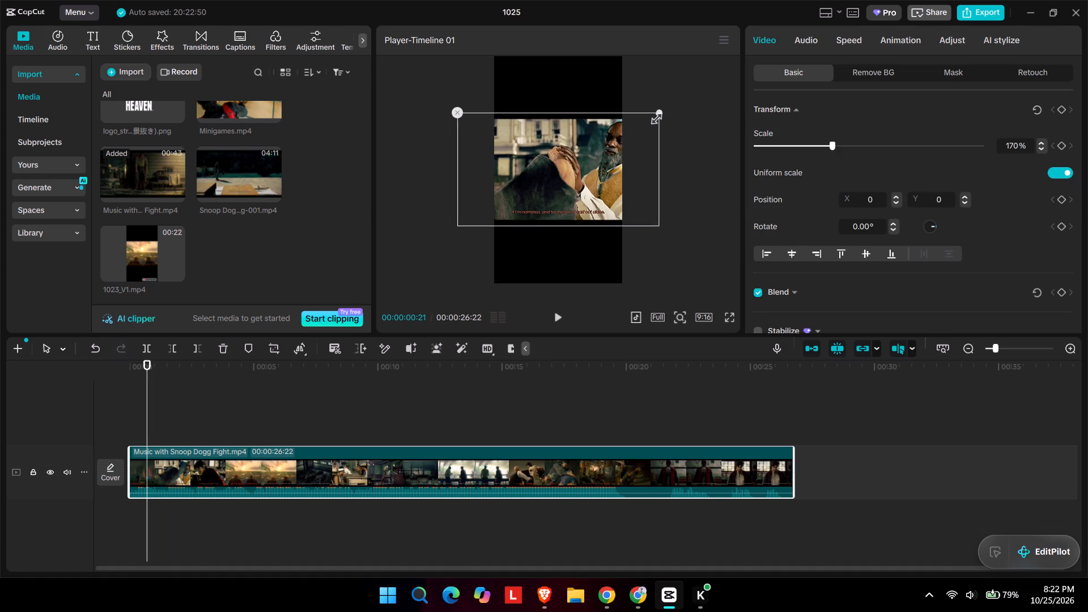
left_click_drag(654, 116, 640, 125)
left_click(662, 130)
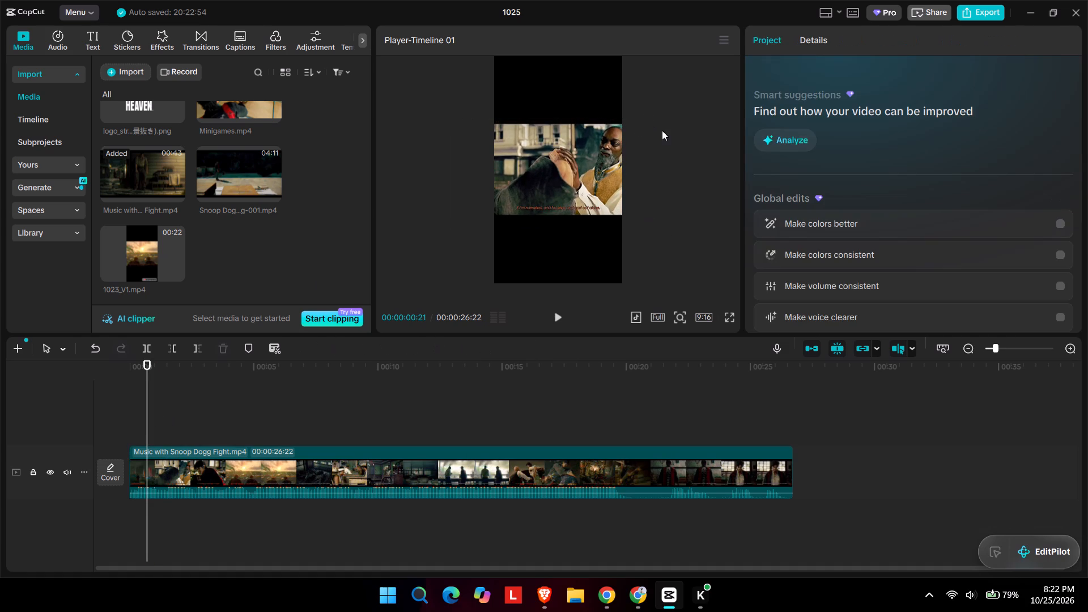
Duplicate the scaled Music with Snoop Dogg Fight clip onto a new track above, aligned with the original's start.
left_click(520, 182)
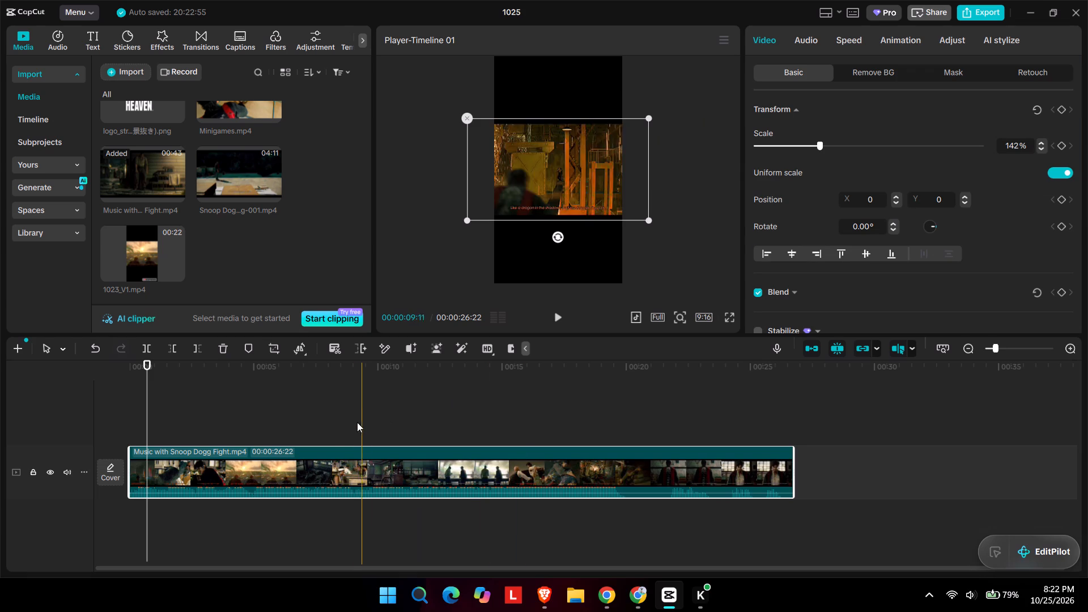
key("ctrl+c")
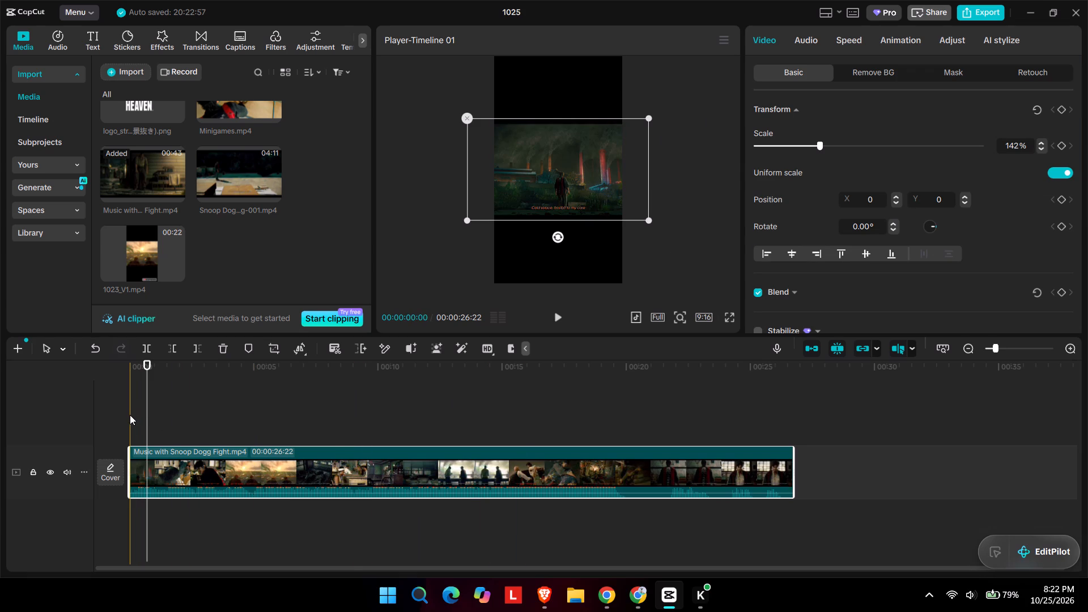
key("ctrl+v")
Select the lower Music with Snoop Dogg Fight clip on the main track.
left_click(179, 472)
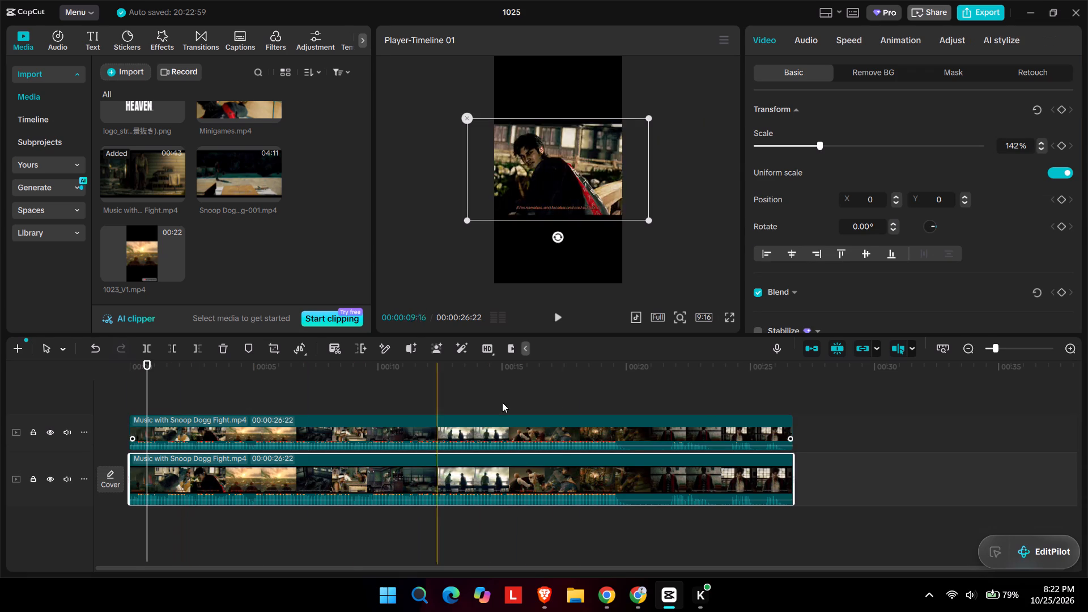
scroll(487, 434, "up", 1)
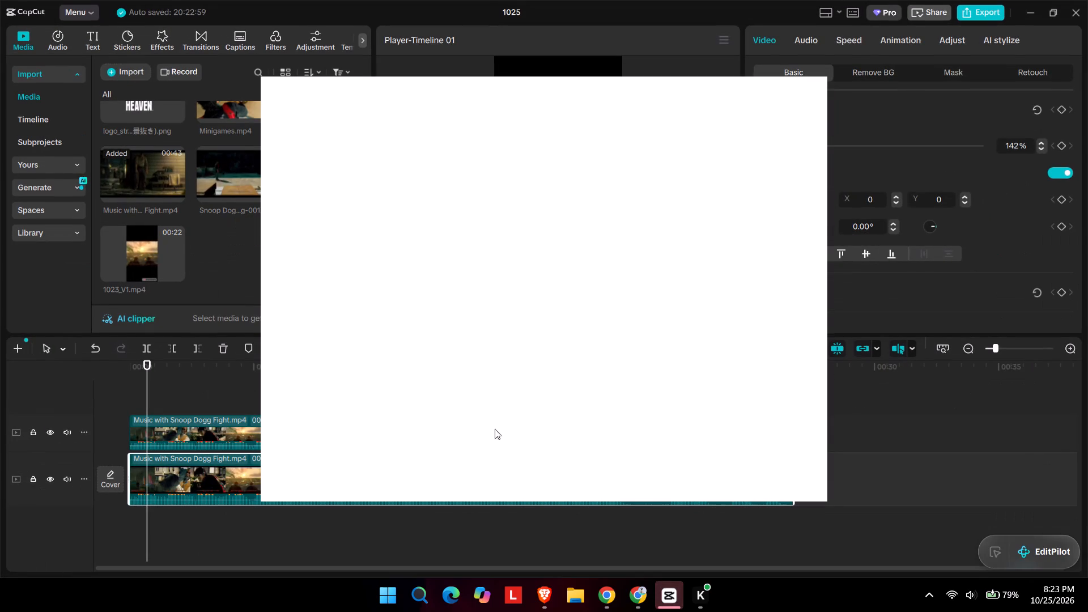
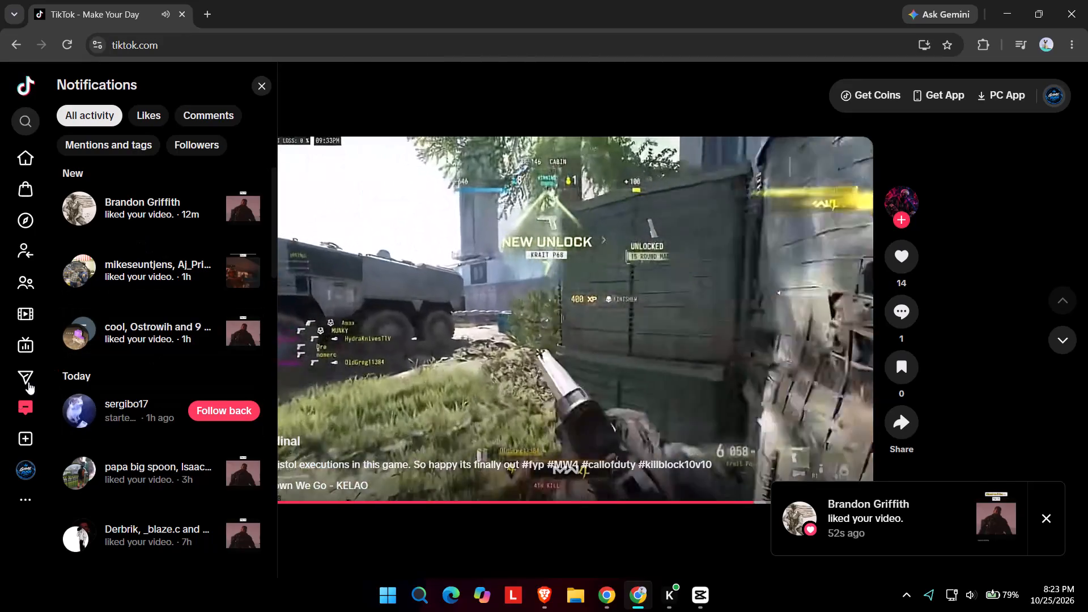
Open the GameRushDaily TikTok profile and look over its posted Stranger Than Heaven videos for layout reference.
left_click(21, 459)
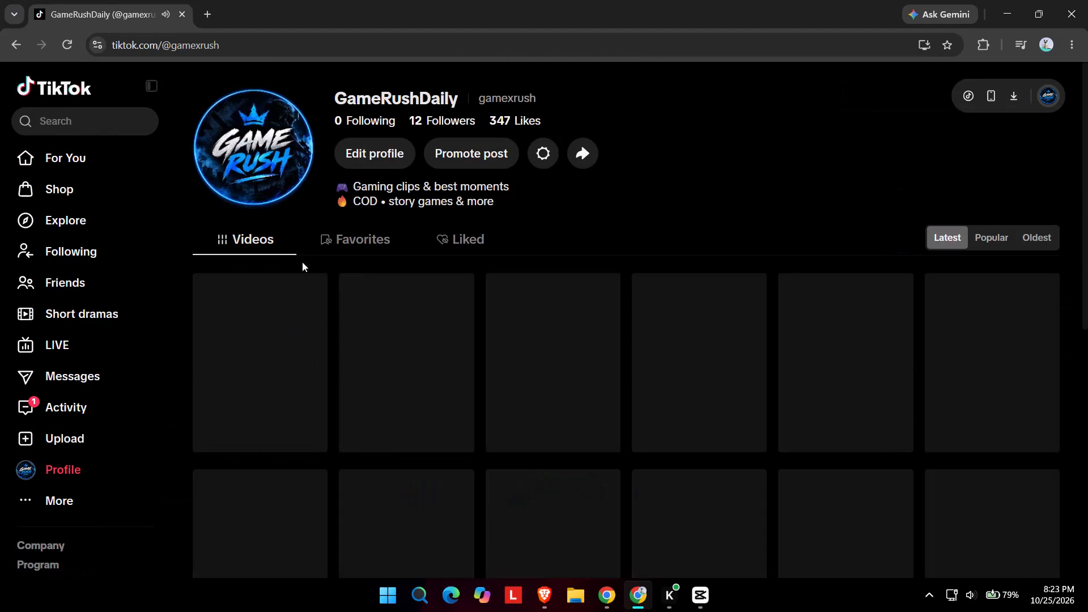
scroll(457, 281, "up", 1)
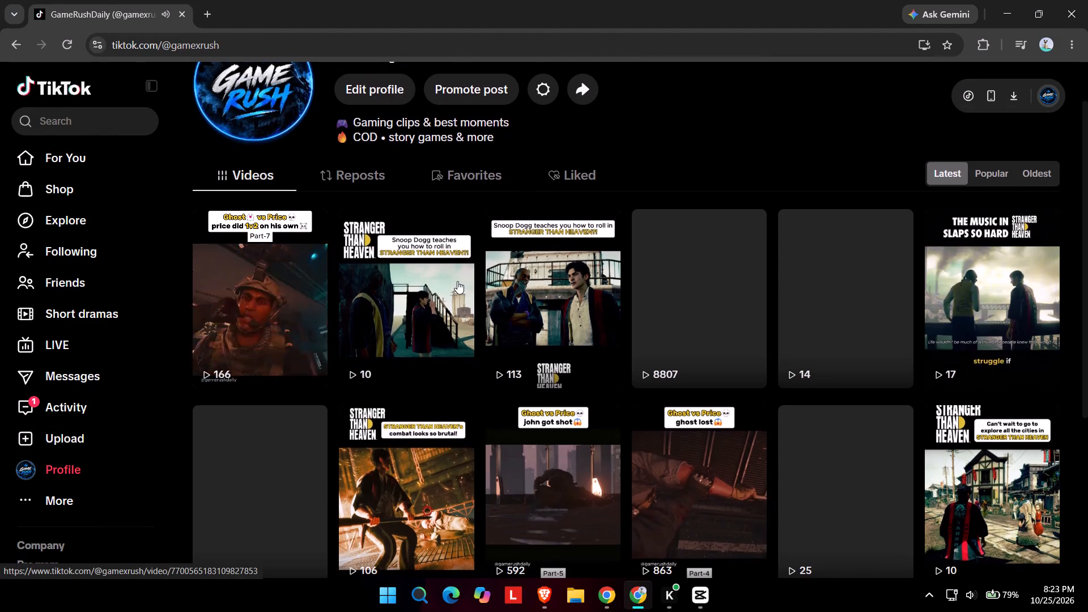
scroll(457, 281, "up", 1)
scroll(456, 380, "up", 1)
scroll(557, 462, "up", 1)
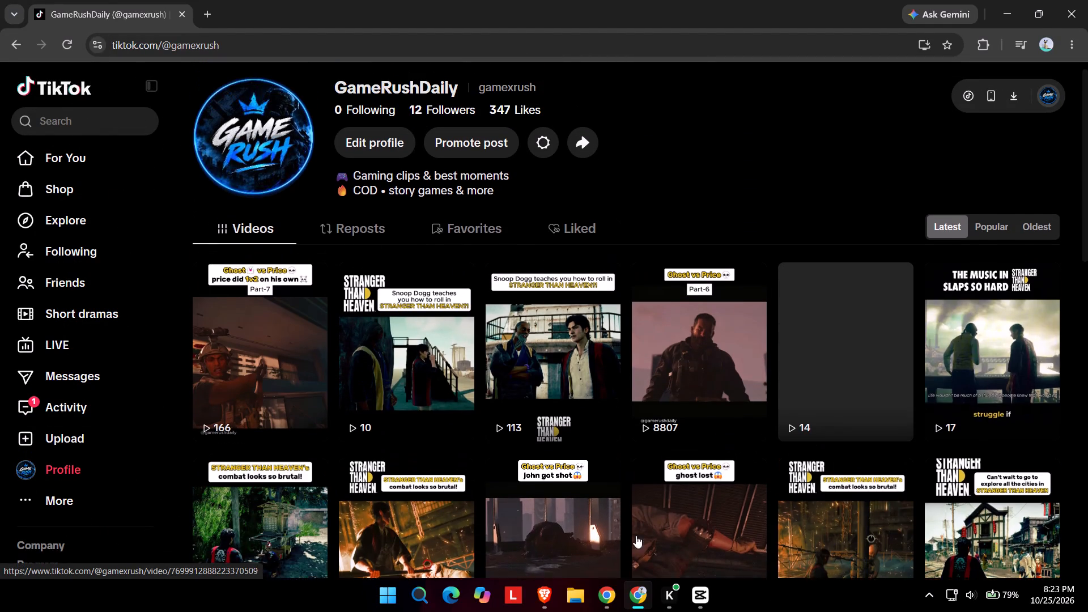
scroll(636, 535, "up", 1)
Switch to CapCut, dismiss the startup dialogs and open project 1025.
left_click(694, 597)
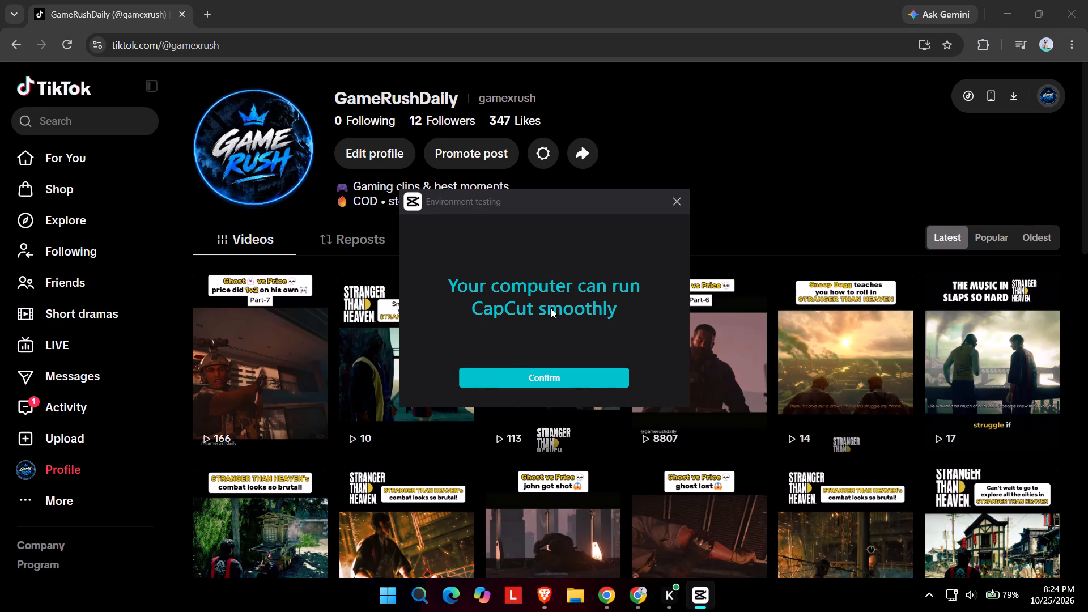
left_click(554, 369)
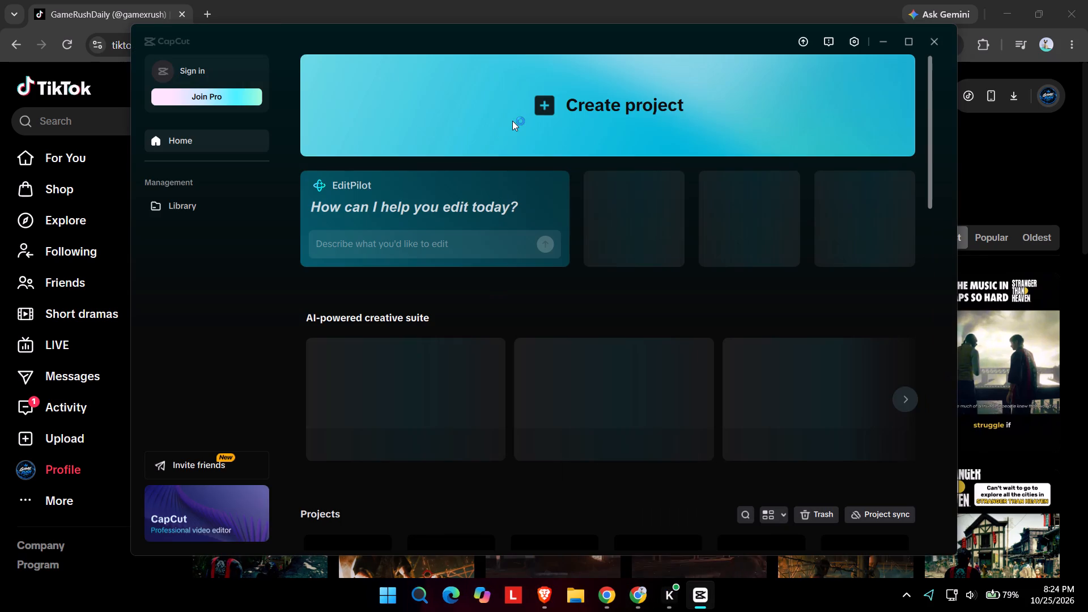
scroll(381, 403, "down", 4)
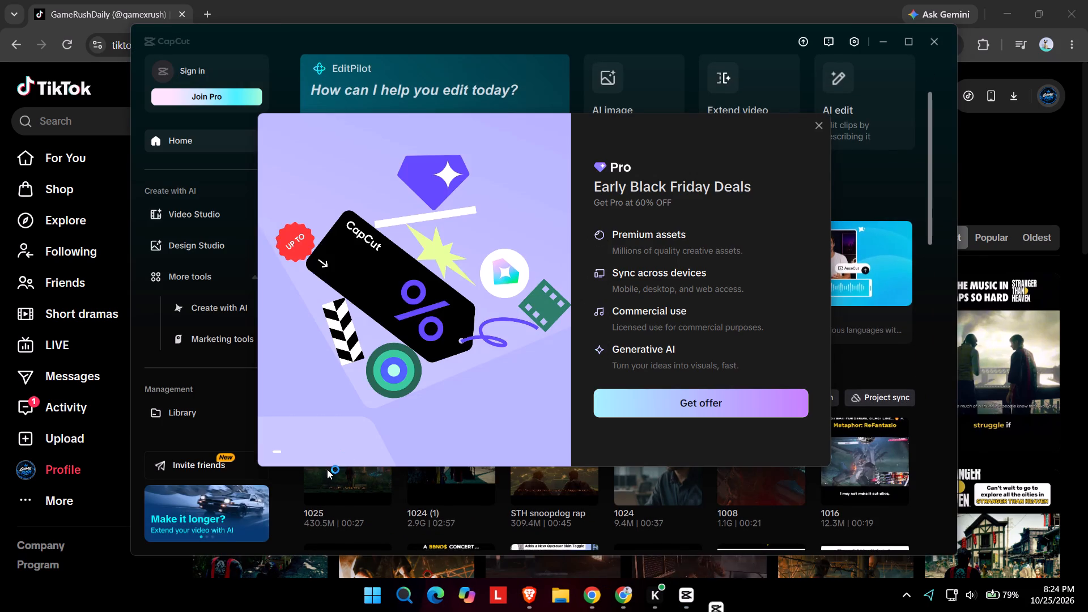
left_click(823, 128)
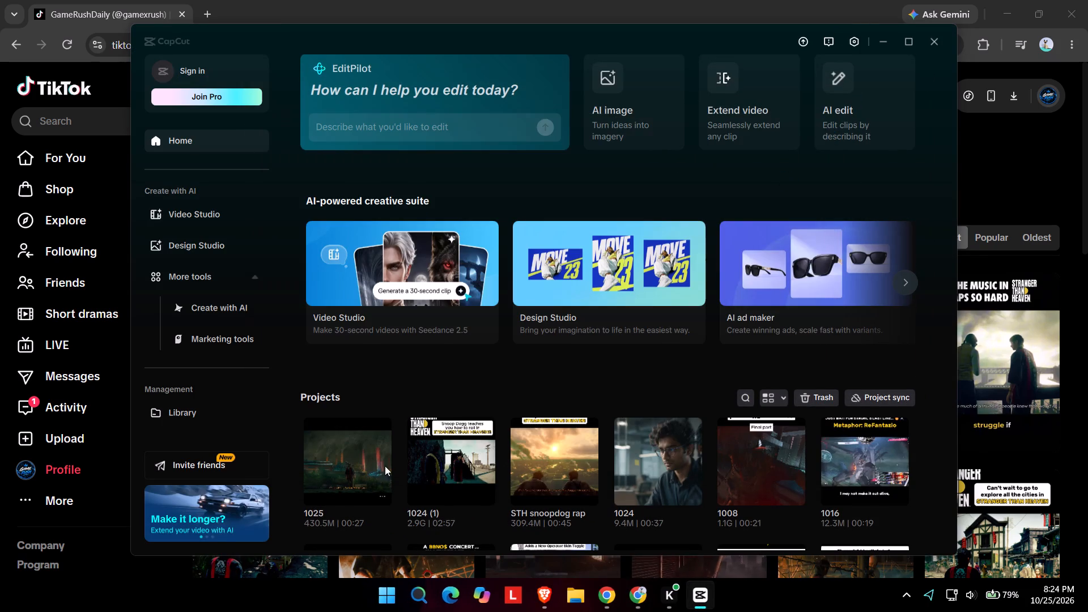
left_click(376, 466)
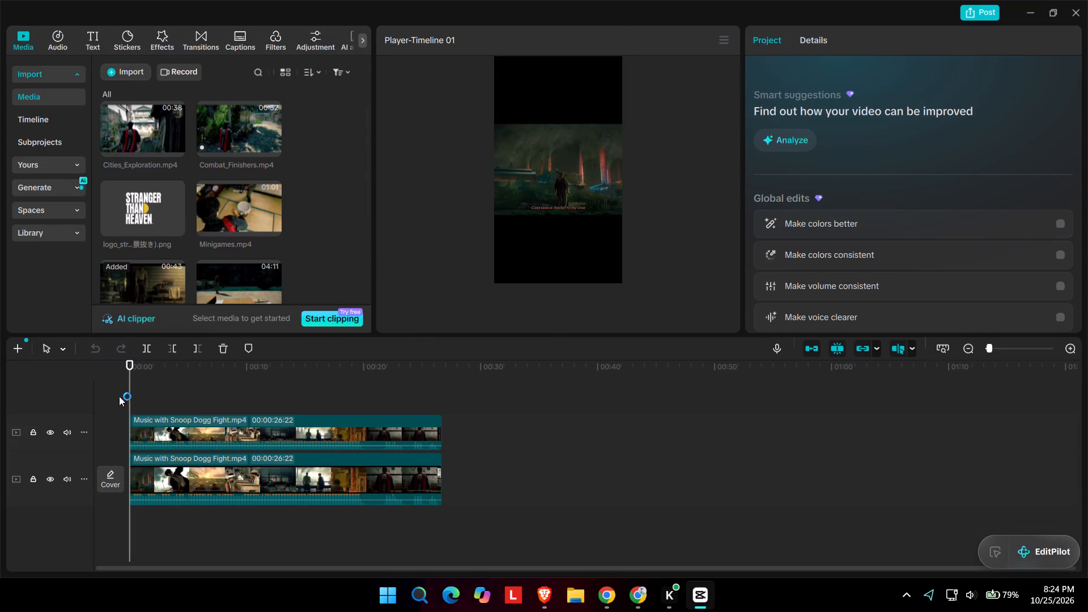
Enlarge the lower Music with Snoop Dogg Fight clip to 294% scale, keeping it centred in the frame.
left_click(195, 484)
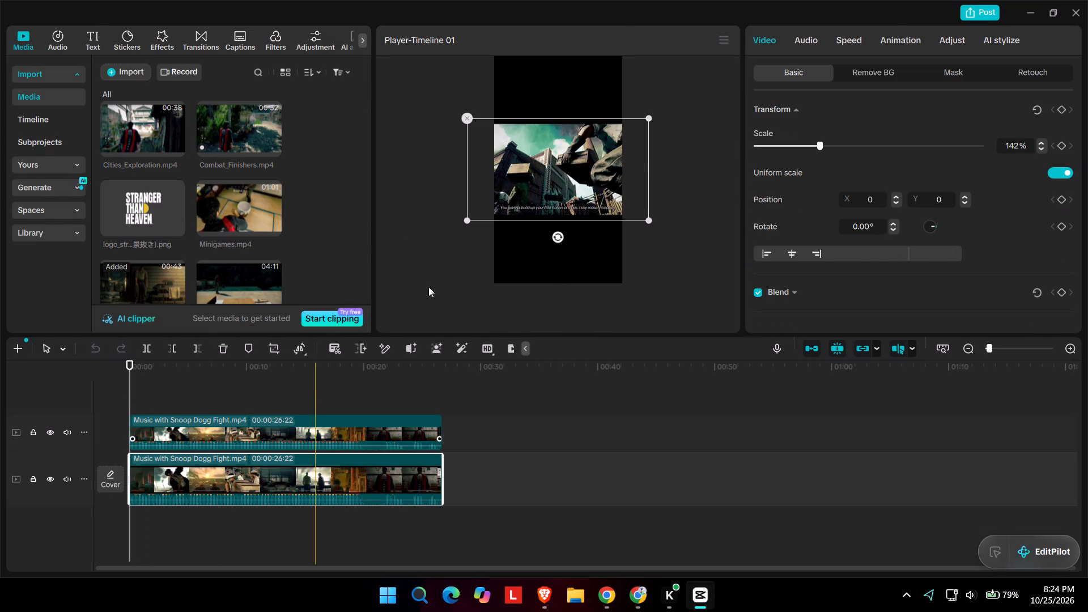
left_click_drag(647, 115, 737, 17)
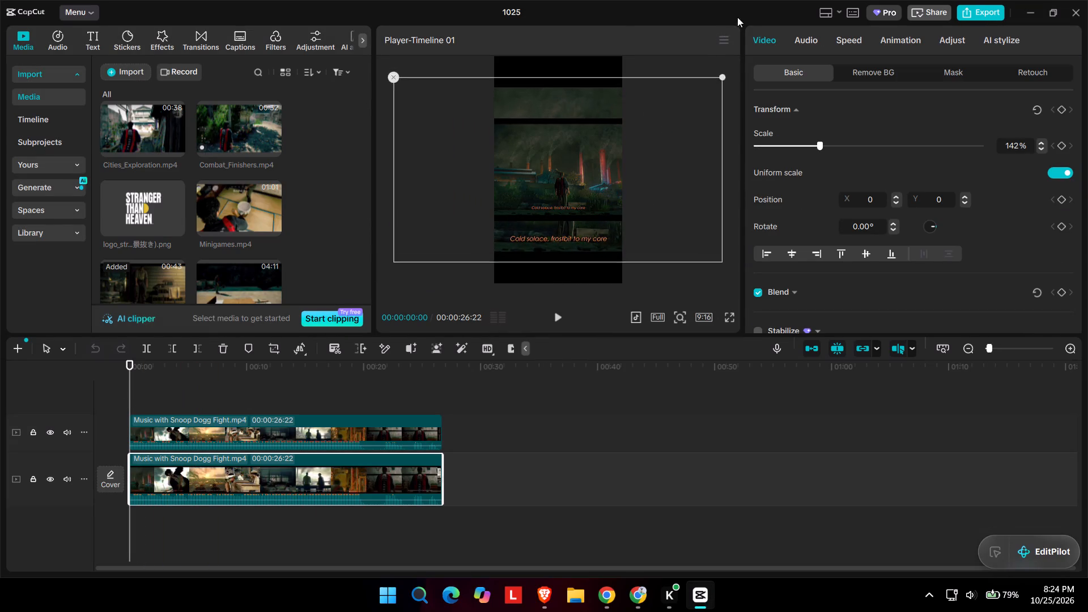
left_click_drag(737, 17, 811, 28)
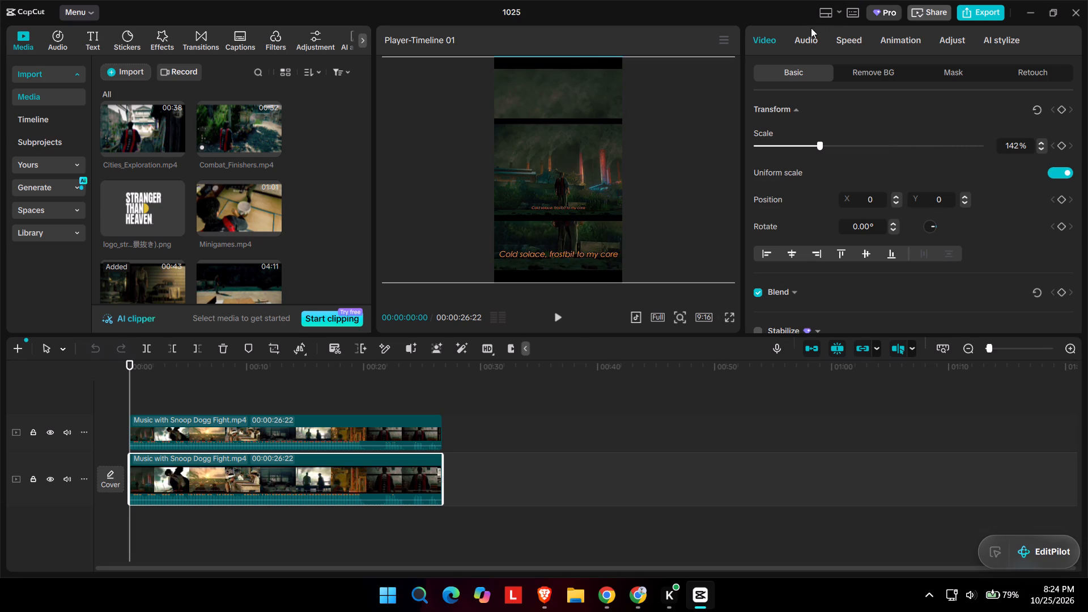
left_click_drag(811, 28, 797, 40)
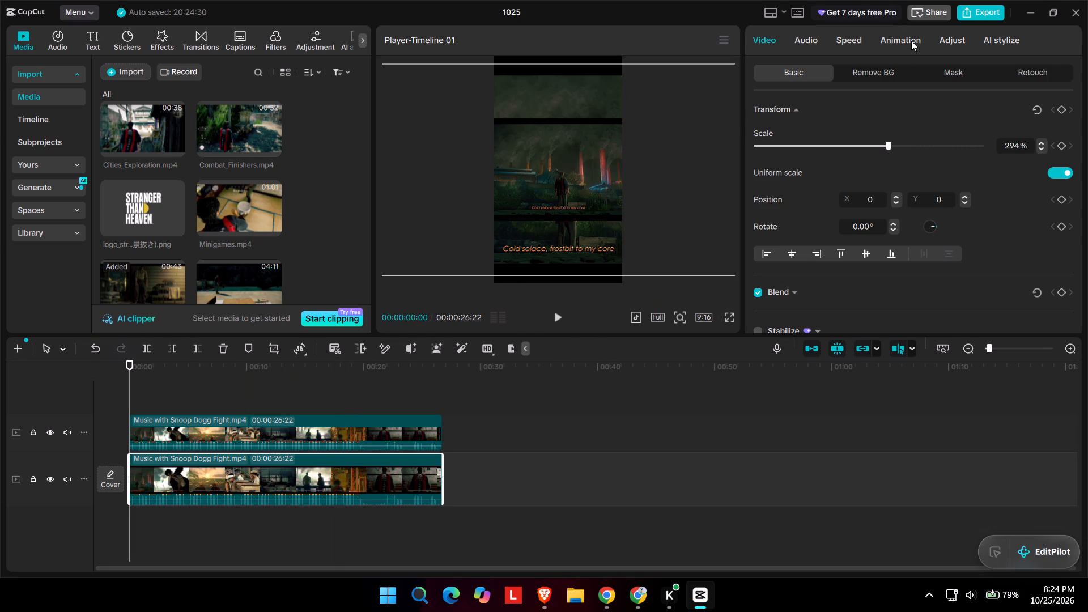
Add a Rectangle mask to the lower clip and widen it beyond both sides of the vertical frame.
left_click(963, 68)
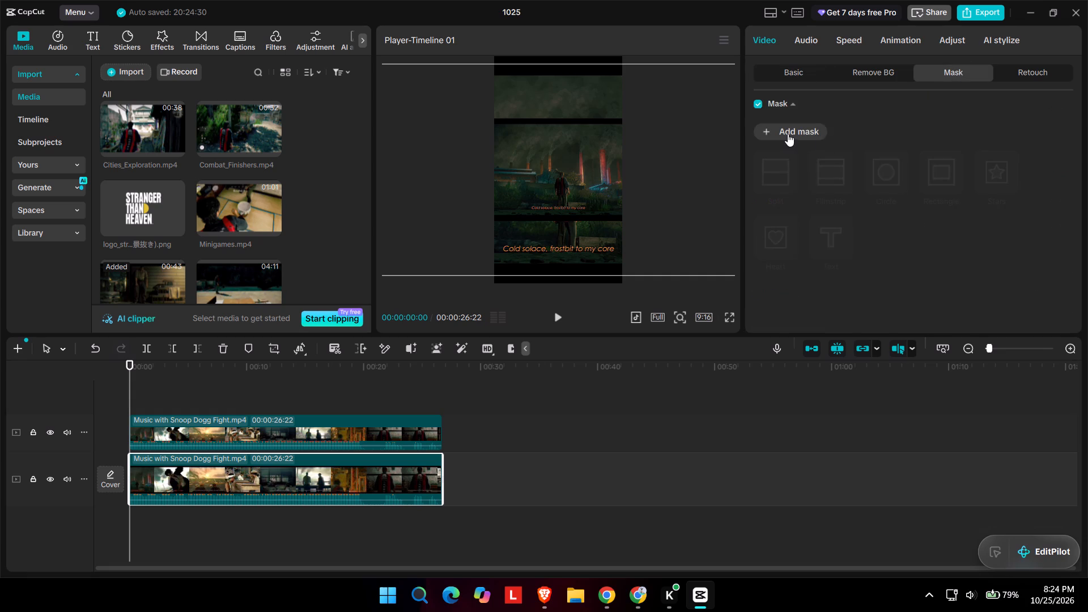
left_click(788, 134)
left_click_drag(610, 172, 640, 173)
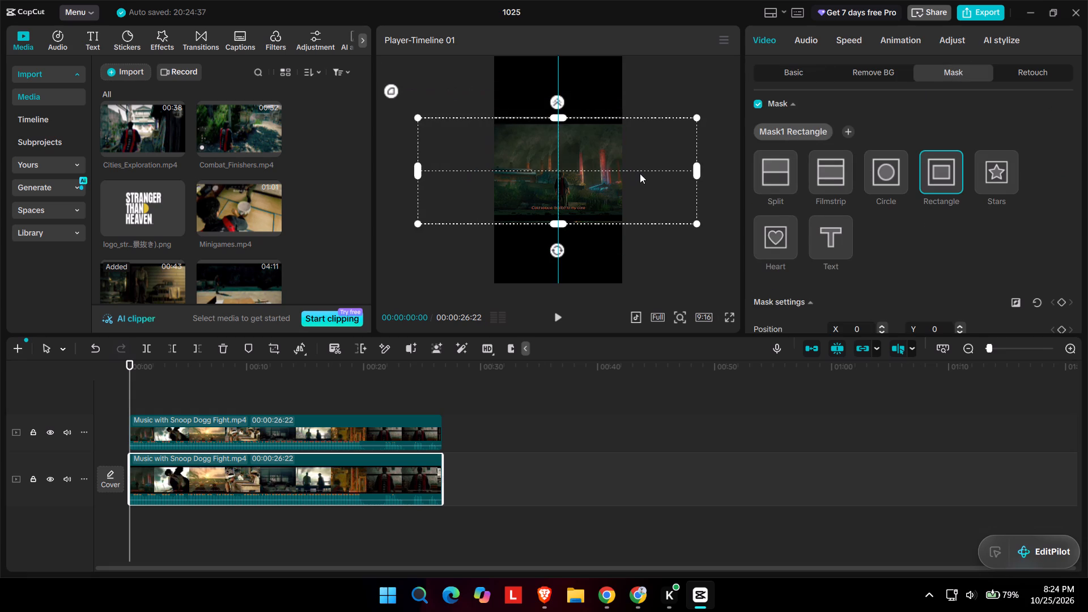
left_click_drag(640, 173, 637, 176)
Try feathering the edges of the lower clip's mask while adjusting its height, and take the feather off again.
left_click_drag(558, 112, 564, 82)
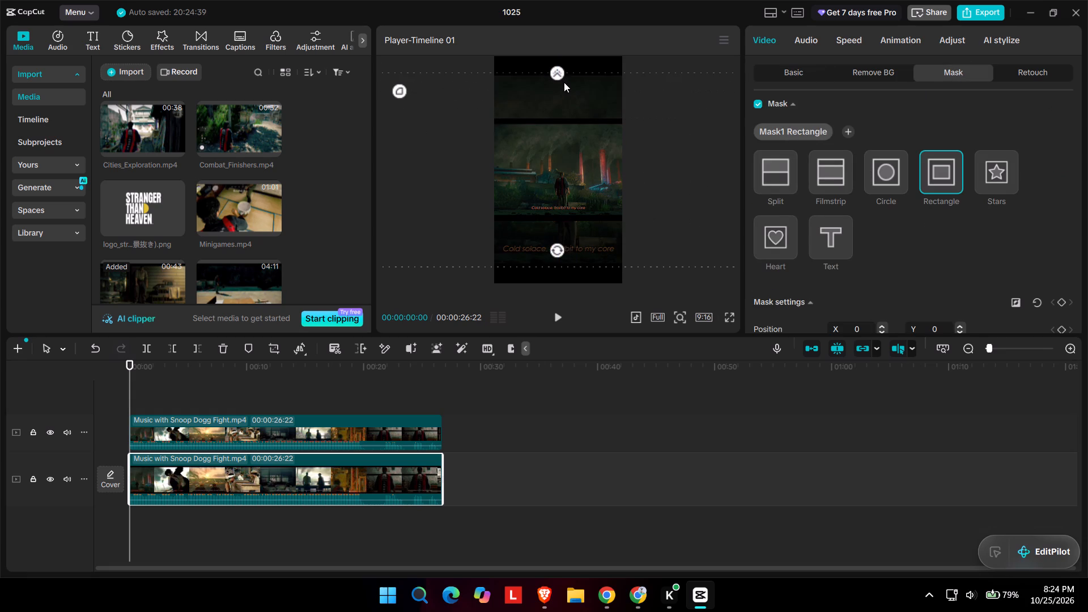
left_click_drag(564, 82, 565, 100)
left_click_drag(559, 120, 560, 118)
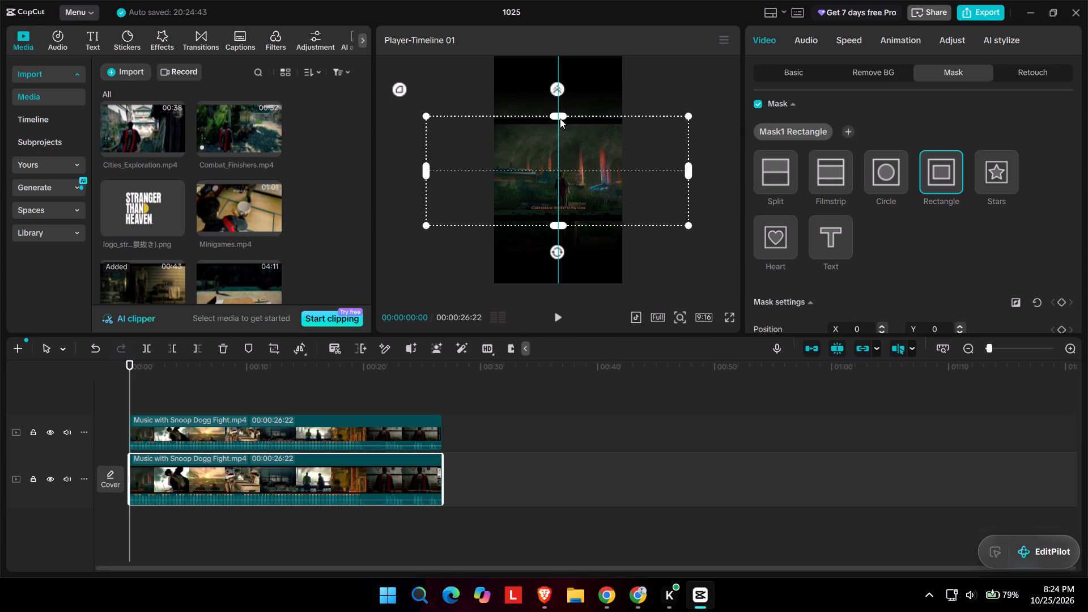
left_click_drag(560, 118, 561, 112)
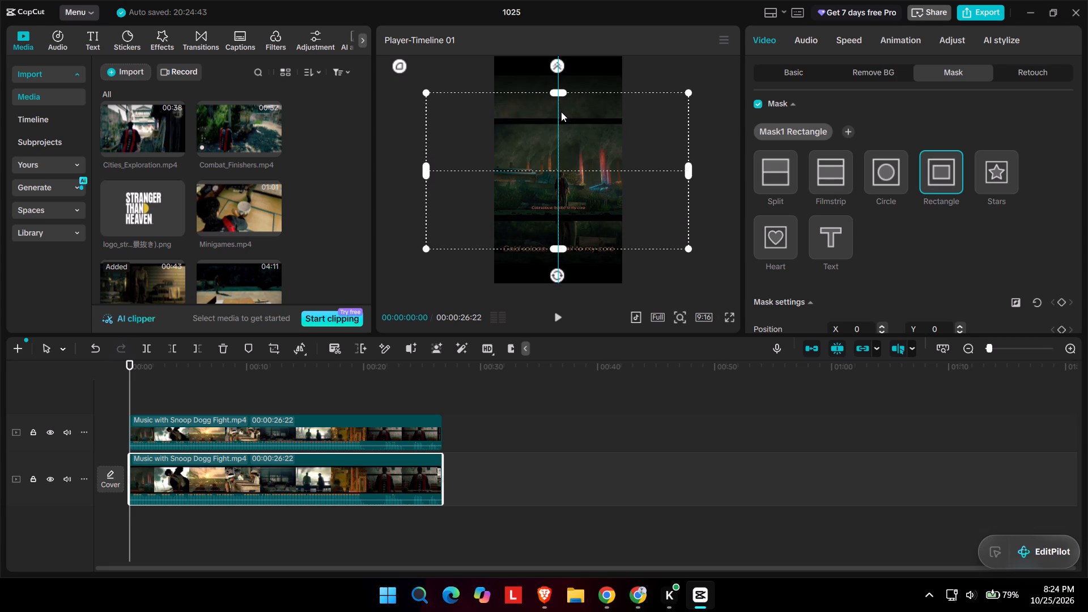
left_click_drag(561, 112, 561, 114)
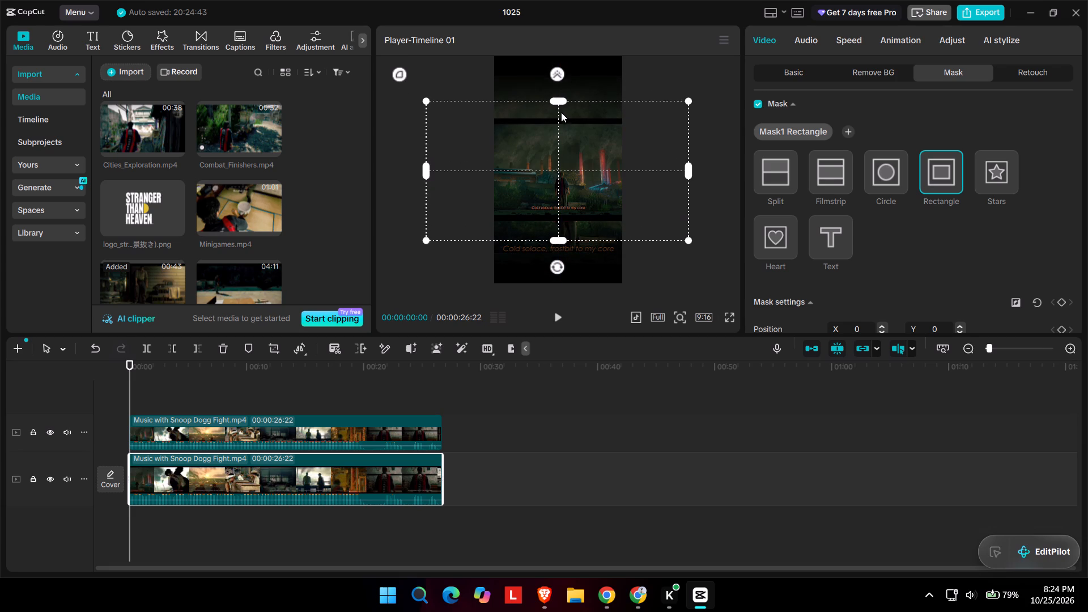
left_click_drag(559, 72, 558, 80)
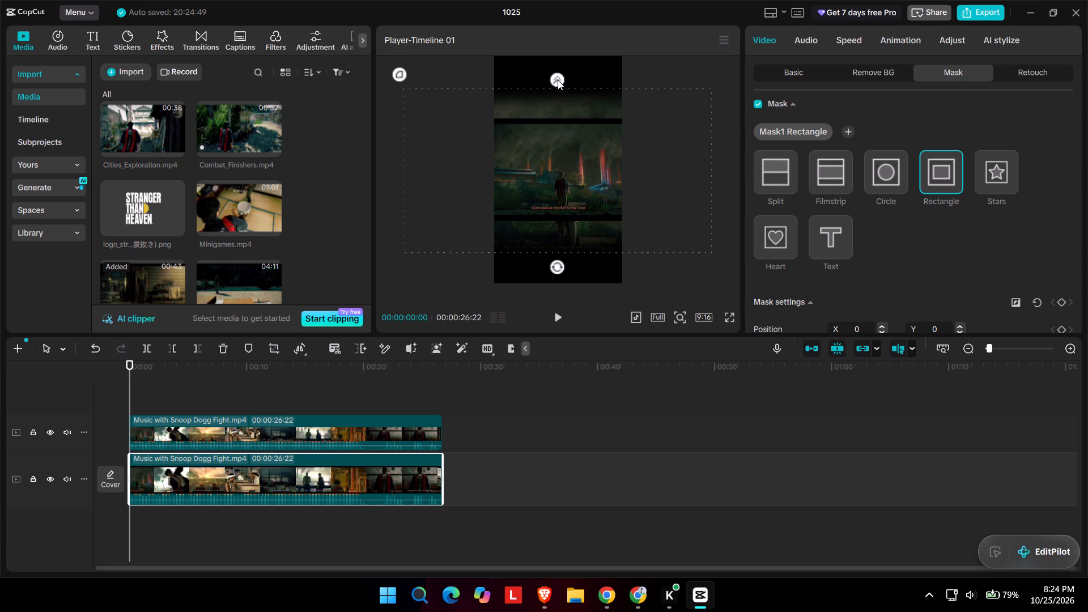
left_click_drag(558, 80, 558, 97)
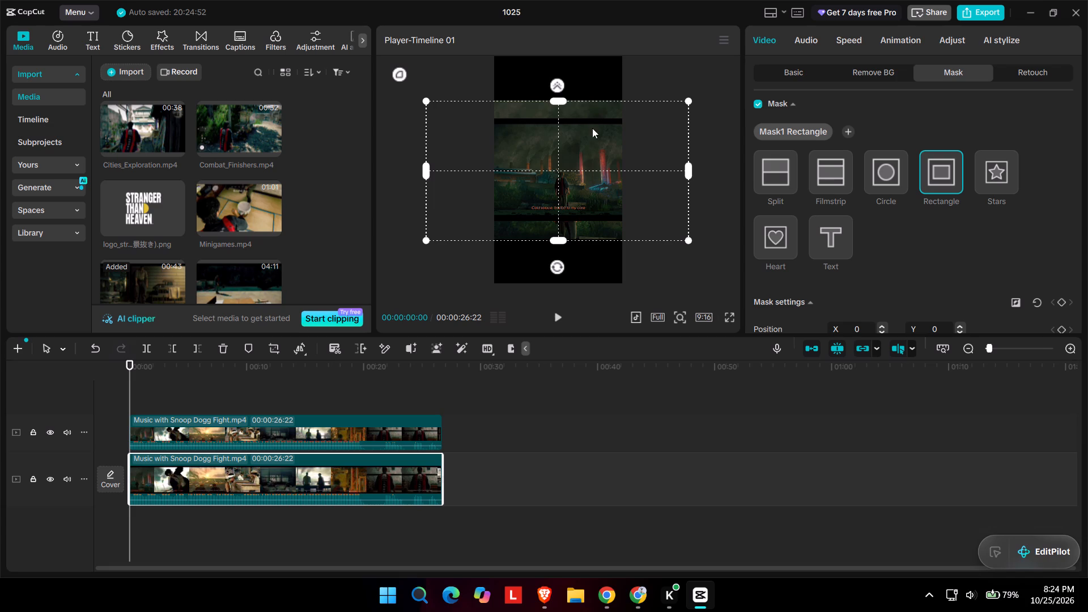
Extend the lower clip's mask vertically so it crops only the clip's top and bottom edges.
left_click_drag(559, 100, 559, 92)
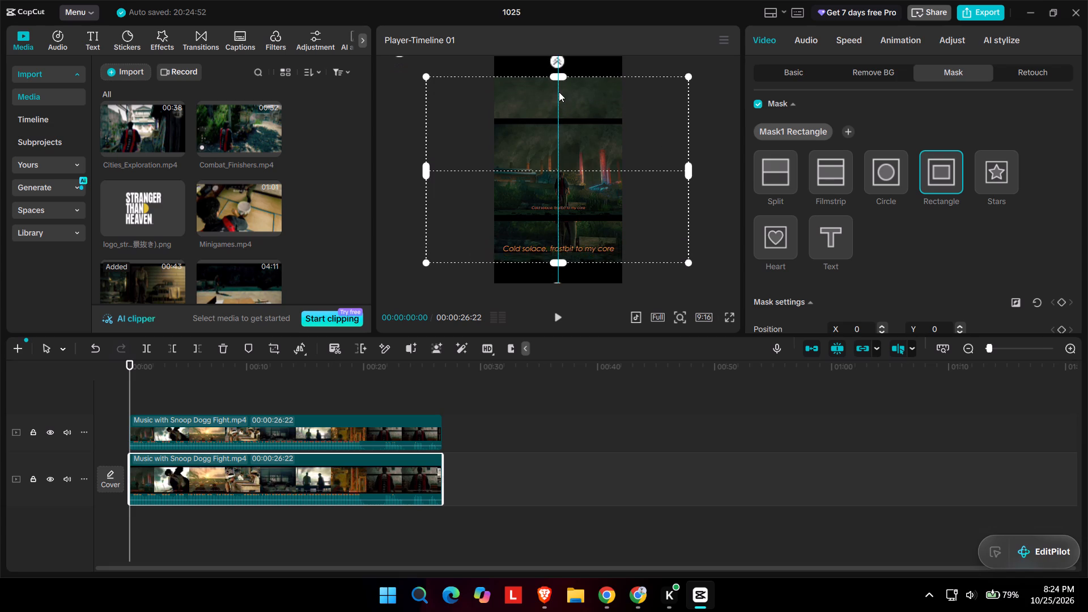
left_click_drag(559, 92, 559, 99)
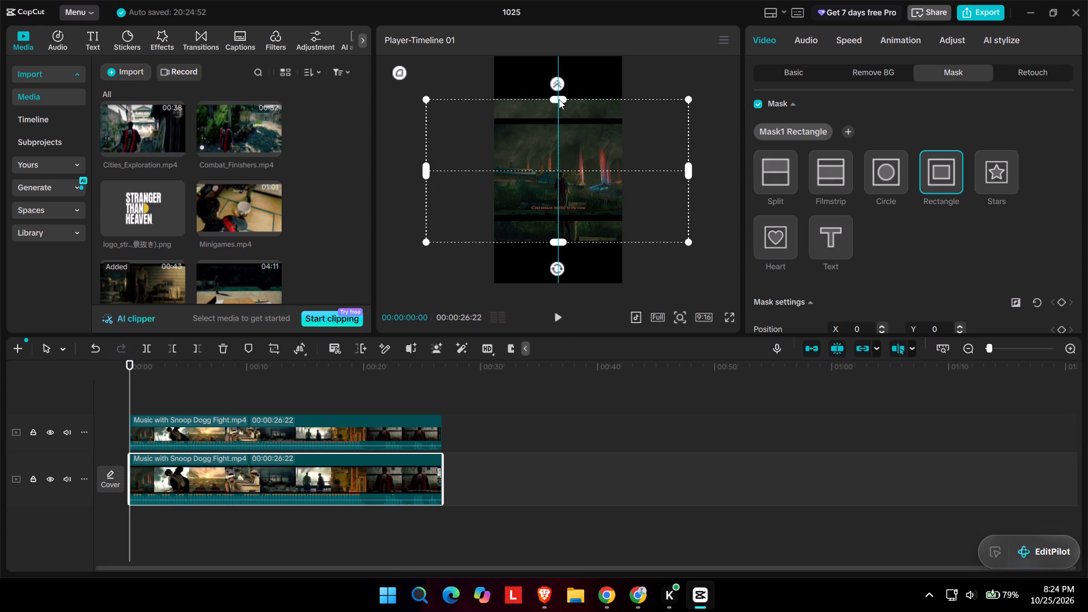
left_click_drag(559, 99, 560, 92)
Raise the lower clip's mask to X 10, Y 225, cropping the large subtitle, and shift the clip slightly down in the frame.
left_click_drag(598, 172, 597, 150)
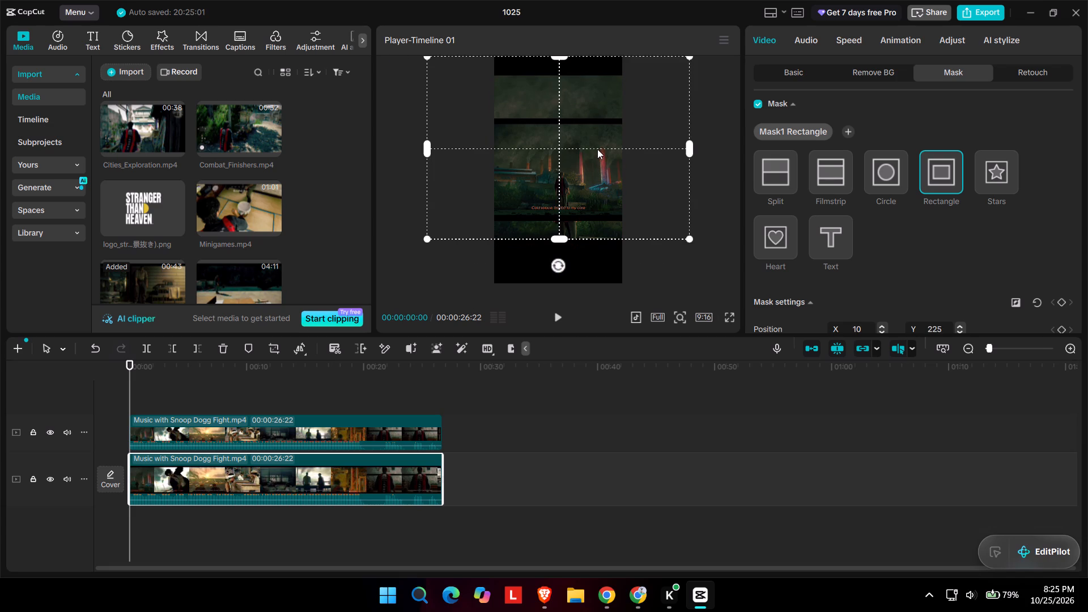
left_click(741, 136)
left_click(796, 78)
left_click_drag(587, 250, 586, 247)
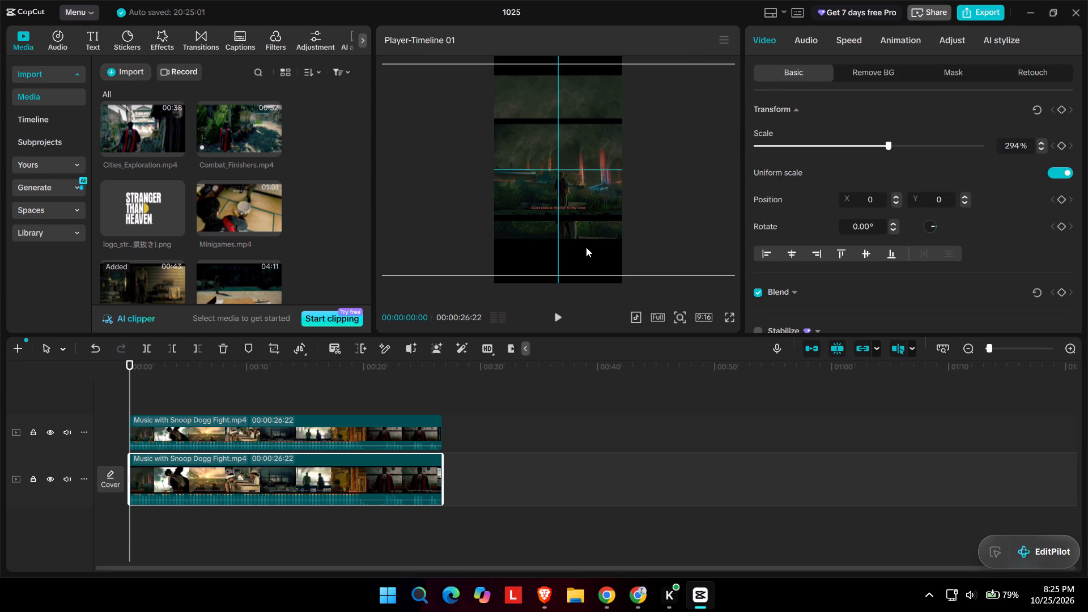
left_click_drag(586, 247, 586, 261)
Add a Rectangle mask to the upper clip, stretched to the frame's width and slightly less than the clip's height.
left_click(585, 169)
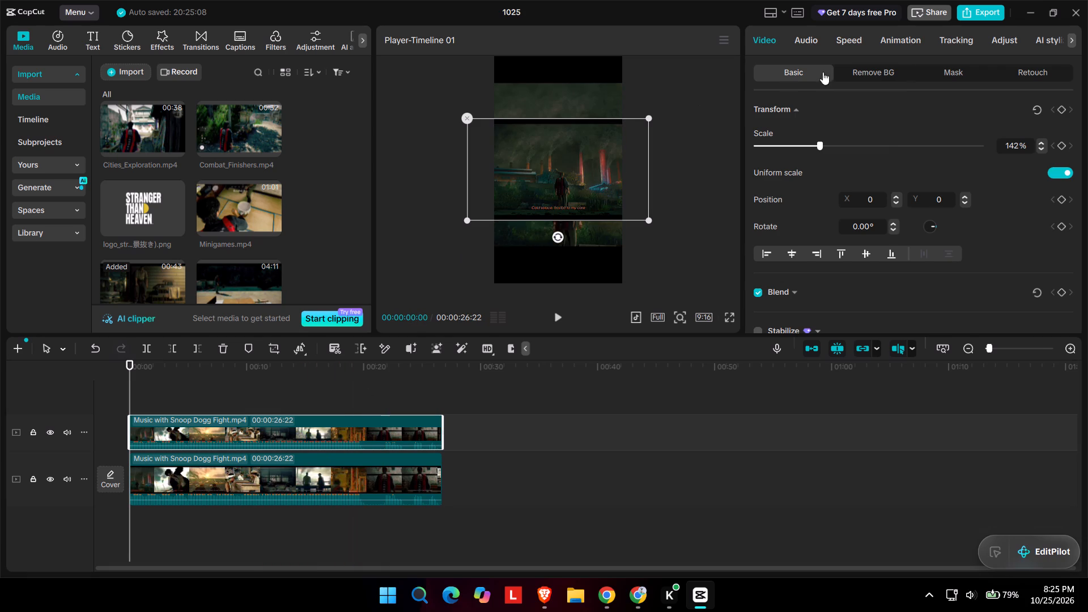
left_click(943, 71)
left_click(800, 133)
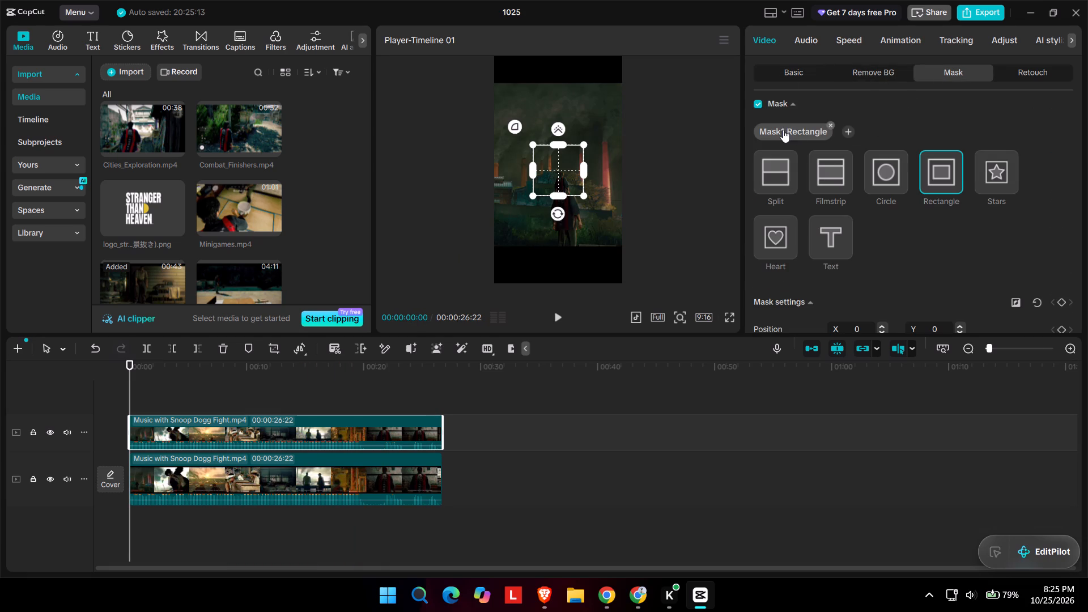
left_click_drag(583, 176, 613, 175)
left_click_drag(565, 143, 572, 124)
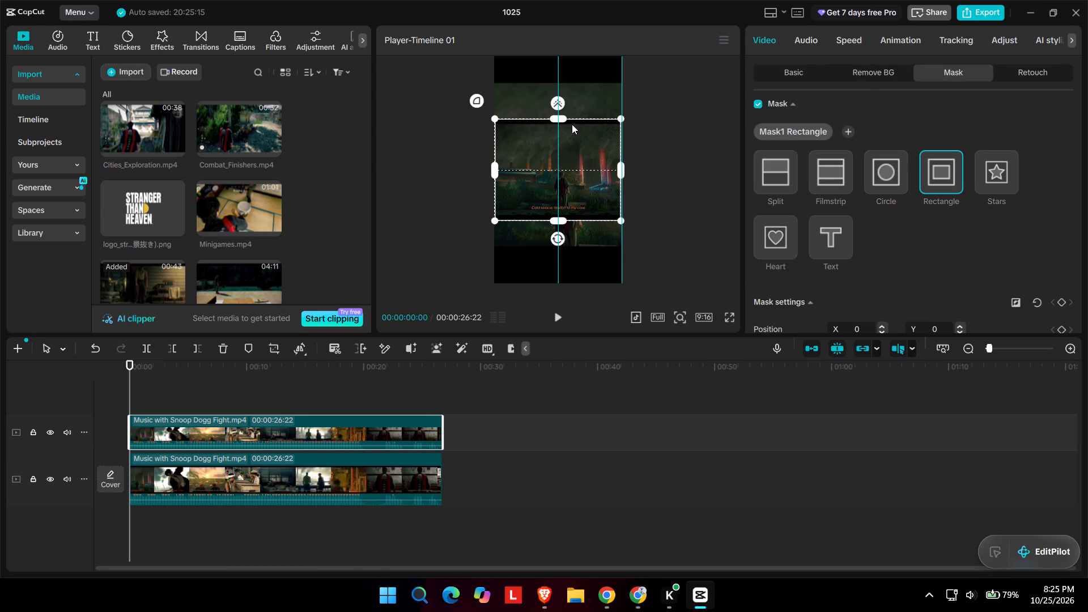
left_click_drag(572, 124, 584, 127)
left_click(643, 119)
Reduce the height of the upper clip's rectangle mask slightly, keeping it as wide as the frame.
left_click(789, 71)
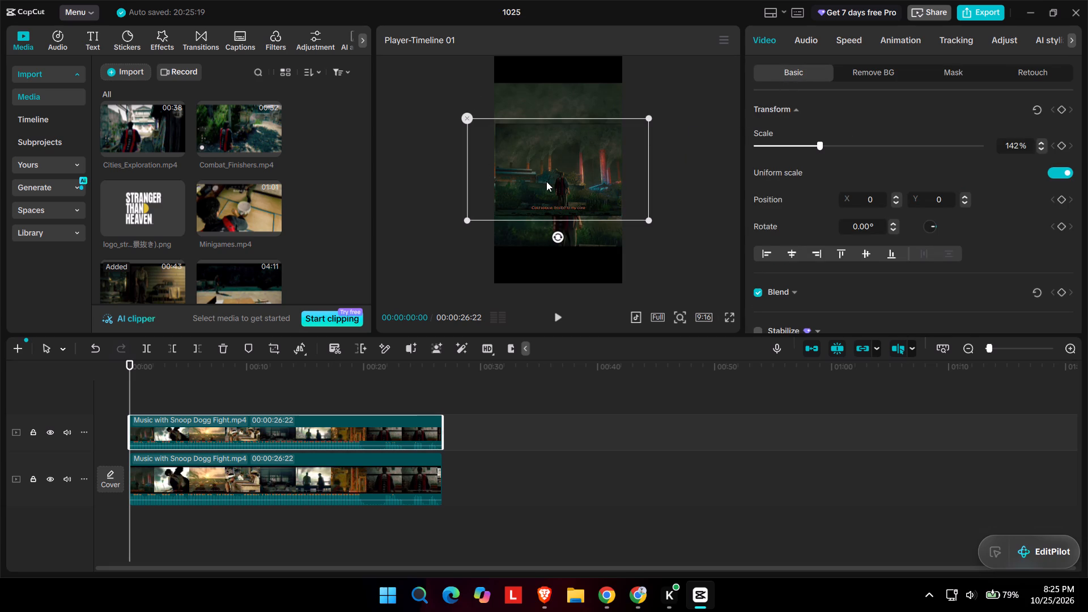
left_click(550, 181)
left_click(970, 66)
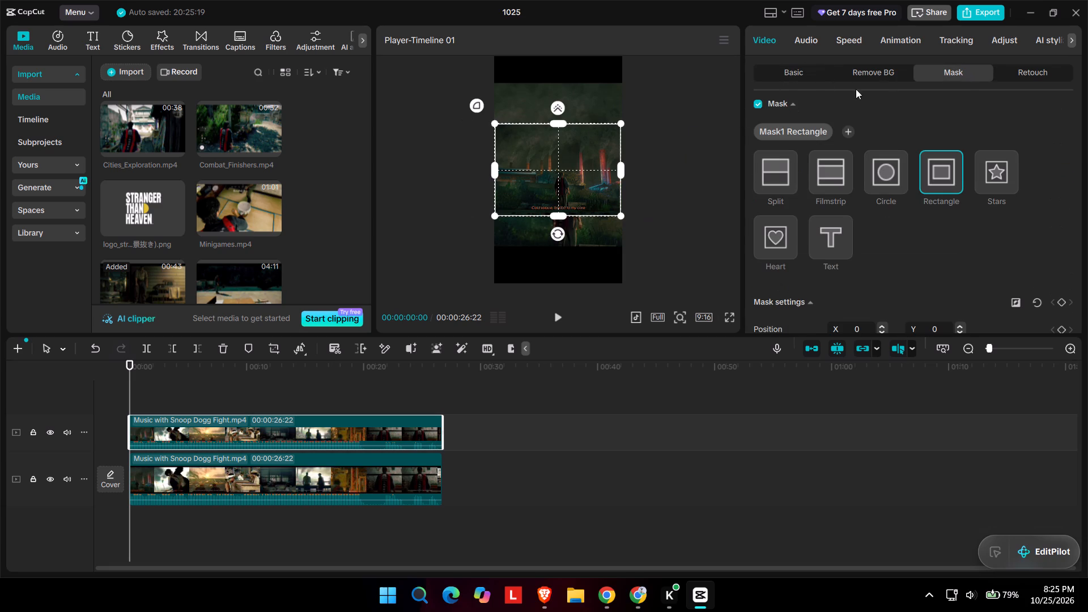
left_click(563, 121)
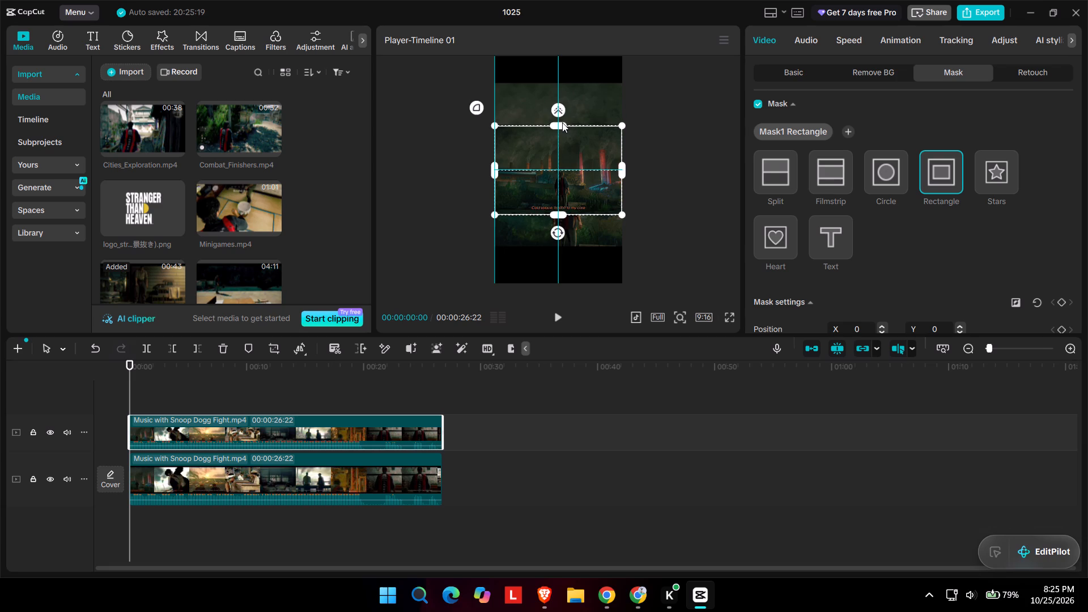
left_click(651, 123)
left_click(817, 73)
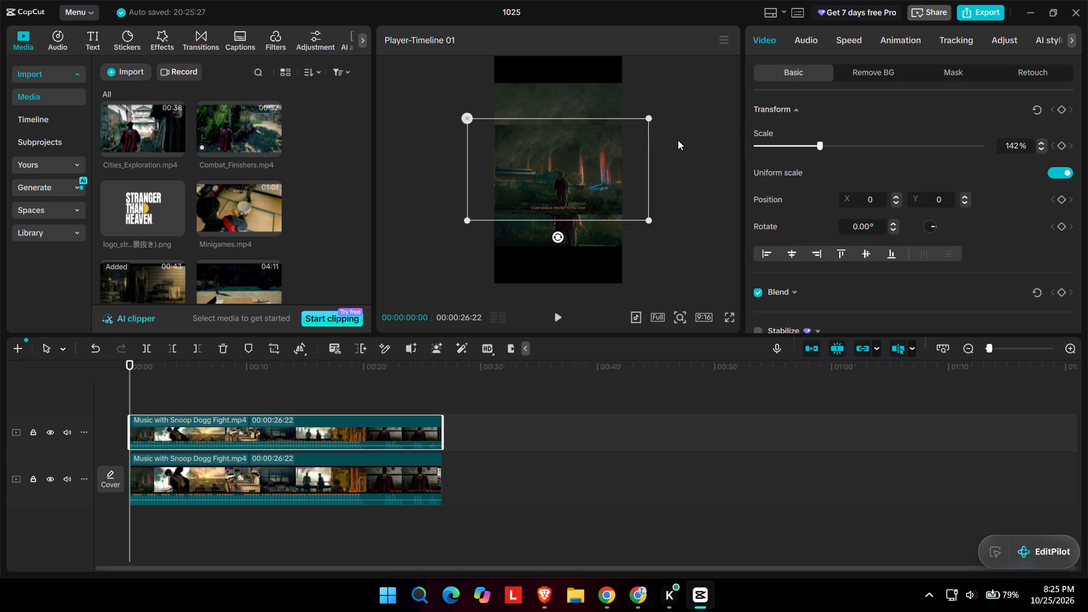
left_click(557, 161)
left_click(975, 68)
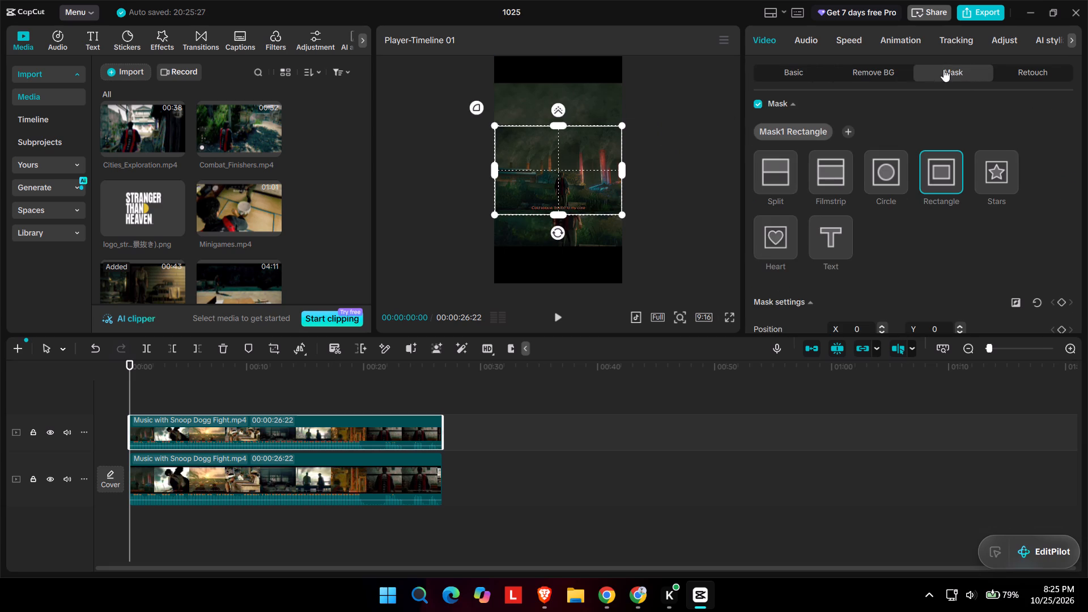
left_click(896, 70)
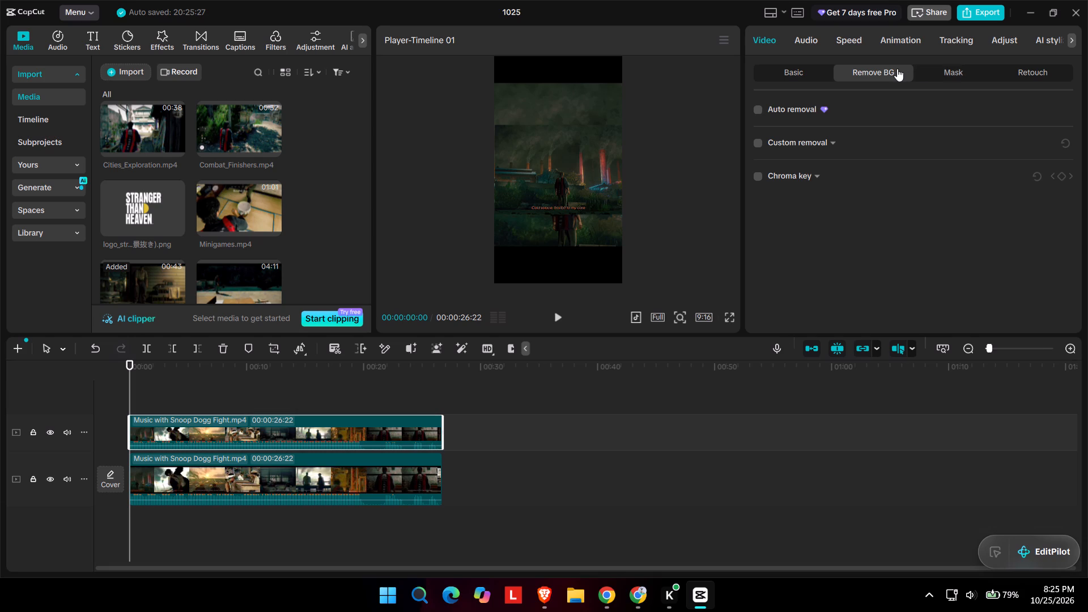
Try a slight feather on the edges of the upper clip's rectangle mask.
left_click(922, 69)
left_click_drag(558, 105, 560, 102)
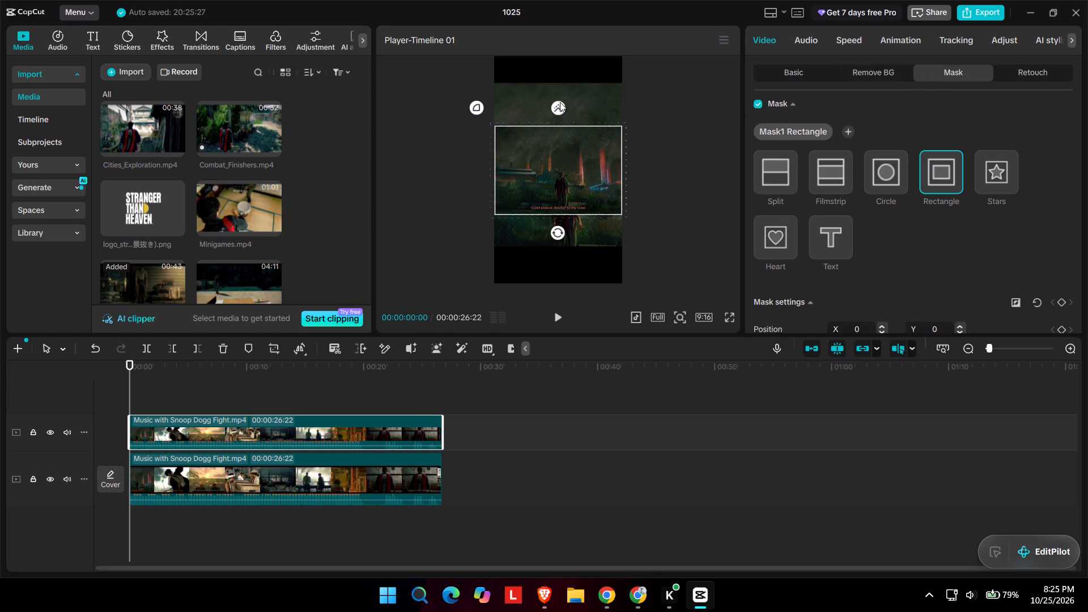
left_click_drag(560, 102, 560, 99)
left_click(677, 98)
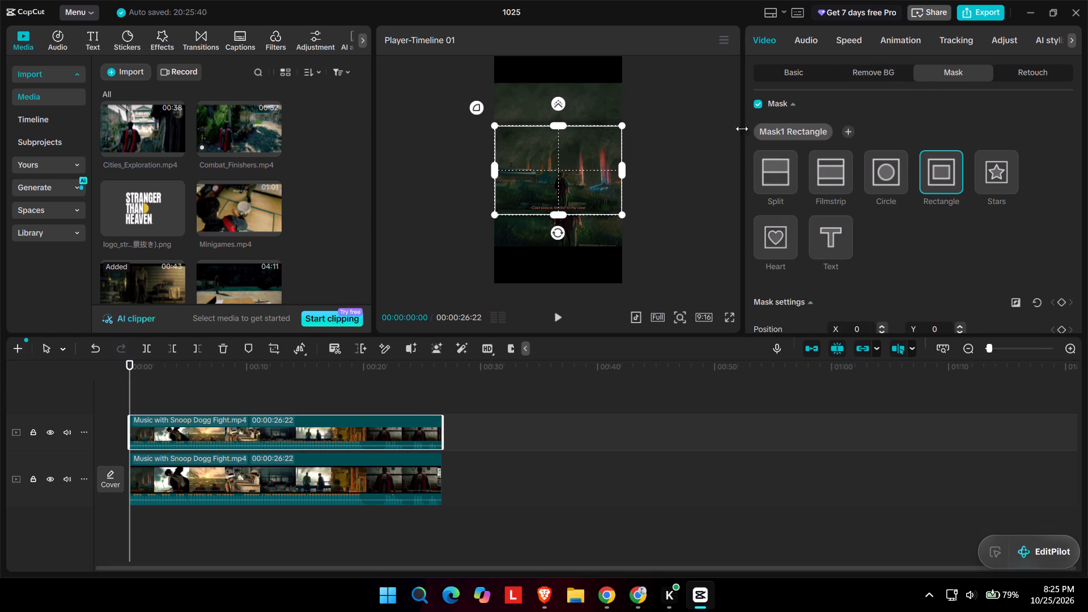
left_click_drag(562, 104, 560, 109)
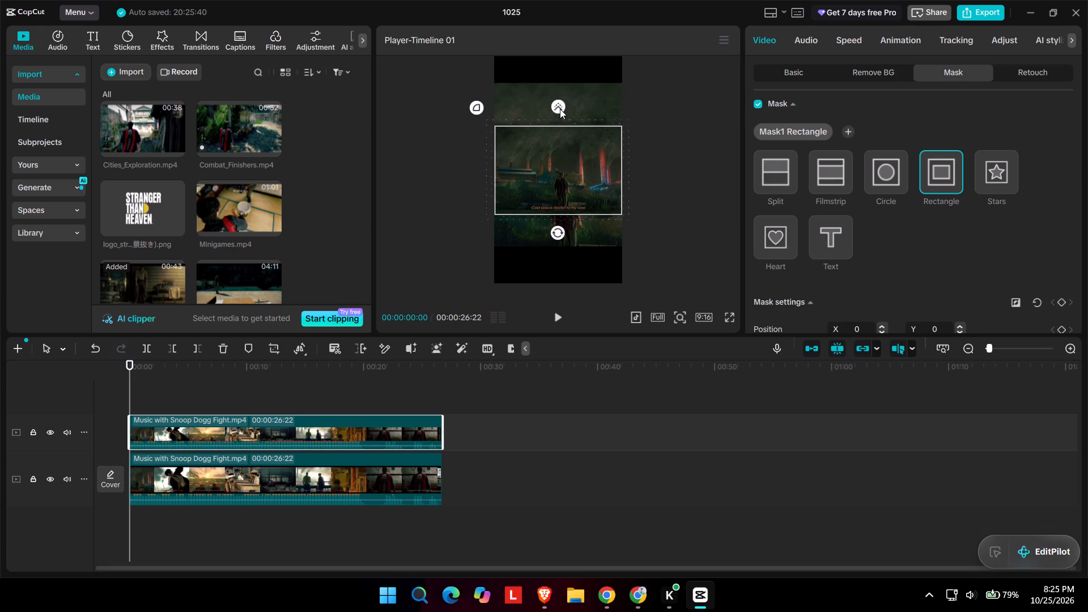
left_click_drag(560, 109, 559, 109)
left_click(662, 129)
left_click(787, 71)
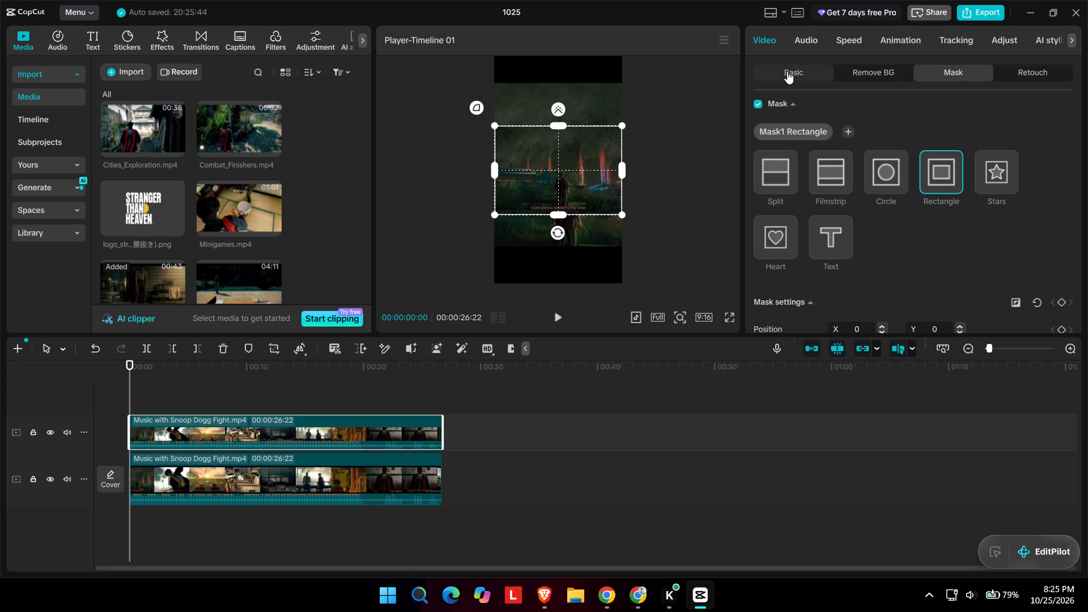
Feather the edges of the lower clip's rectangle mask so the background copy fades out softly.
left_click(590, 243)
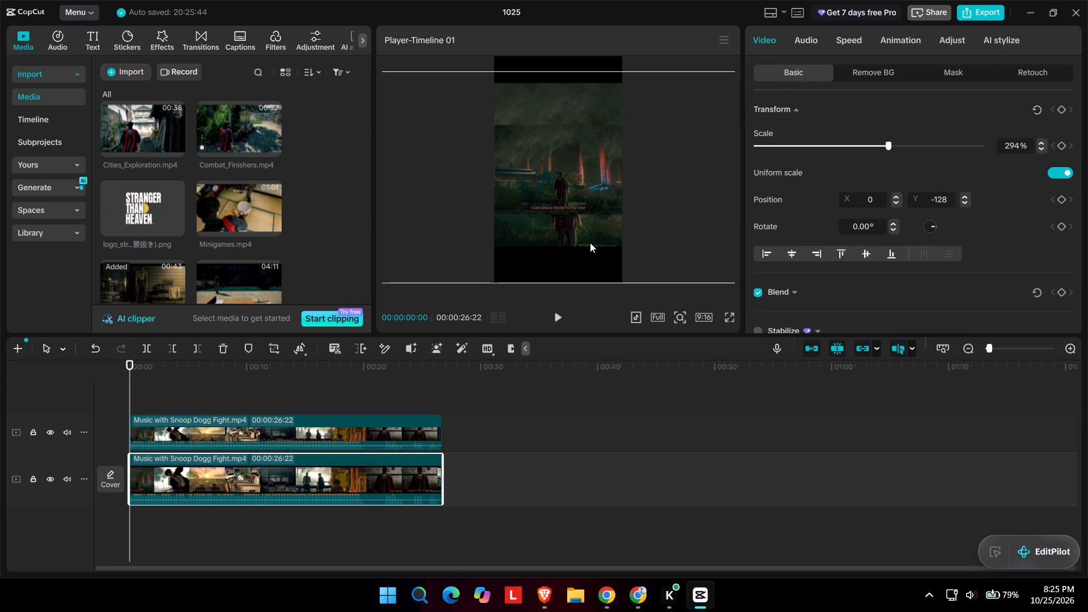
left_click(967, 74)
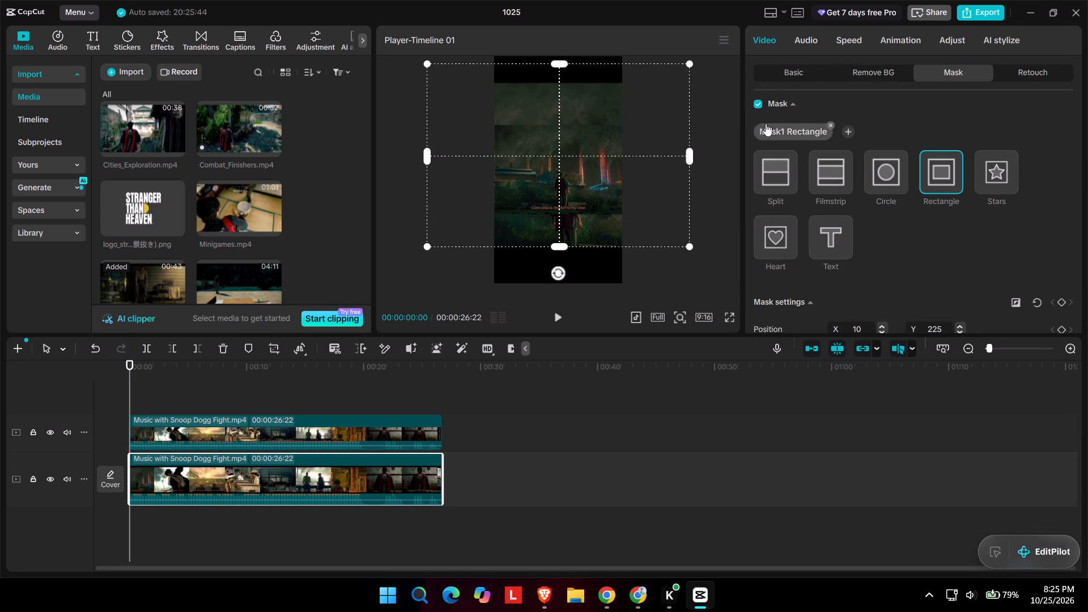
scroll(583, 153, "down", 2, "ctrl")
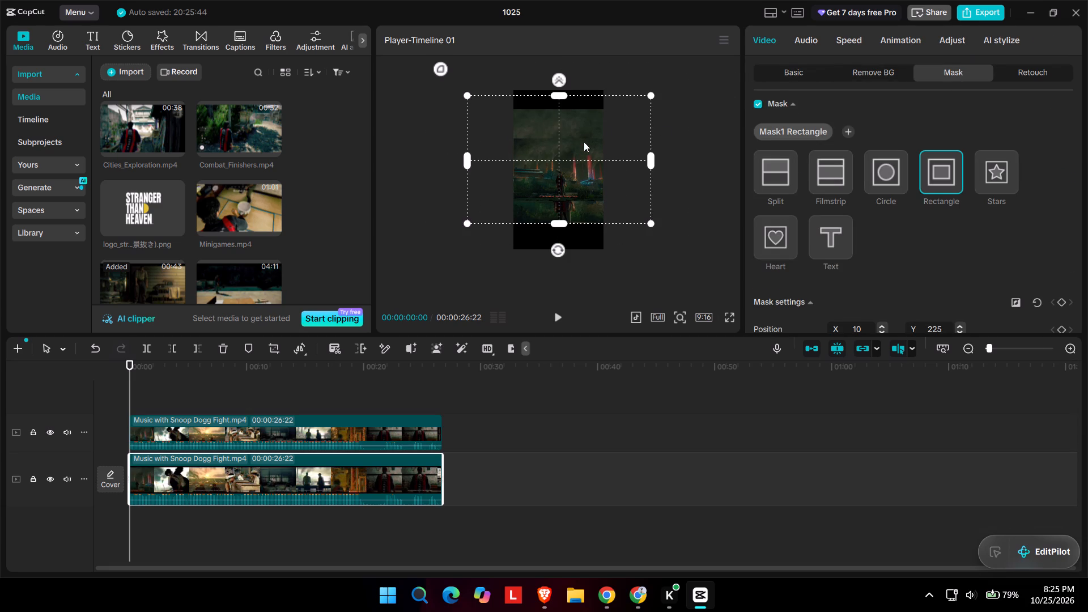
left_click_drag(560, 82, 562, 73)
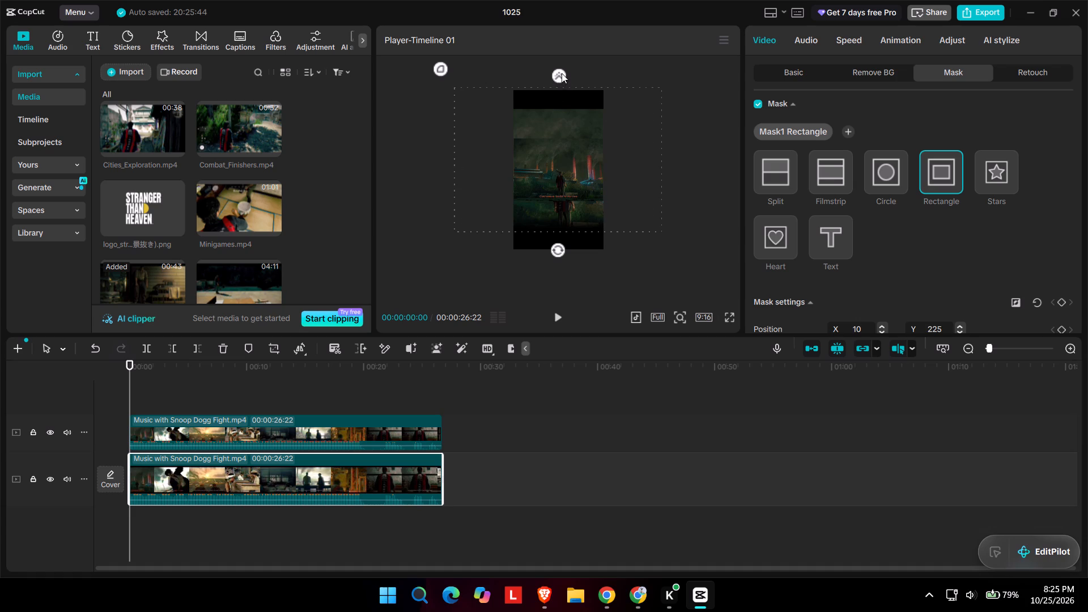
left_click_drag(562, 73, 568, 67)
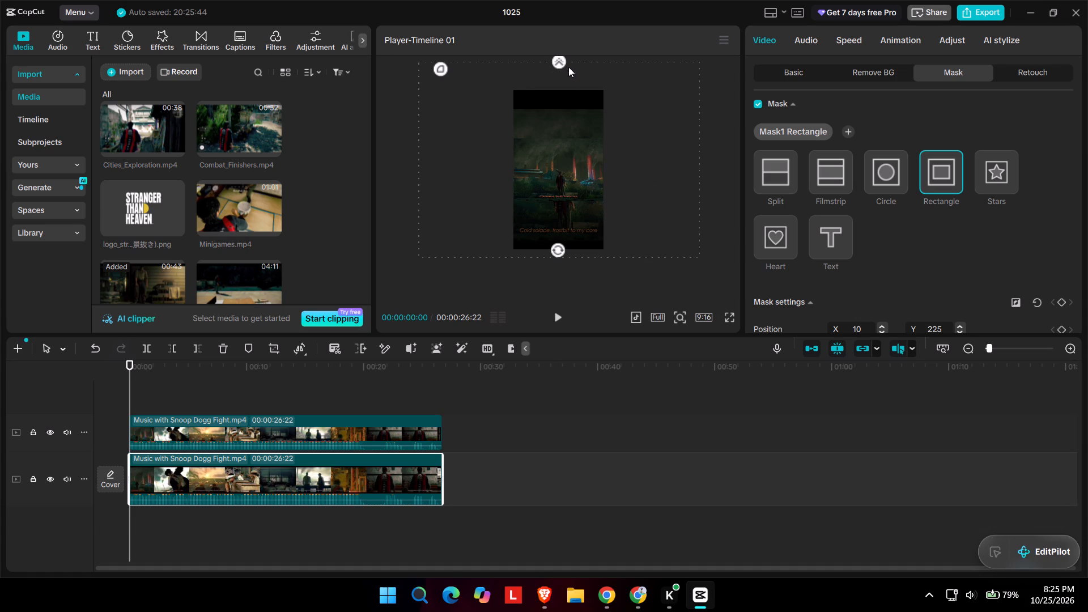
left_click_drag(568, 67, 568, 69)
left_click(718, 112)
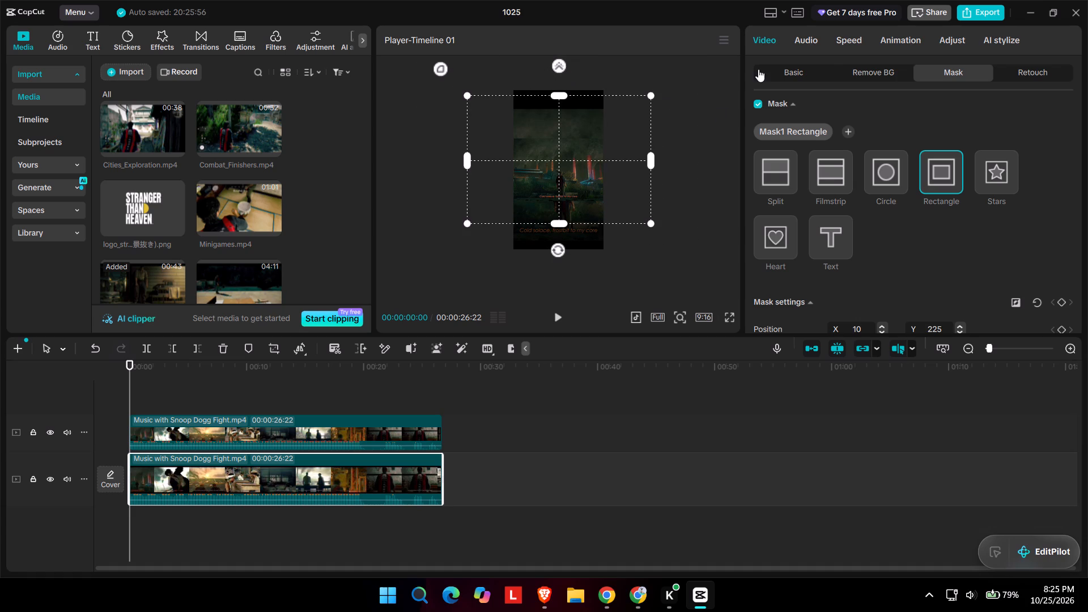
left_click(773, 73)
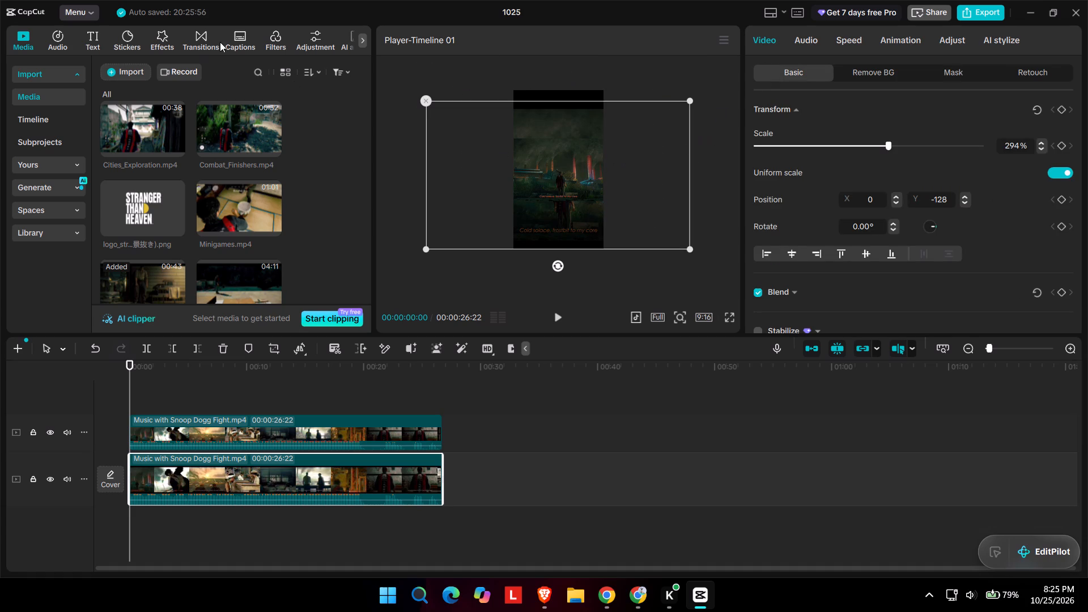
Search the video effects for blur.
left_click(160, 40)
left_click(152, 77)
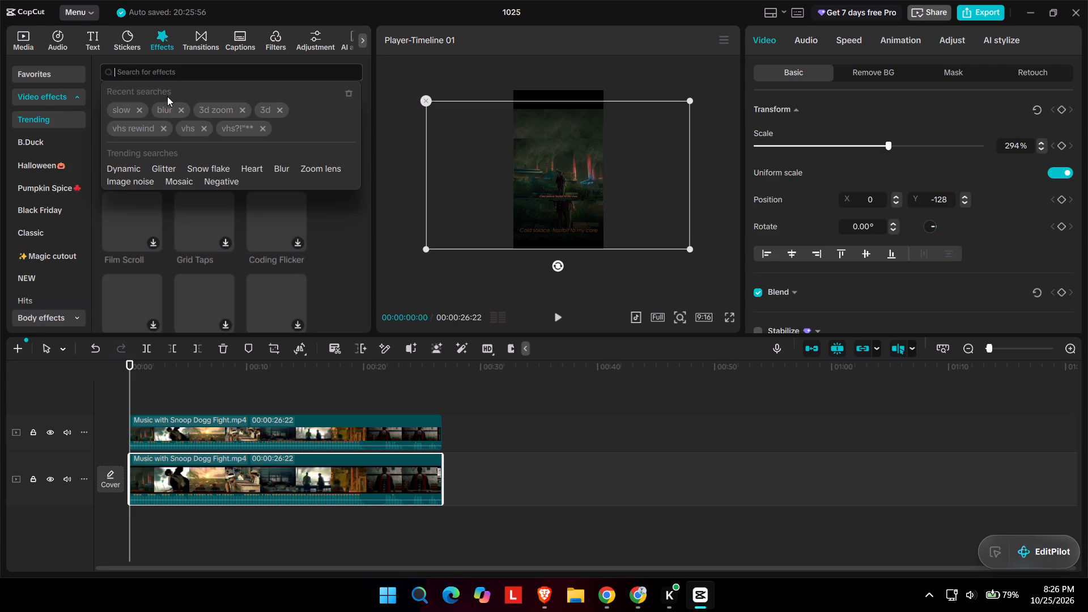
left_click(158, 108)
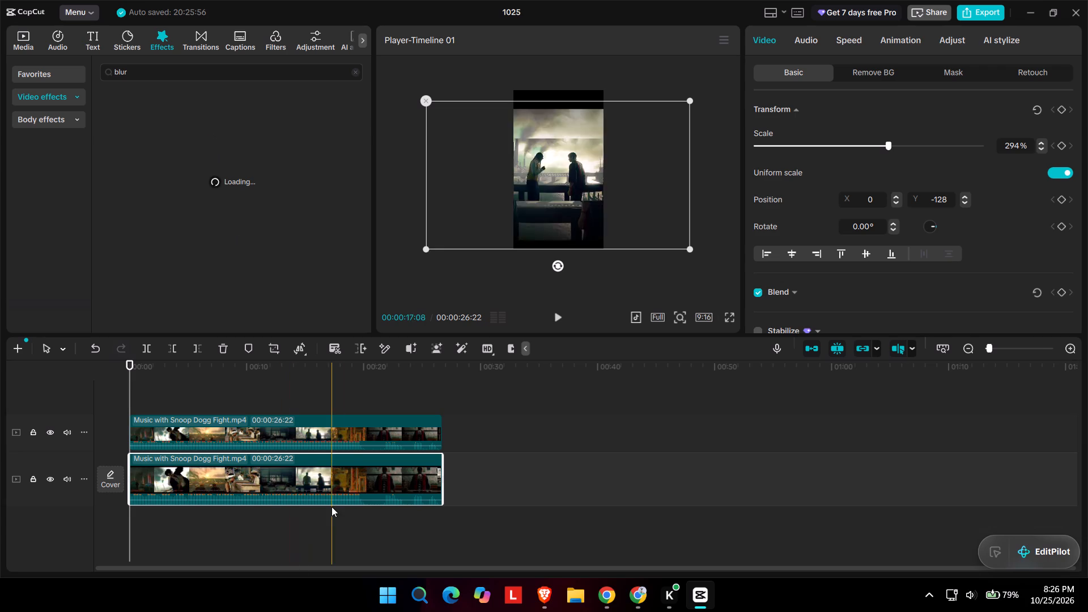
left_click_drag(369, 499, 373, 532)
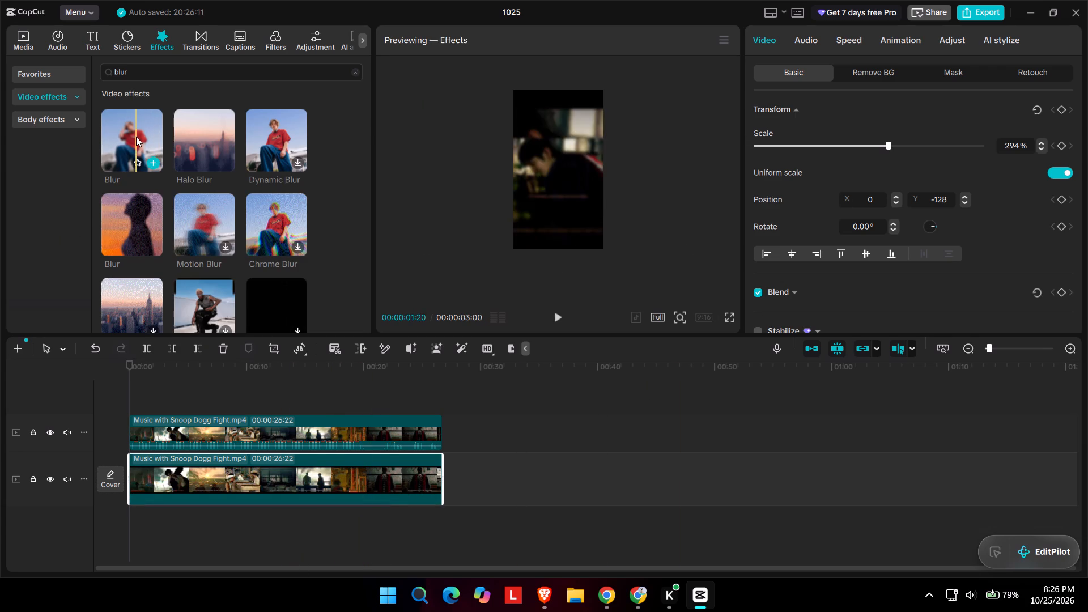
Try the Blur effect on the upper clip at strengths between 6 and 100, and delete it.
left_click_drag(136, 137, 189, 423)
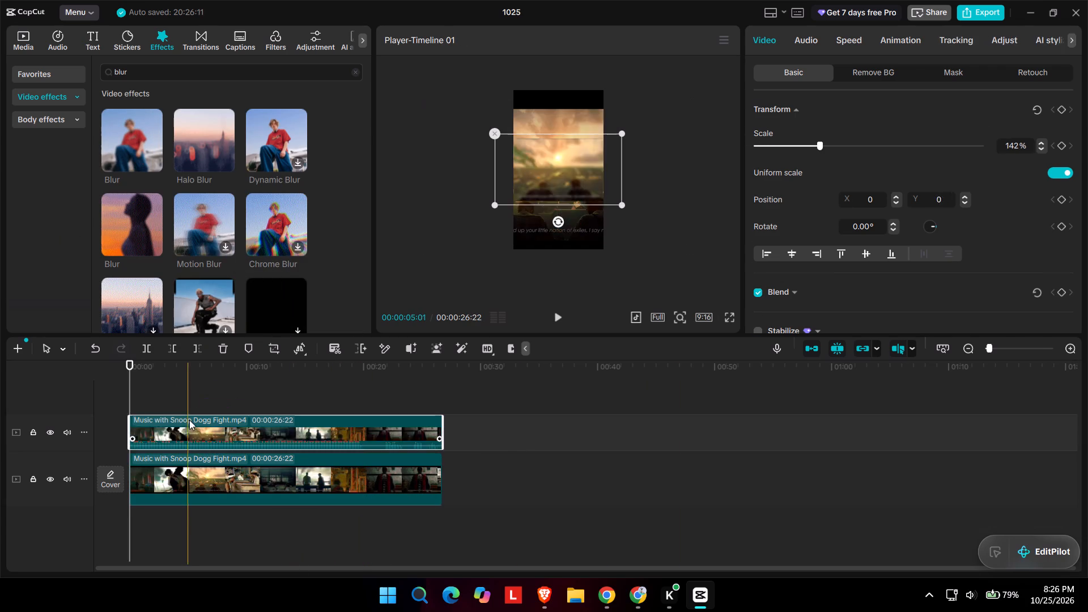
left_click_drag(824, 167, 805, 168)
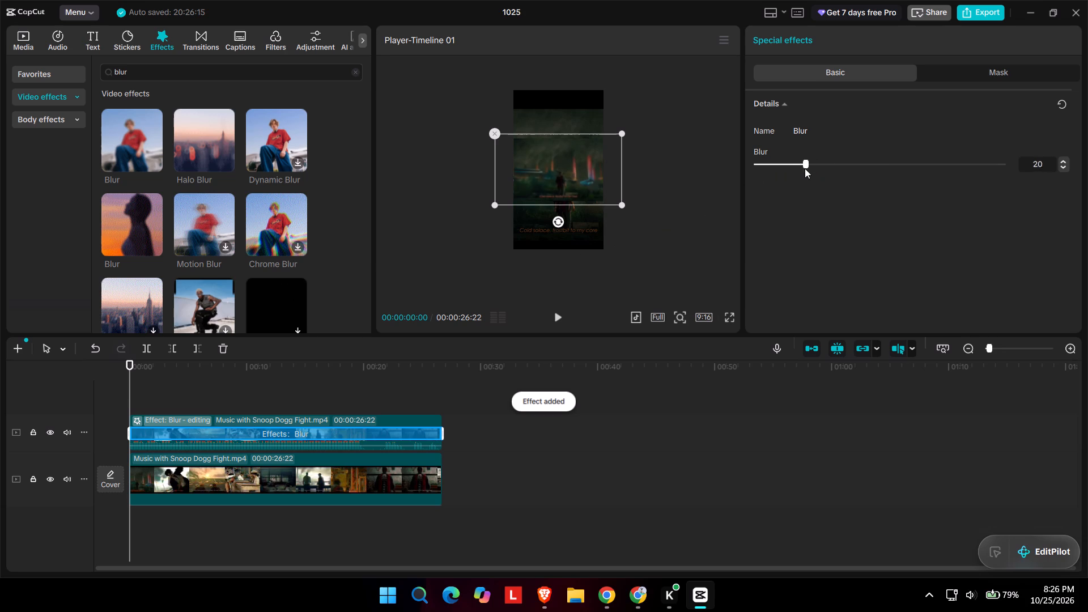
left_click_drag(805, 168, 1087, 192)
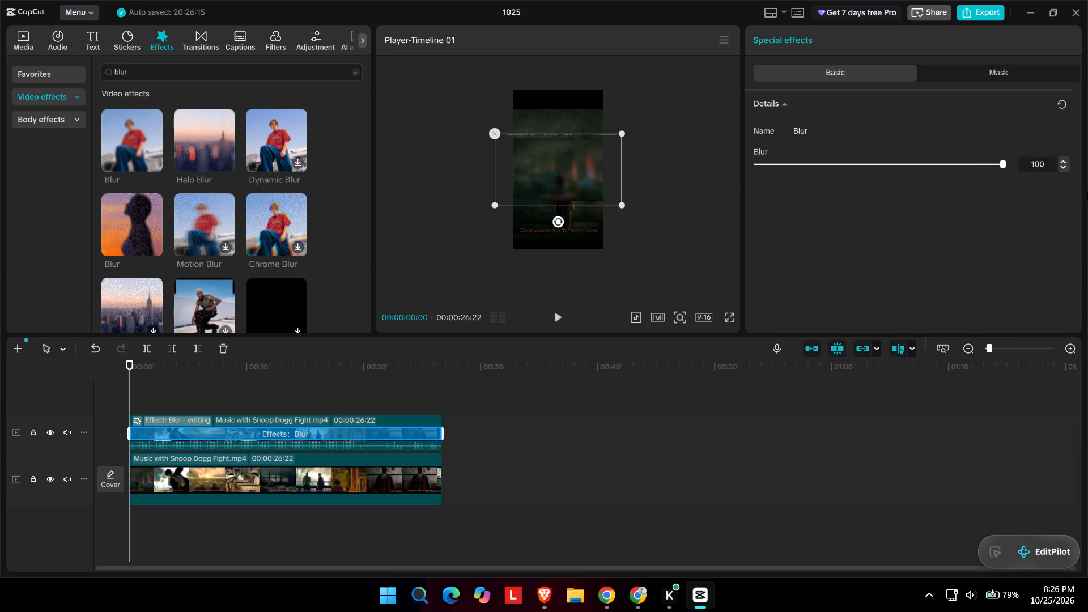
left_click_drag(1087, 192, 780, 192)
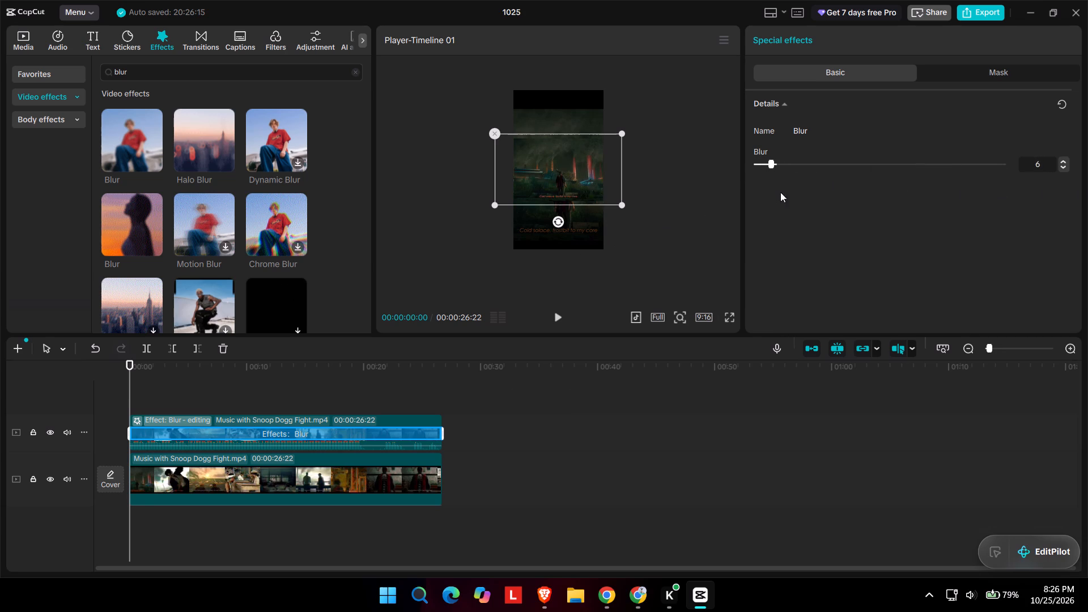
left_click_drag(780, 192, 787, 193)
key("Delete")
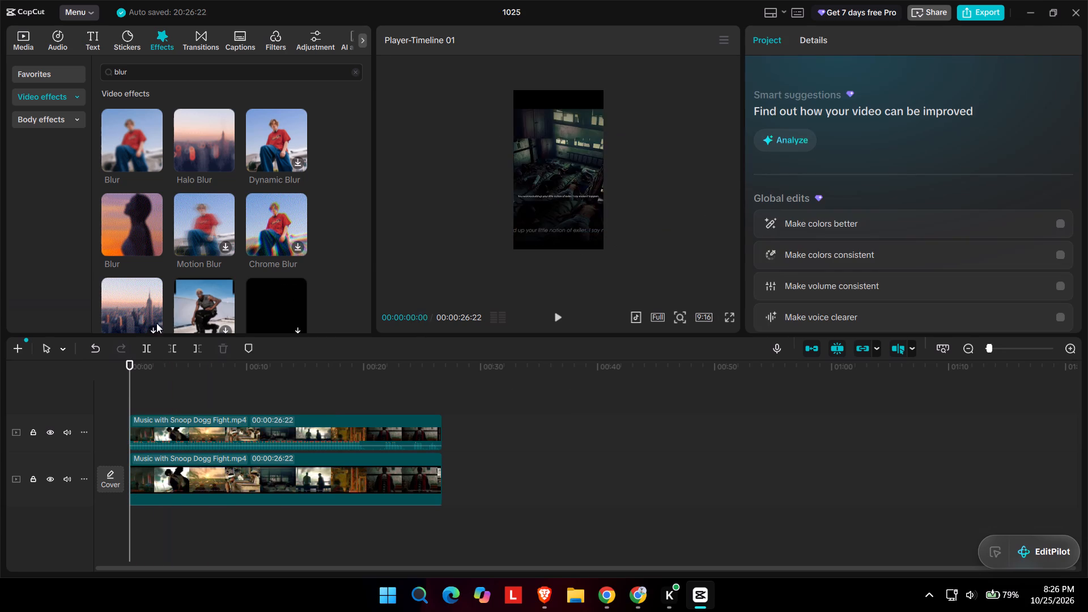
Apply the Blur effect to the lower background clip and set its blur strength to 38.
left_click_drag(133, 146, 234, 487)
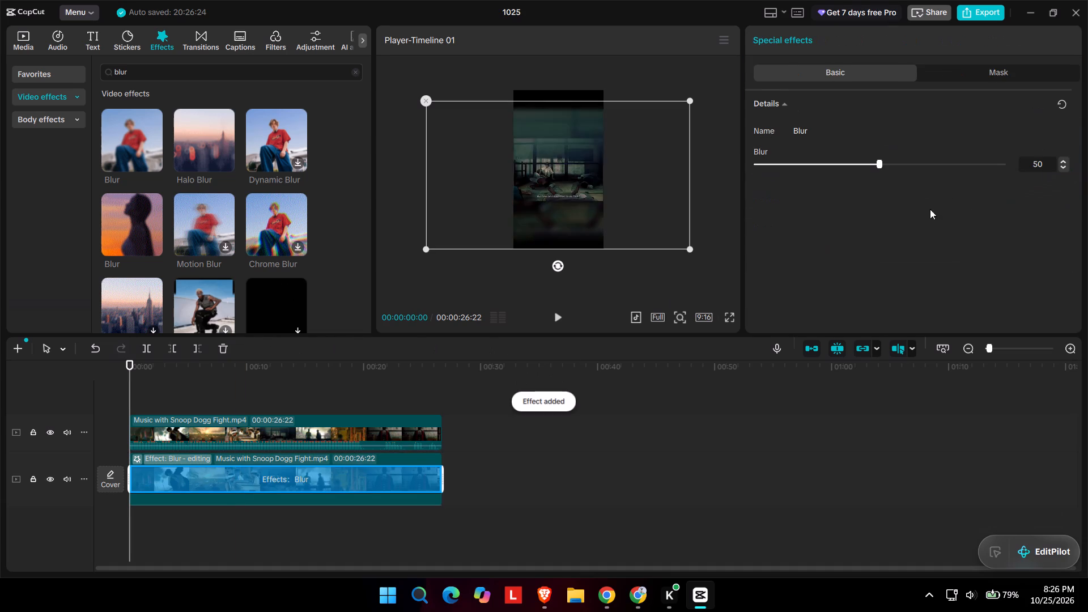
left_click_drag(879, 163, 841, 165)
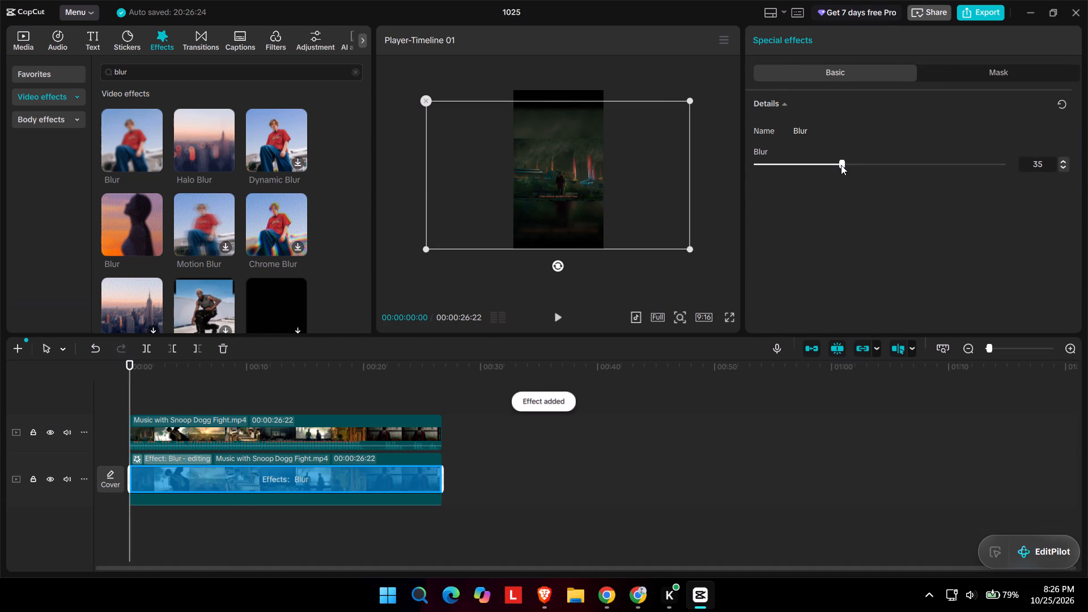
left_click_drag(841, 165, 850, 165)
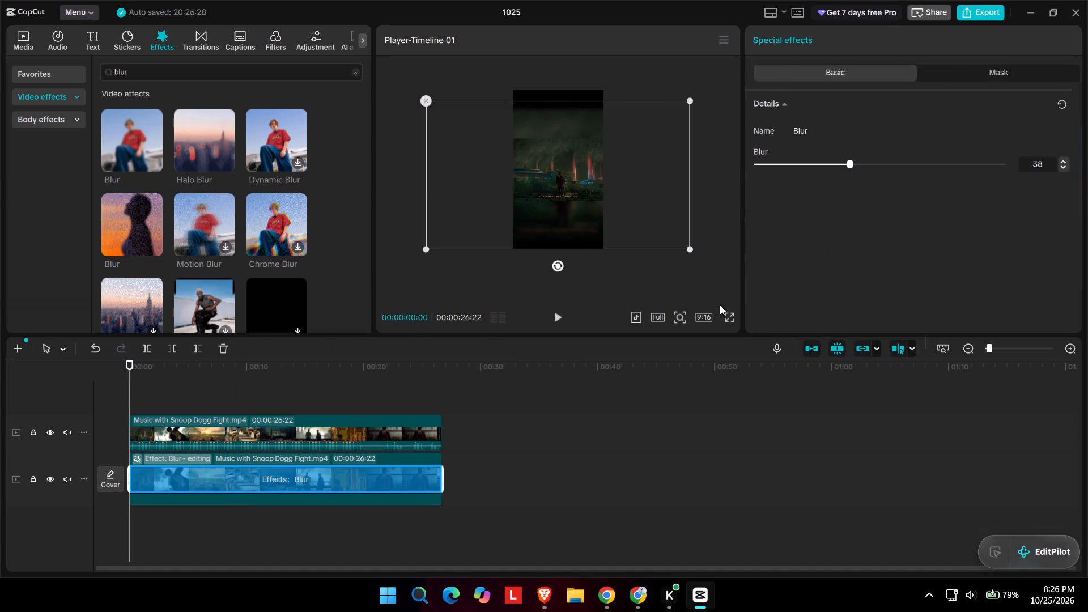
Play the video full-screen from the start to check the blurred background, and briefly replay its opening.
left_click(728, 316)
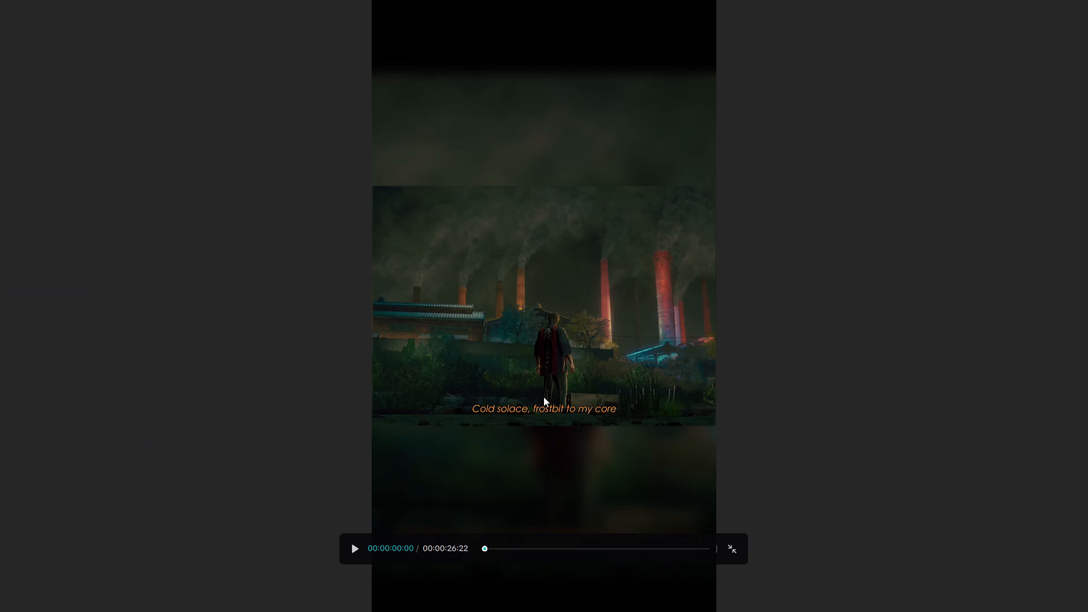
key("space")
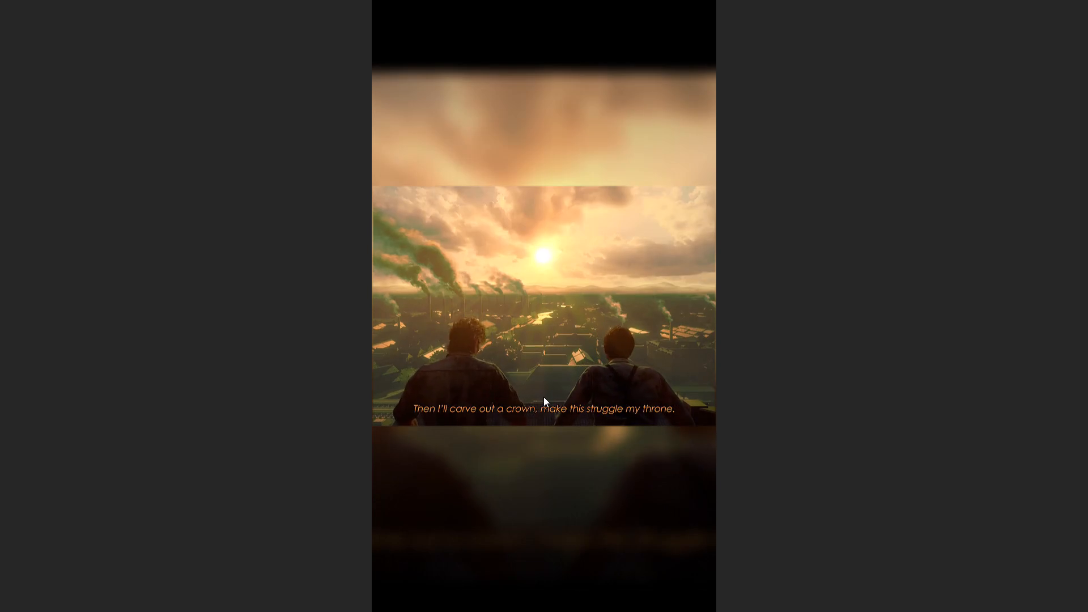
key("space")
left_click(672, 427)
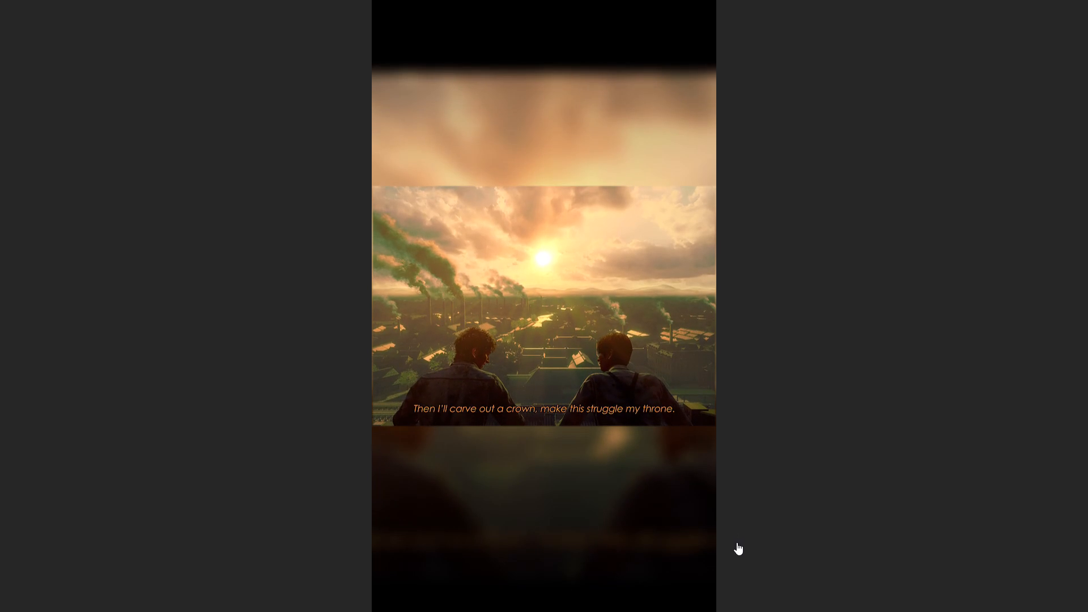
left_click(736, 549)
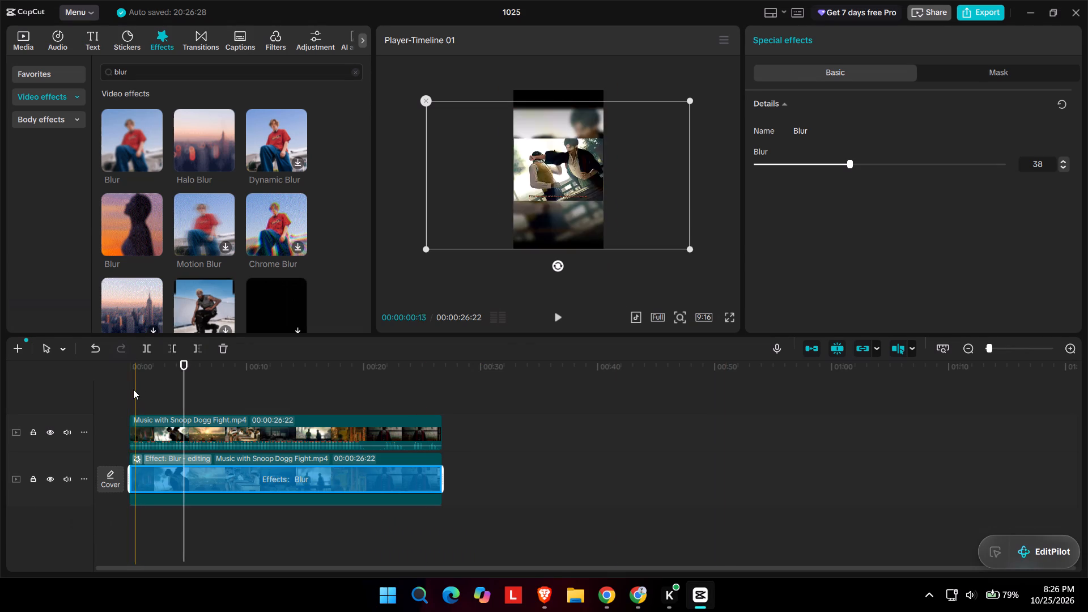
left_click(132, 390)
key("space")
key("space")
key("space")
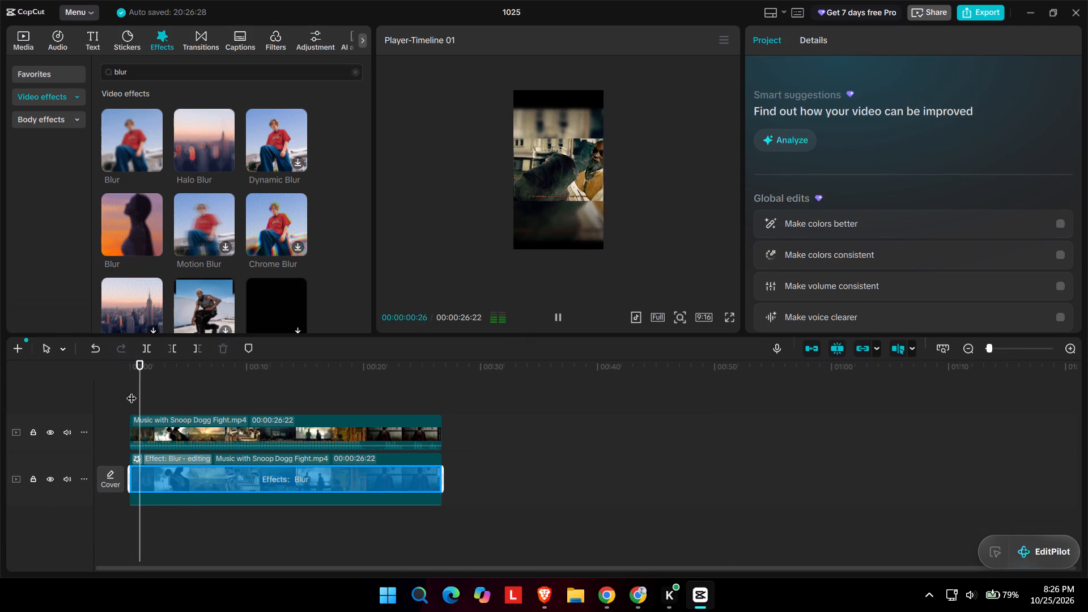
key("space")
Add the Stranger Than Heaven logo PNG on a new track above both clips, starting at zero and extended to 00:00:26:22.
left_click(18, 33)
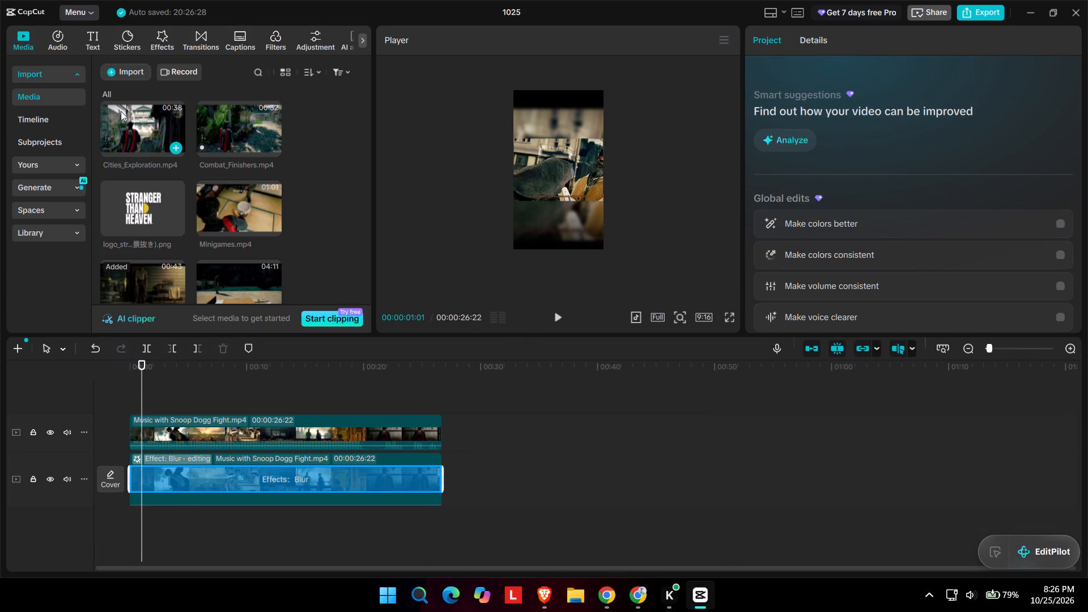
left_click(67, 77)
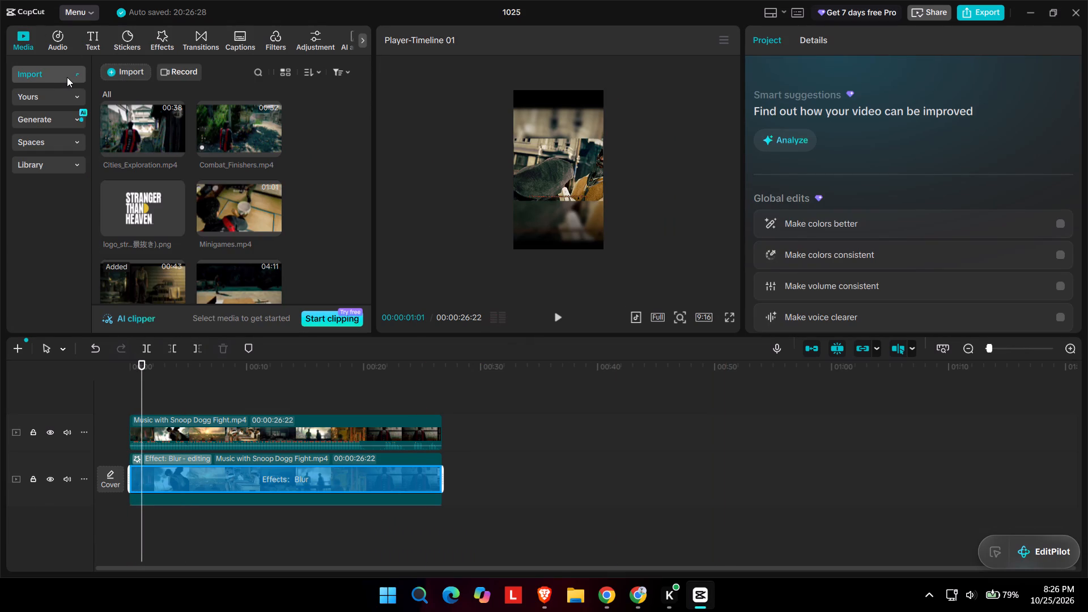
scroll(164, 155, "down", 1)
left_click_drag(137, 99, 165, 380)
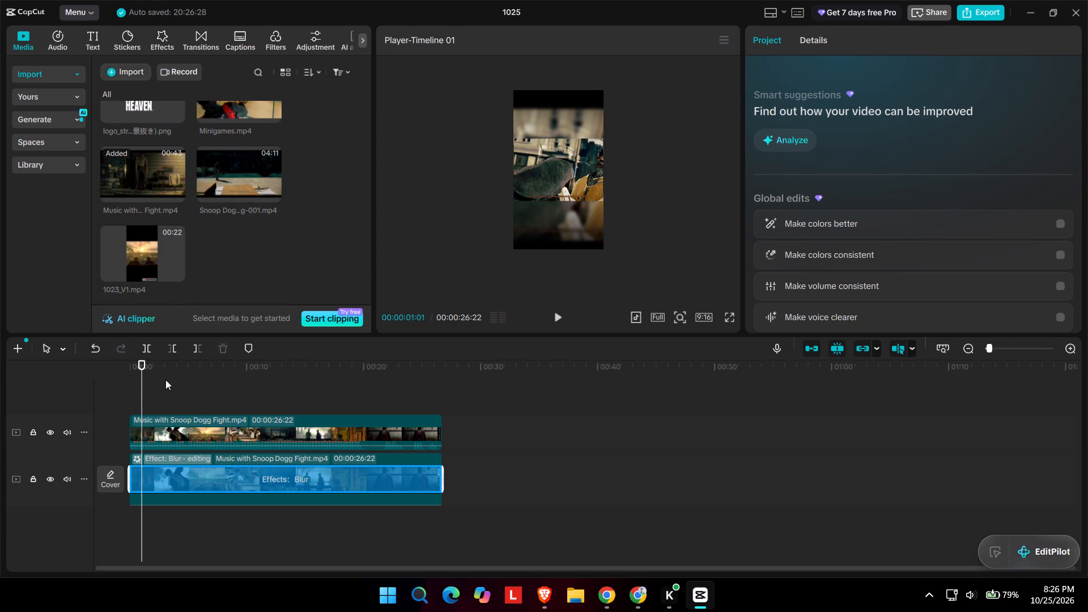
left_click_drag(165, 380, 128, 393)
left_click(125, 117)
left_click_drag(125, 117, 182, 421)
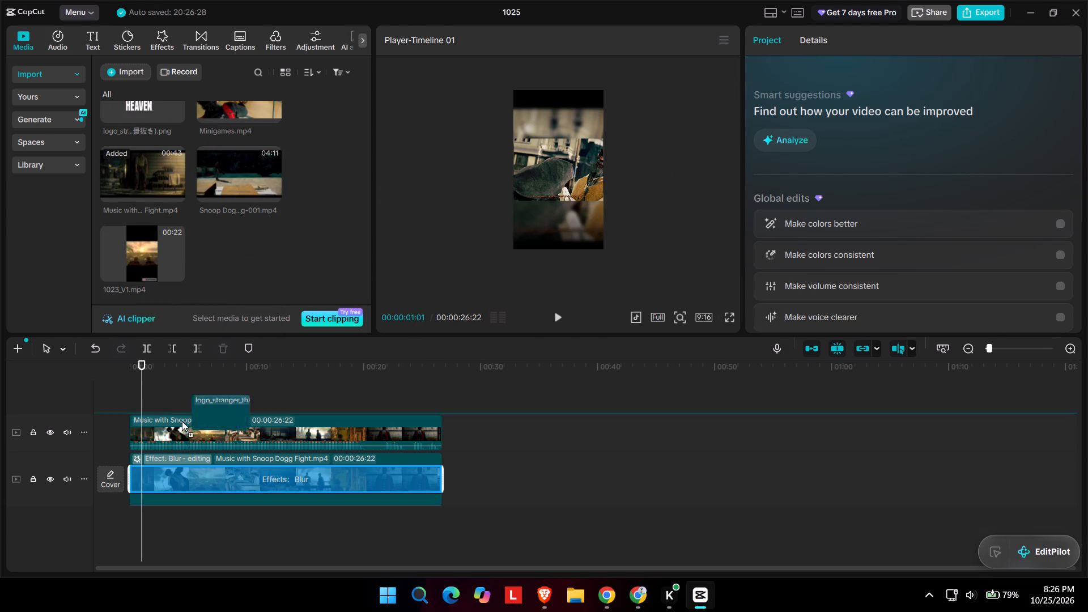
left_click_drag(182, 421, 118, 395)
left_click_drag(186, 436, 411, 439)
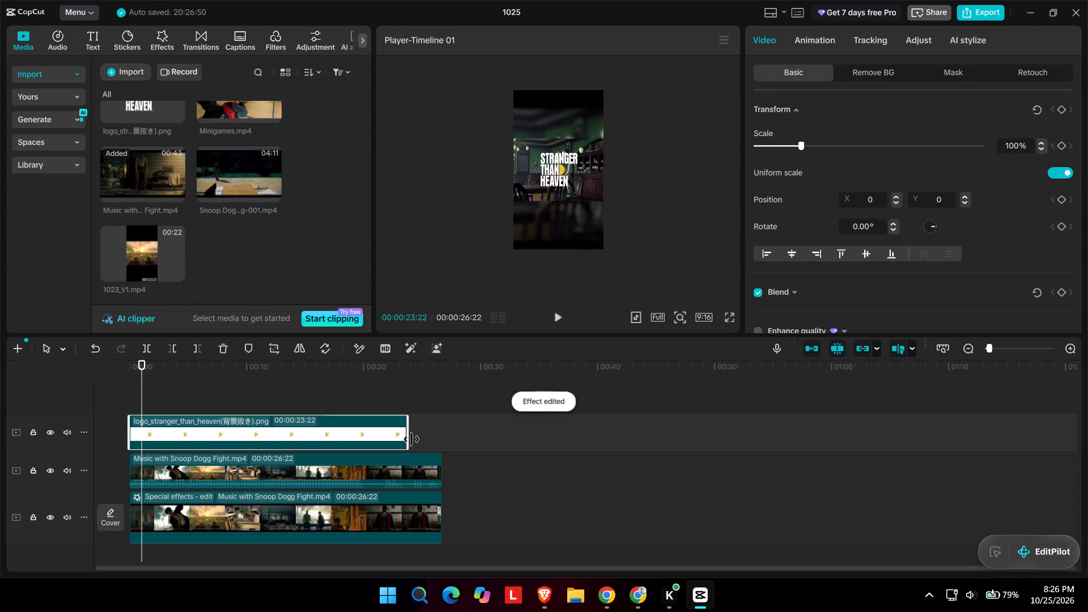
left_click_drag(411, 439, 439, 440)
Shrink the Stranger Than Heaven logo to 77% and place it in the frame's upper-left area, at about X -683, Y 1129.
left_click_drag(563, 170, 543, 113)
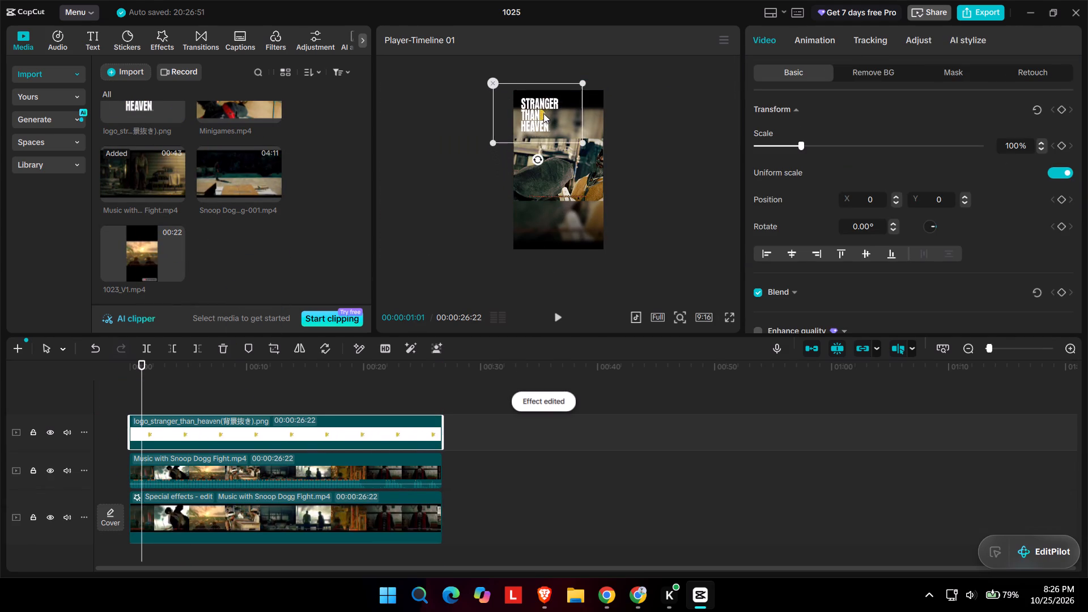
left_click_drag(543, 113, 539, 114)
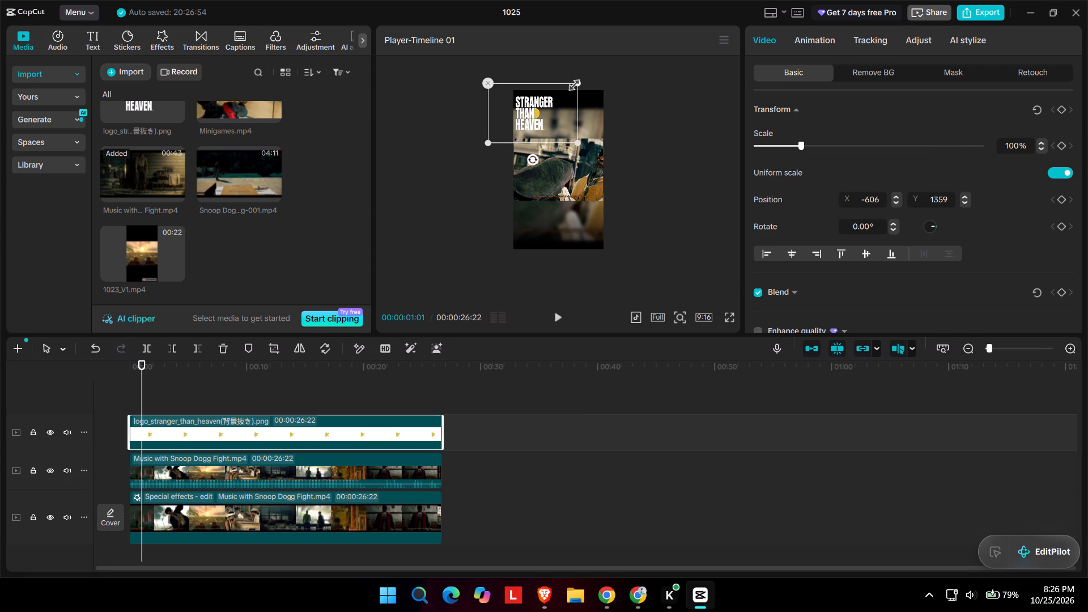
left_click_drag(578, 78, 570, 95)
left_click_drag(545, 122, 541, 130)
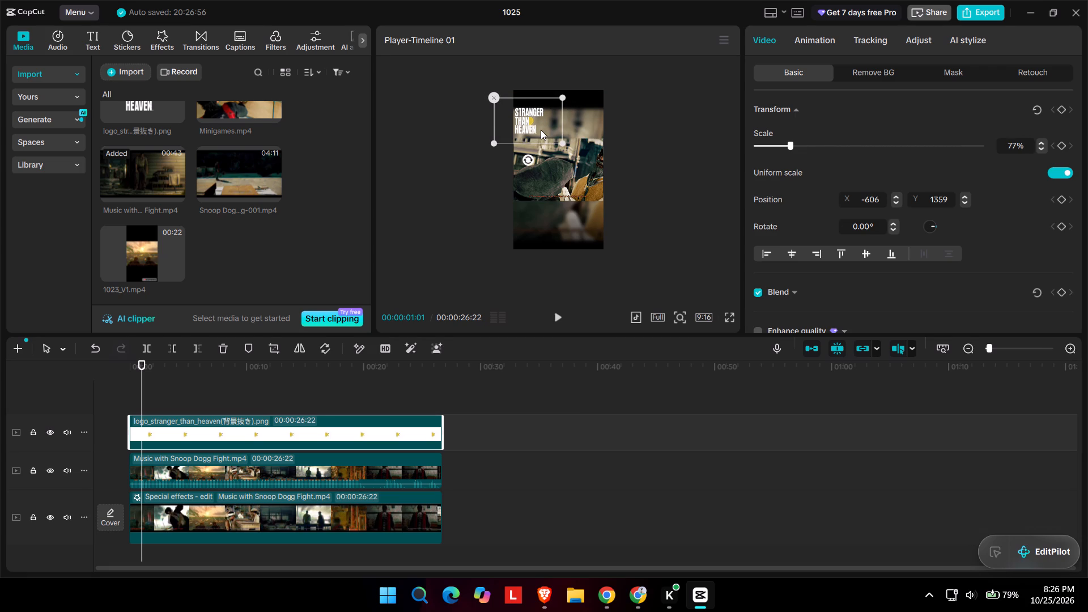
left_click_drag(541, 130, 542, 132)
left_click(671, 121)
left_click(687, 175)
left_click(705, 212)
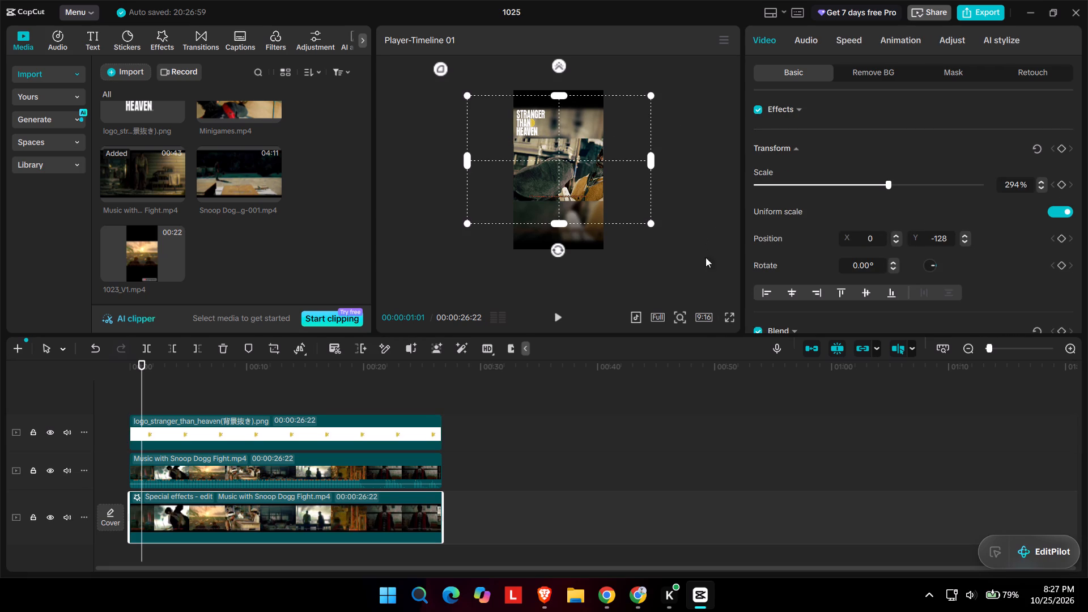
Play the video full-screen to check the logo's size and placement over the footage.
left_click(729, 329)
left_click(730, 320)
key("space")
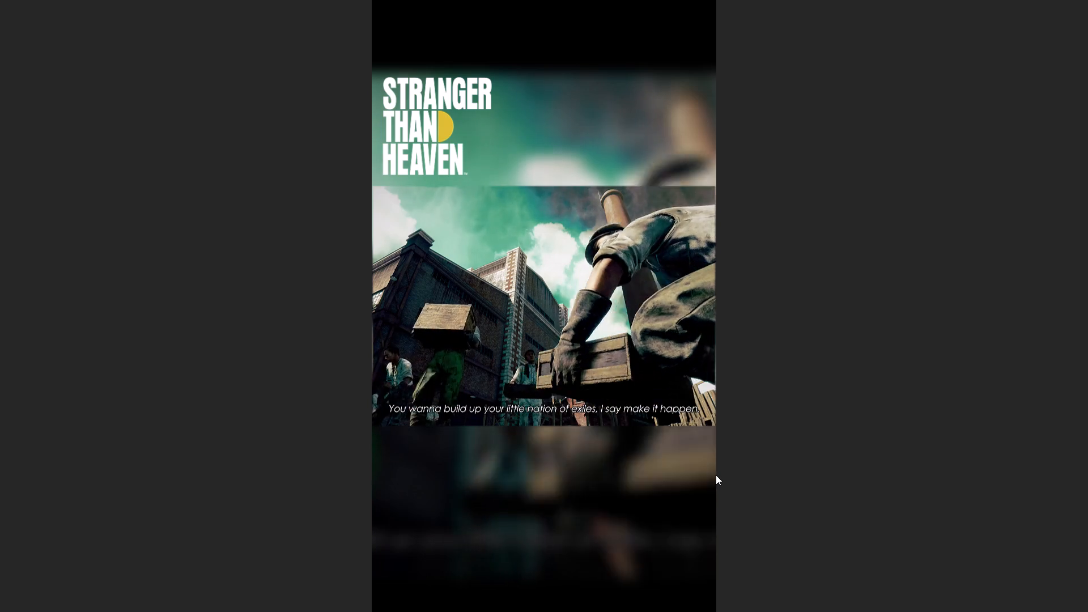
left_click(717, 475)
left_click(734, 542)
key("space")
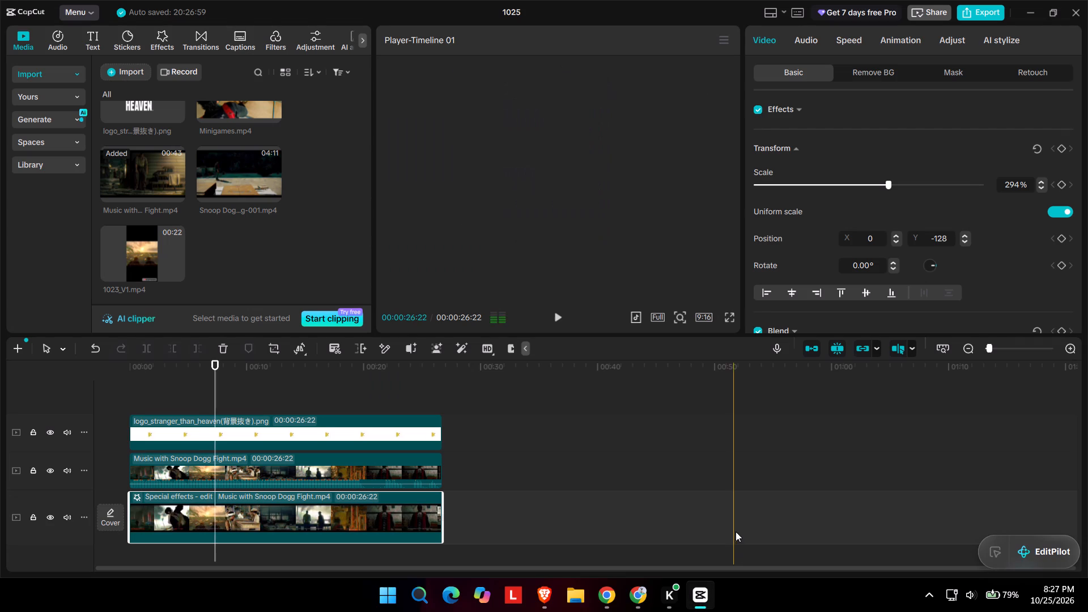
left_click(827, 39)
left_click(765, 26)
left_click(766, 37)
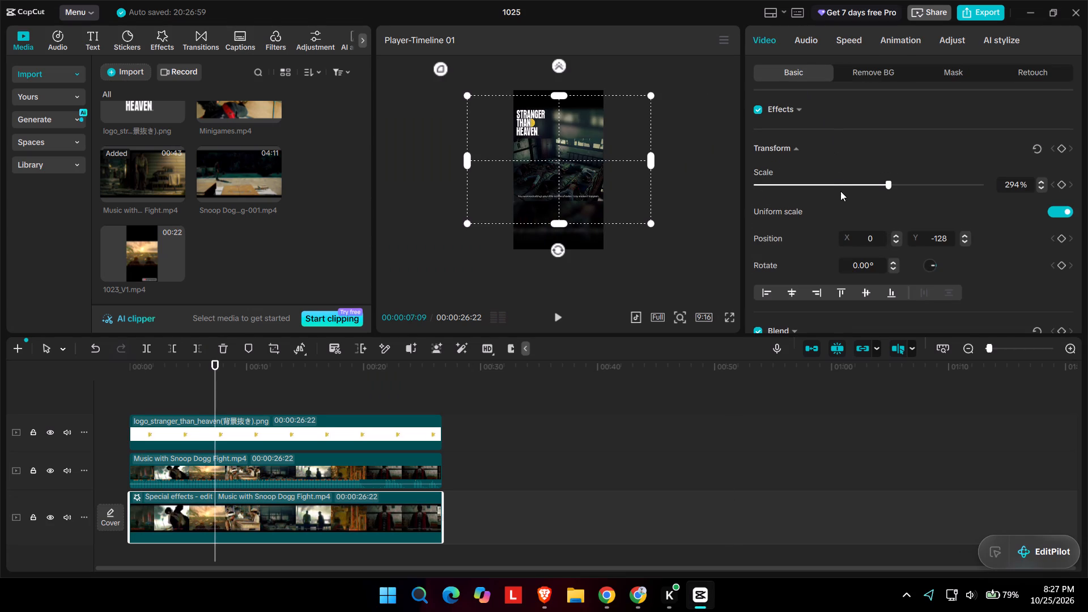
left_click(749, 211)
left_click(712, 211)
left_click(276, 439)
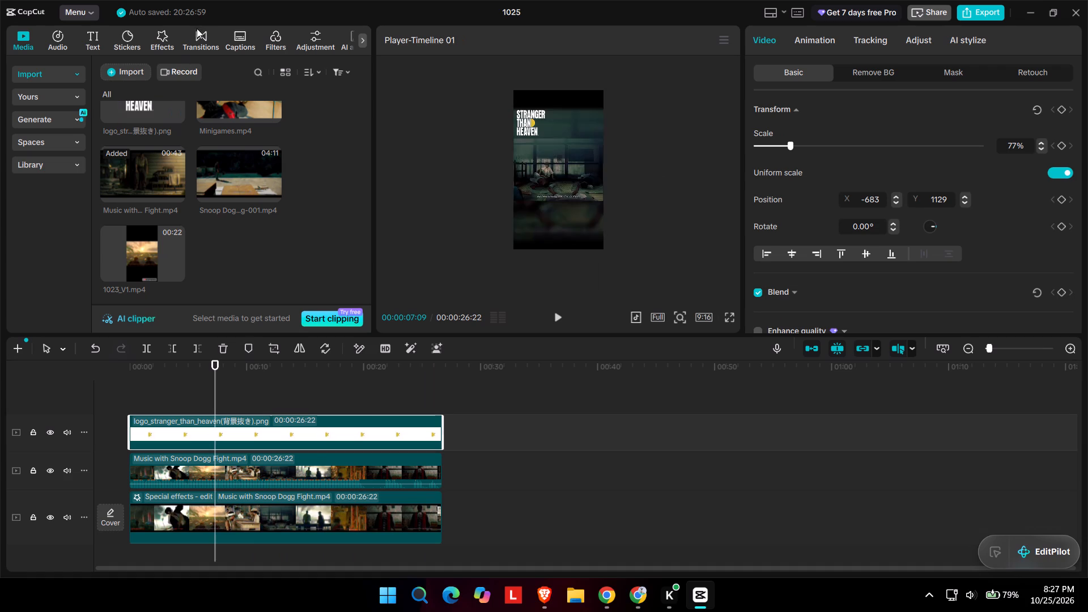
Add a default text clip on a new track above the logo, starting at zero and extended to the end of the clips.
left_click(99, 40)
left_click_drag(109, 79, 136, 238)
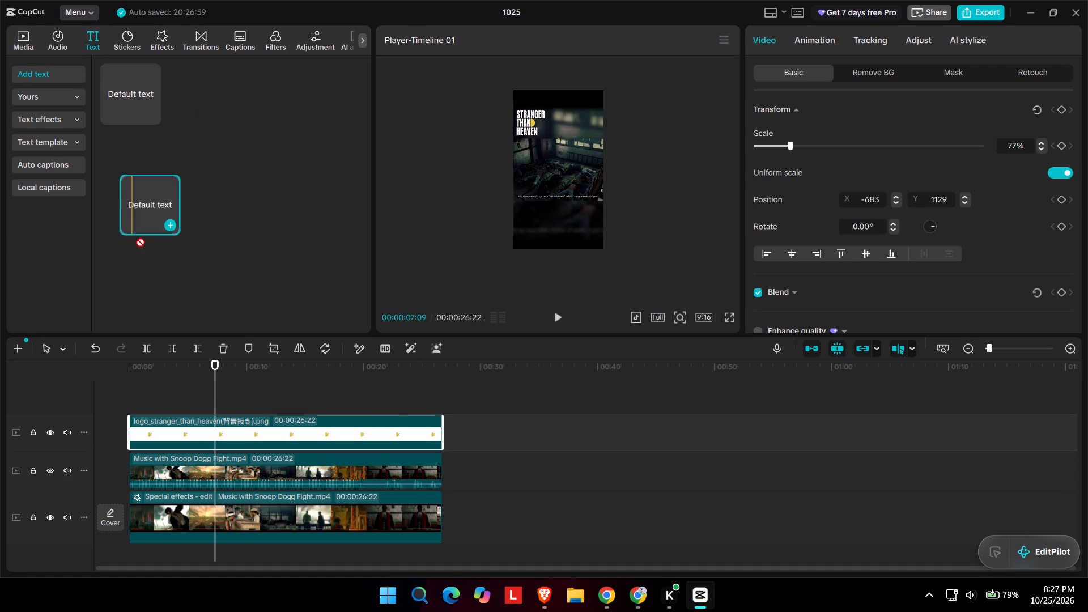
left_click_drag(136, 238, 124, 394)
left_click_drag(168, 428, 441, 443)
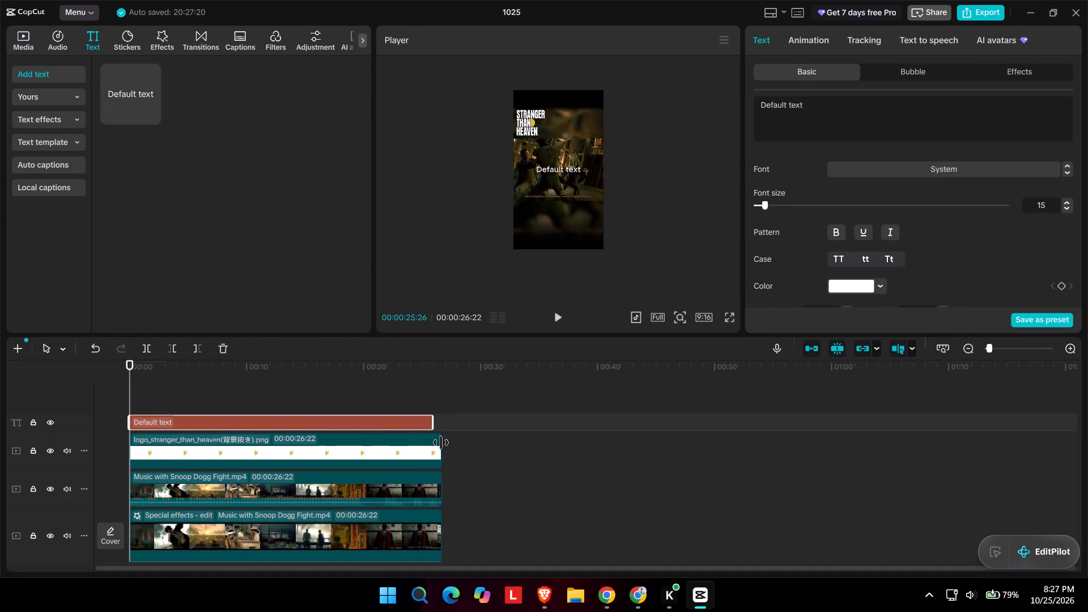
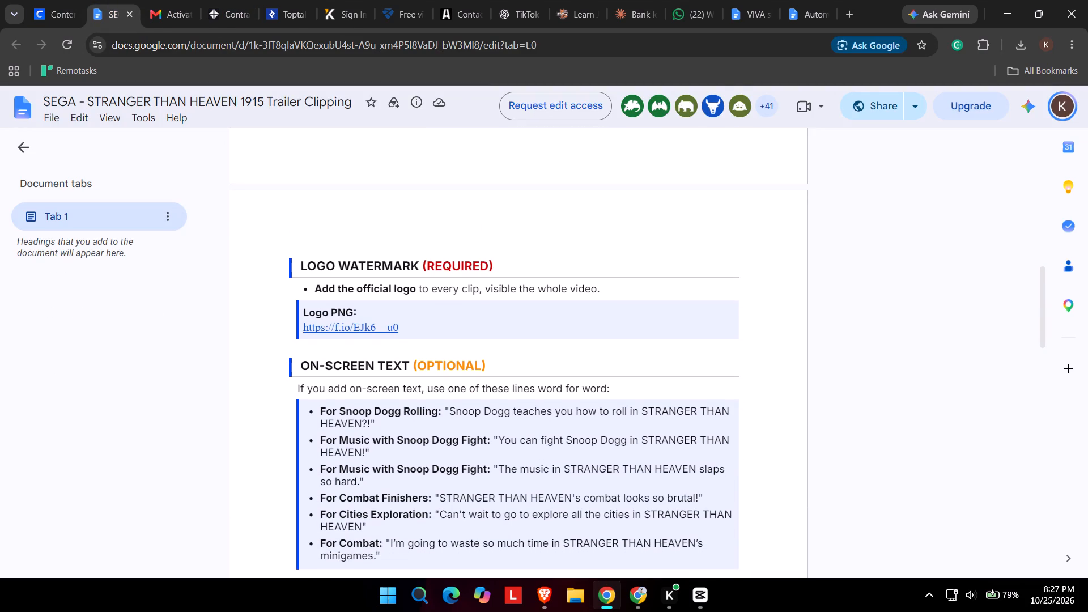
Copy "You can fight Snoop Dogg in STRANGER THAN HEAVEN!" from the brief and replace the CapCut text clip's default text with it.
left_click_drag(501, 440, 473, 456)
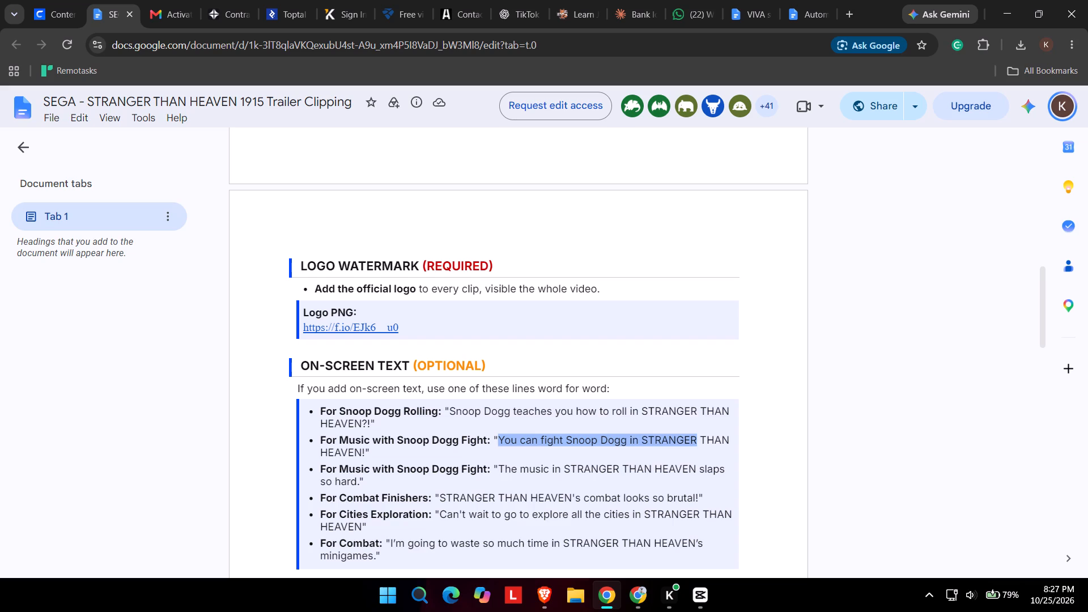
left_click_drag(473, 456, 364, 456)
key("ctrl+c")
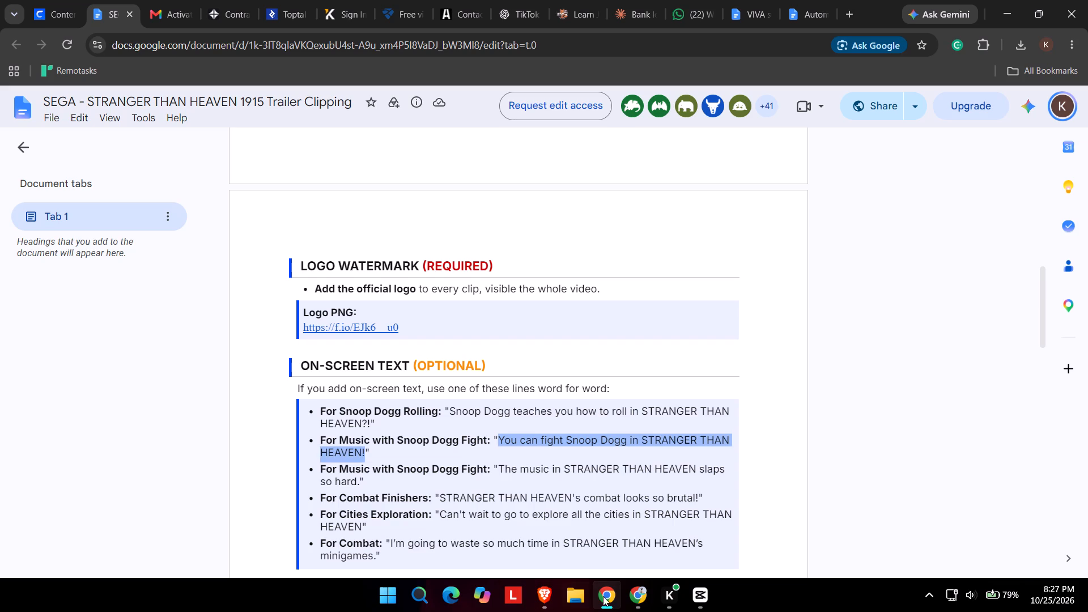
left_click(719, 594)
left_click(704, 594)
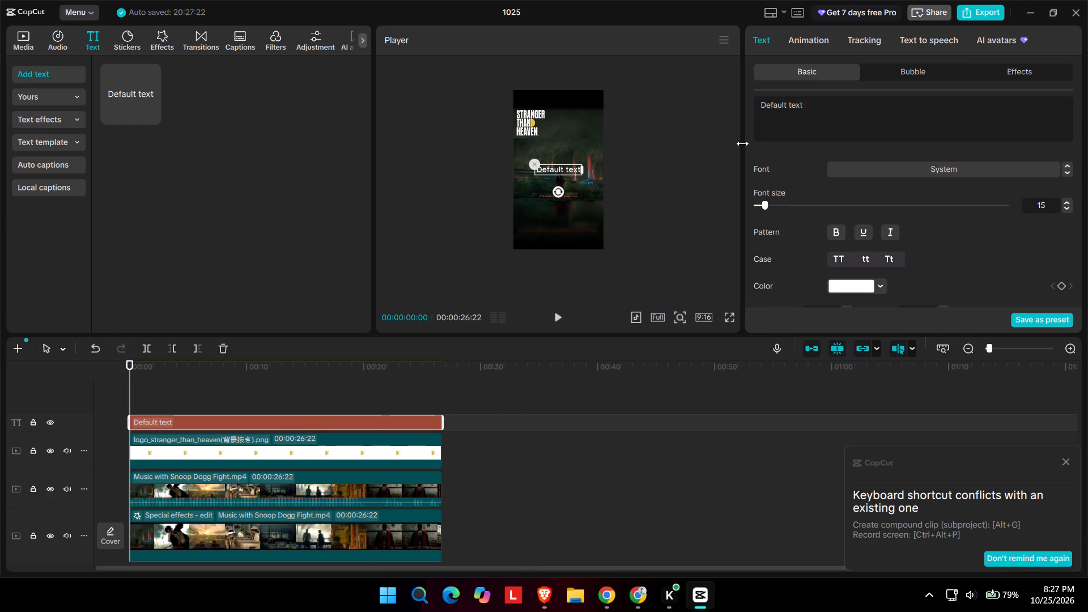
left_click(800, 102)
key("ctrl+a")
key("ctrl+v")
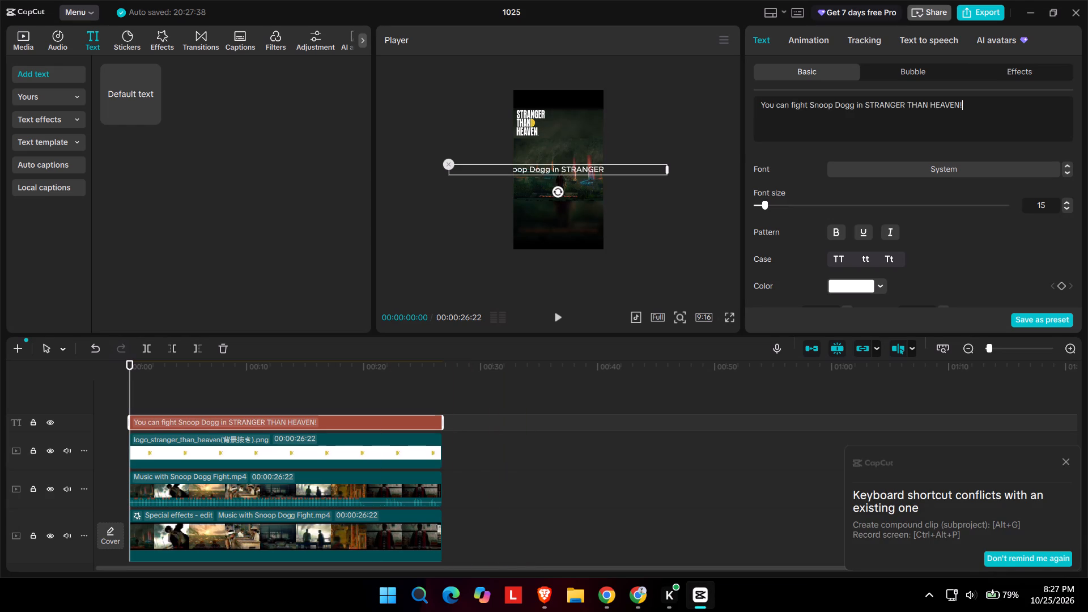
Break the text into two lines before "STRANGER THAN HEAVEN!" and shrink it to fit within the frame's width.
left_click(863, 105)
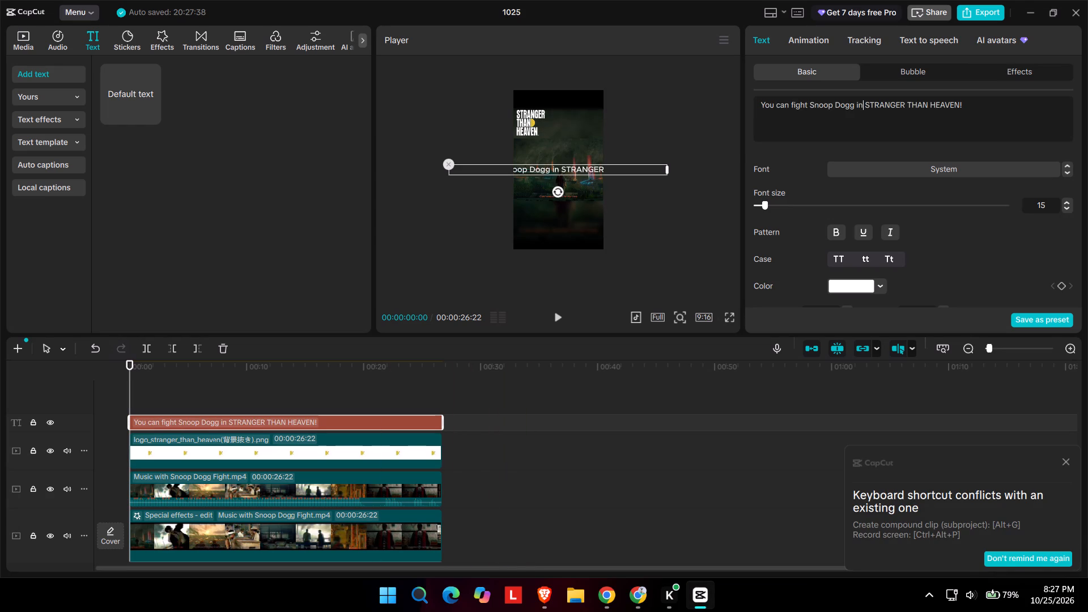
left_click(866, 105)
key("BackSpace")
key("Return")
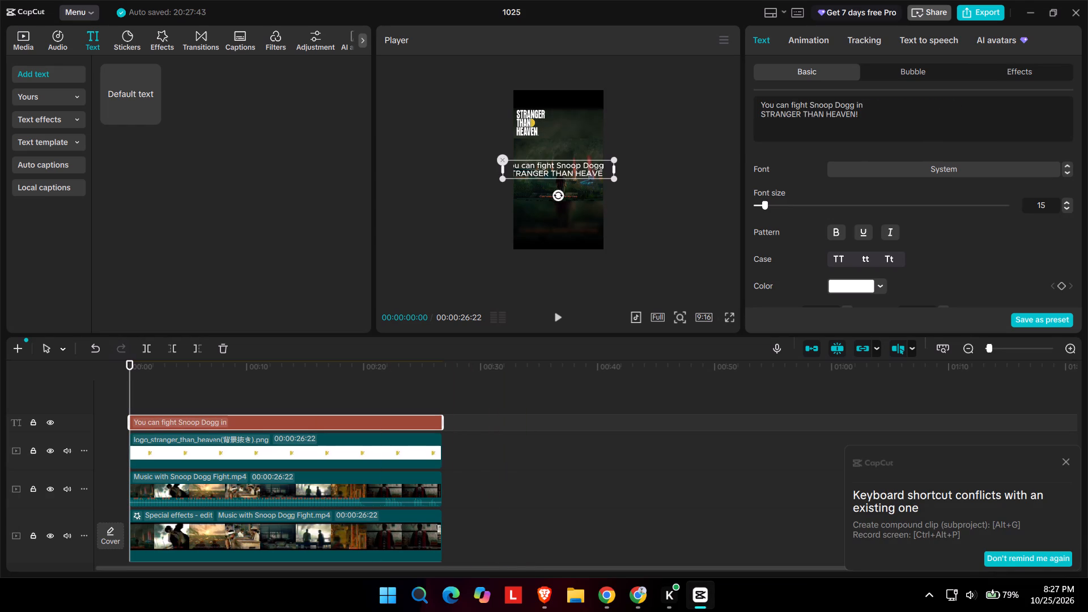
left_click_drag(613, 177, 572, 175)
Set the text clip's font to Arial Black.
left_click_drag(869, 110, 847, 110)
left_click(894, 126)
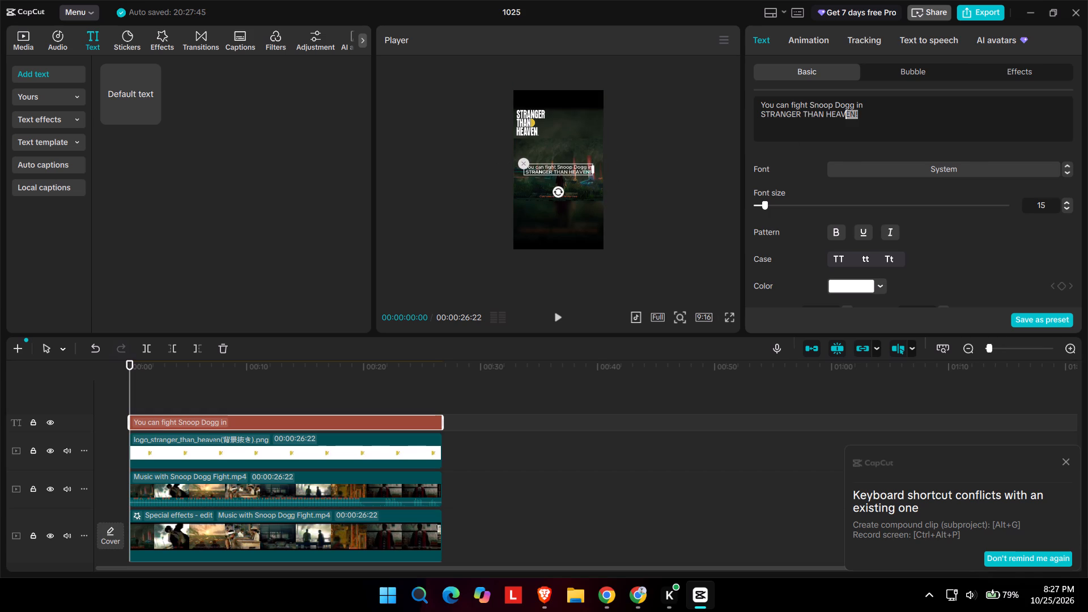
left_click(895, 165)
left_click(885, 159)
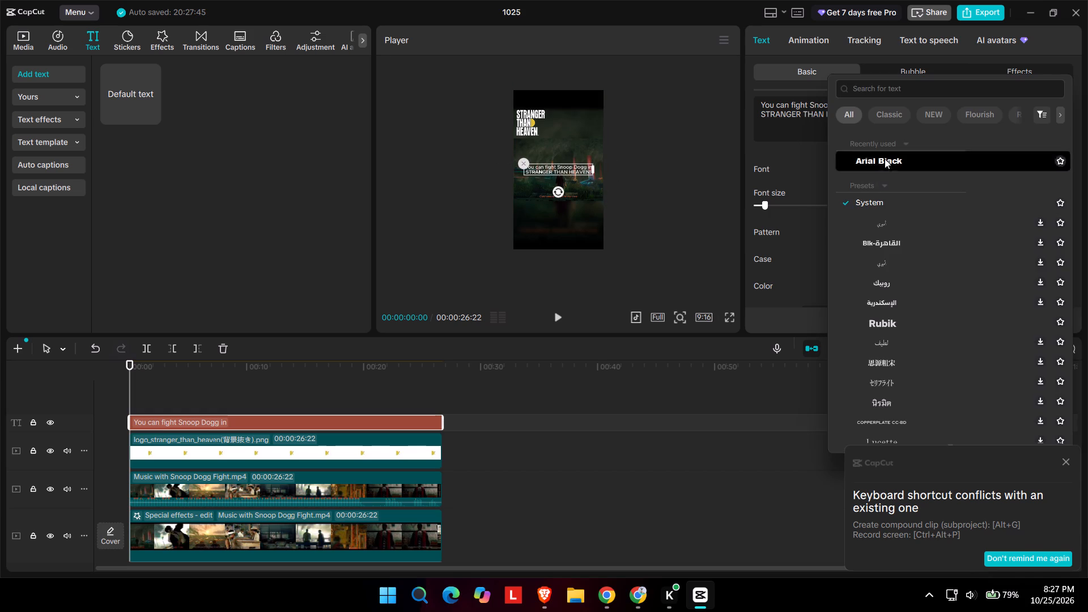
left_click(886, 169)
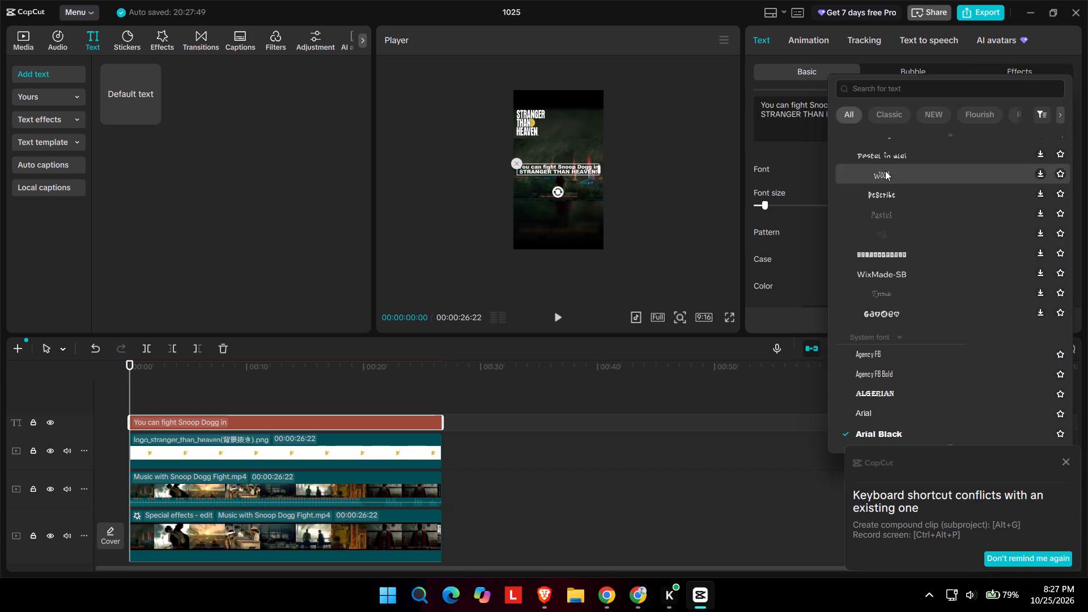
left_click(783, 156)
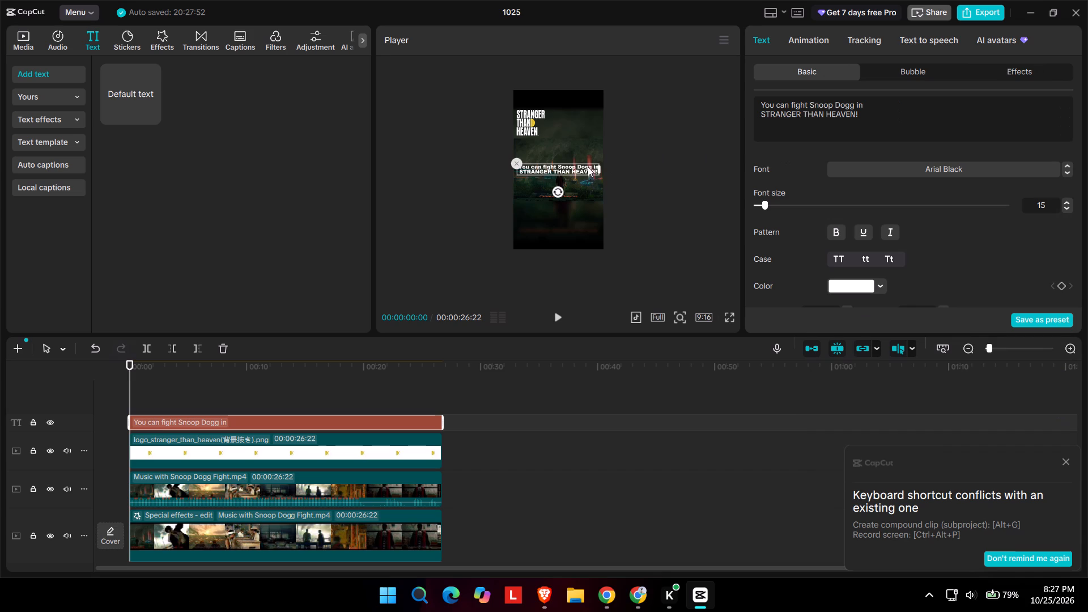
Give only the "STRANGER THAN HEAVEN!" line the yellow black-outlined preset style and recolour it with the golden yellow swatch.
scroll(586, 167, "up", 9, "ctrl")
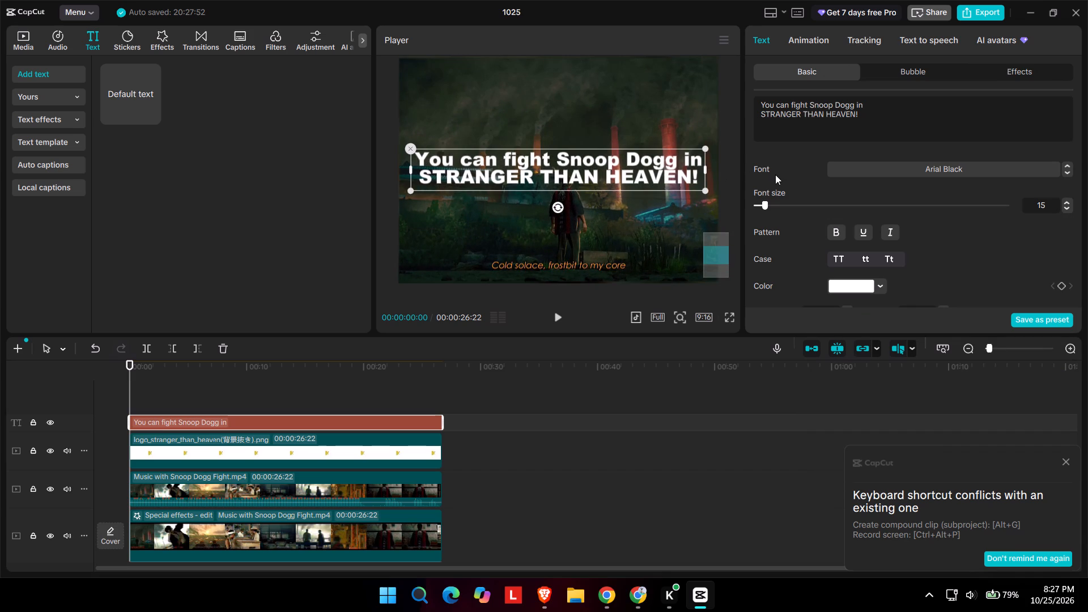
scroll(775, 175, "right", 1)
left_click_drag(865, 116, 767, 111)
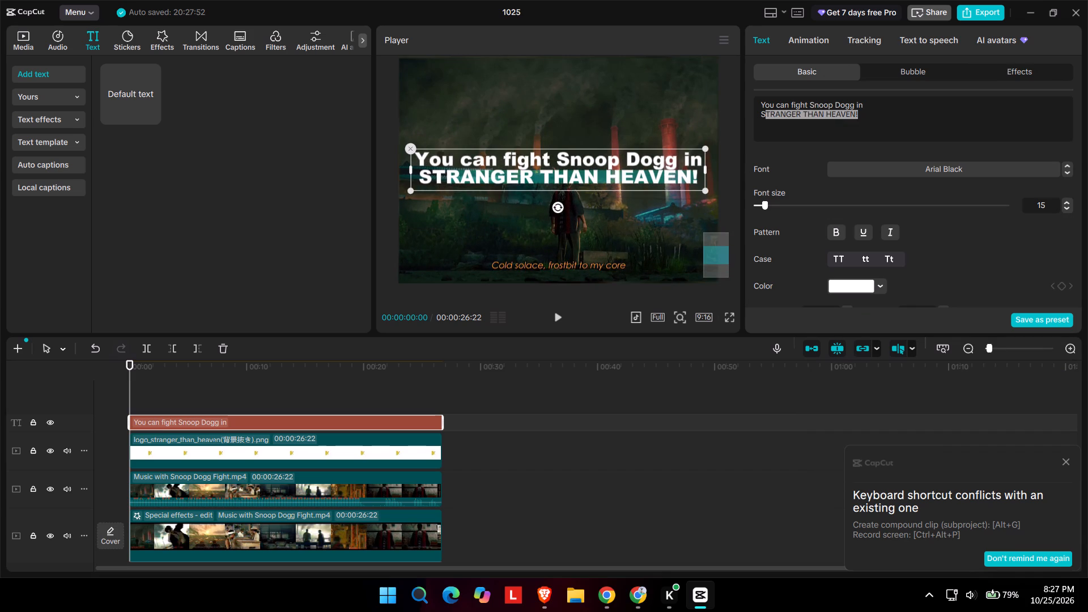
left_click_drag(767, 111, 757, 111)
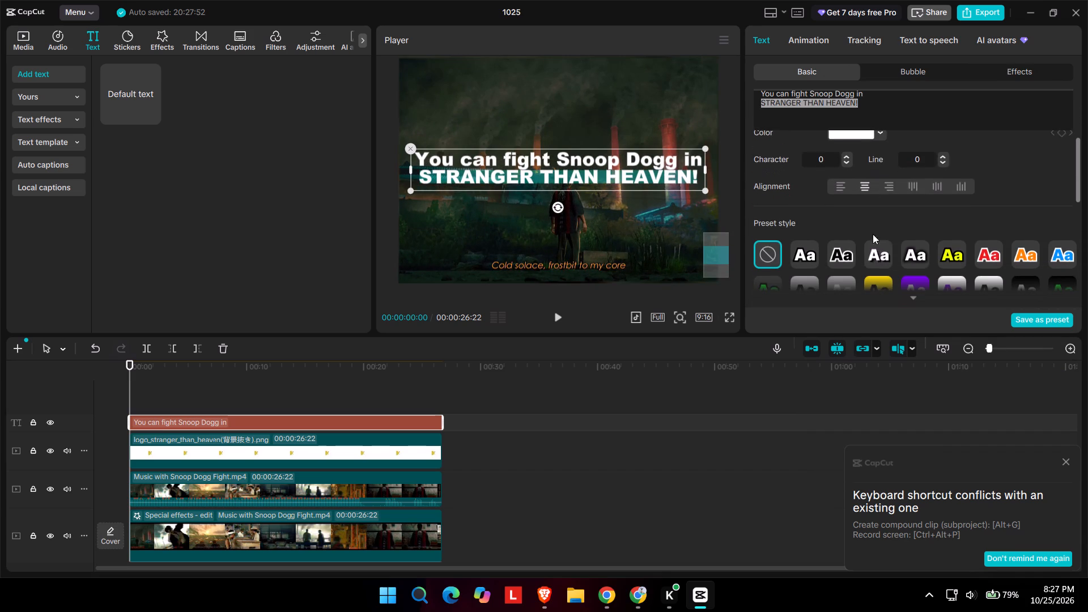
left_click(954, 249)
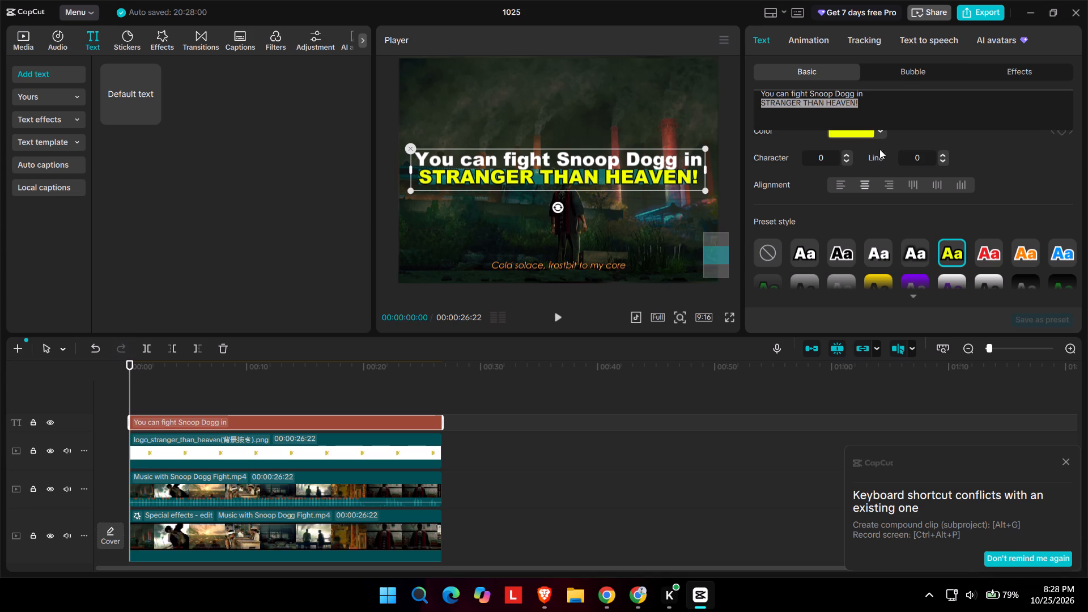
left_click(862, 135)
left_click(902, 309)
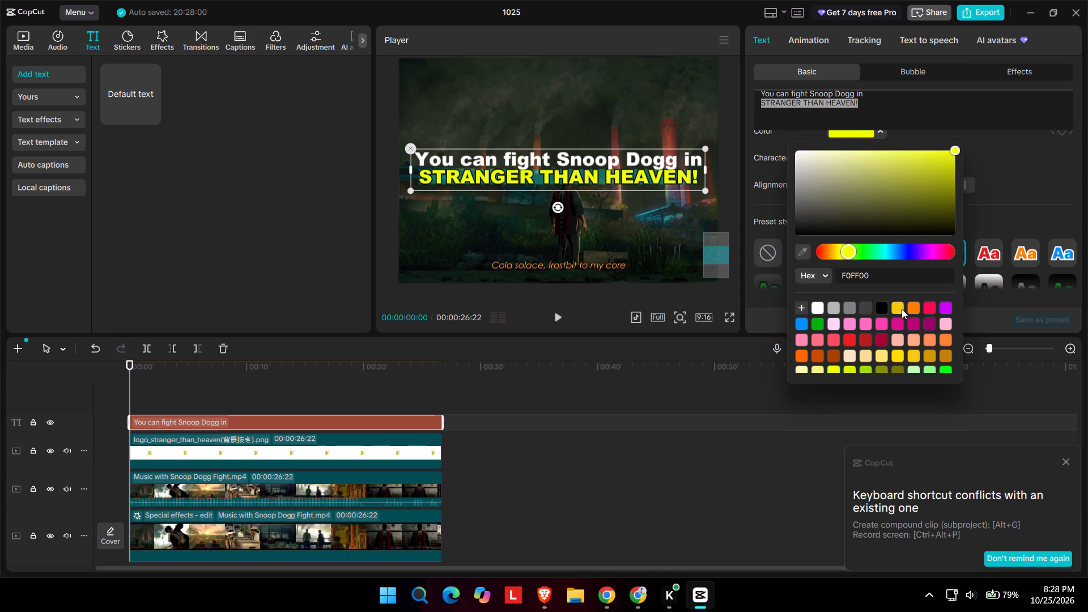
left_click(1020, 189)
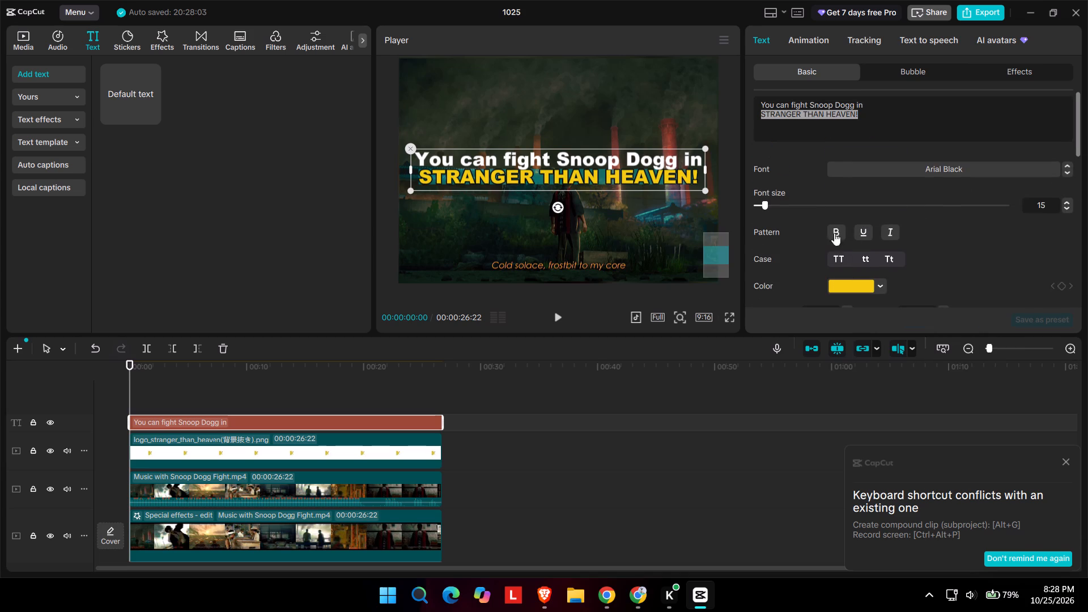
left_click(895, 112)
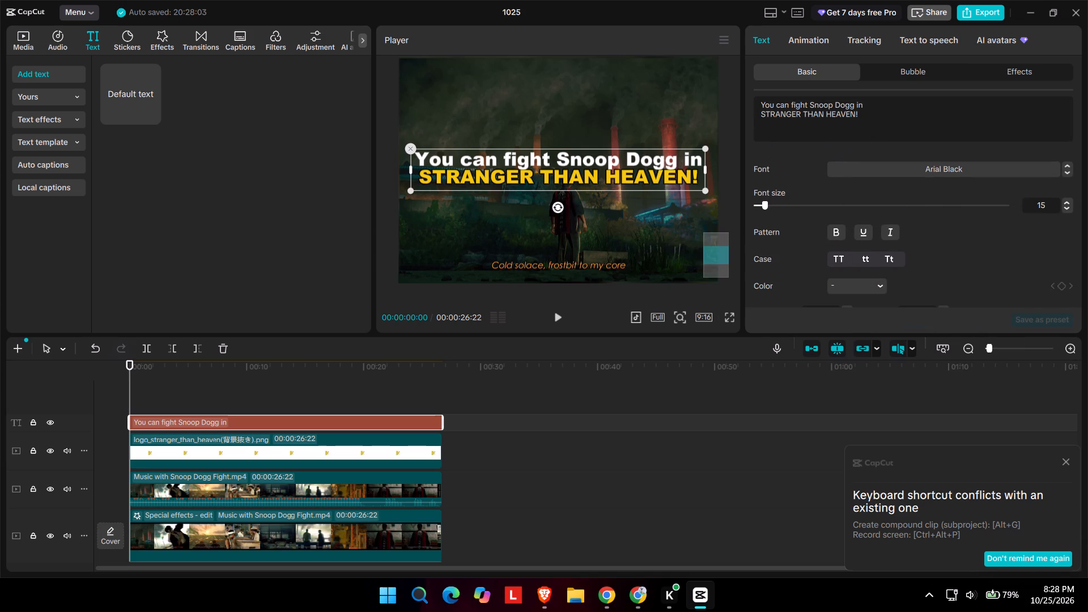
Move the two-line text beside the game logo above the footage and shrink it to fit between the logo and the frame's edge.
left_click_drag(626, 177, 663, 168)
scroll(649, 115, "up", 1)
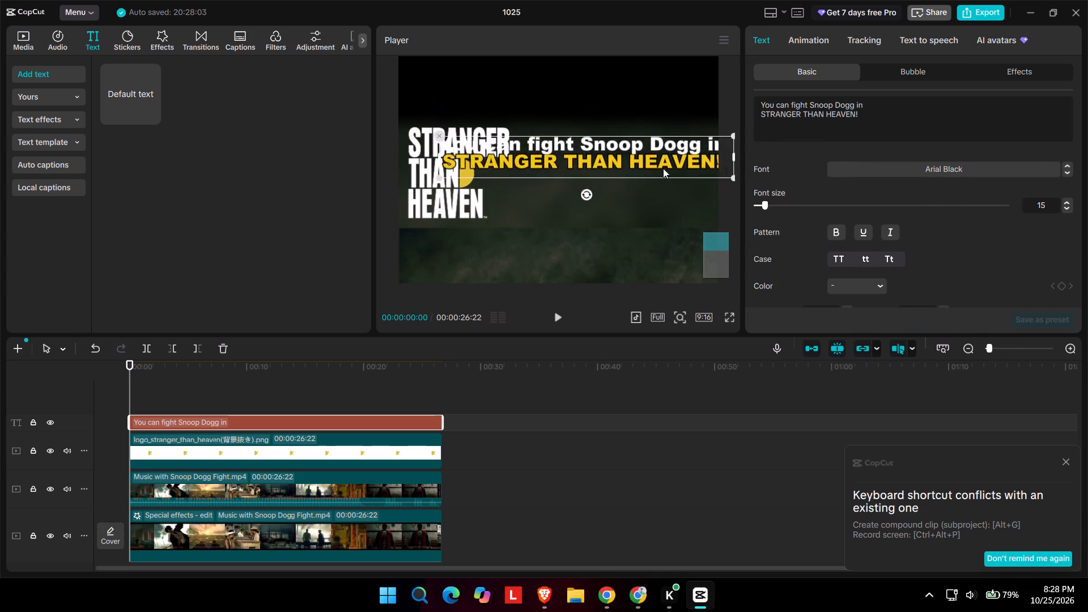
scroll(663, 168, "up", 1)
left_click_drag(663, 168, 671, 185)
scroll(683, 183, "left", 2)
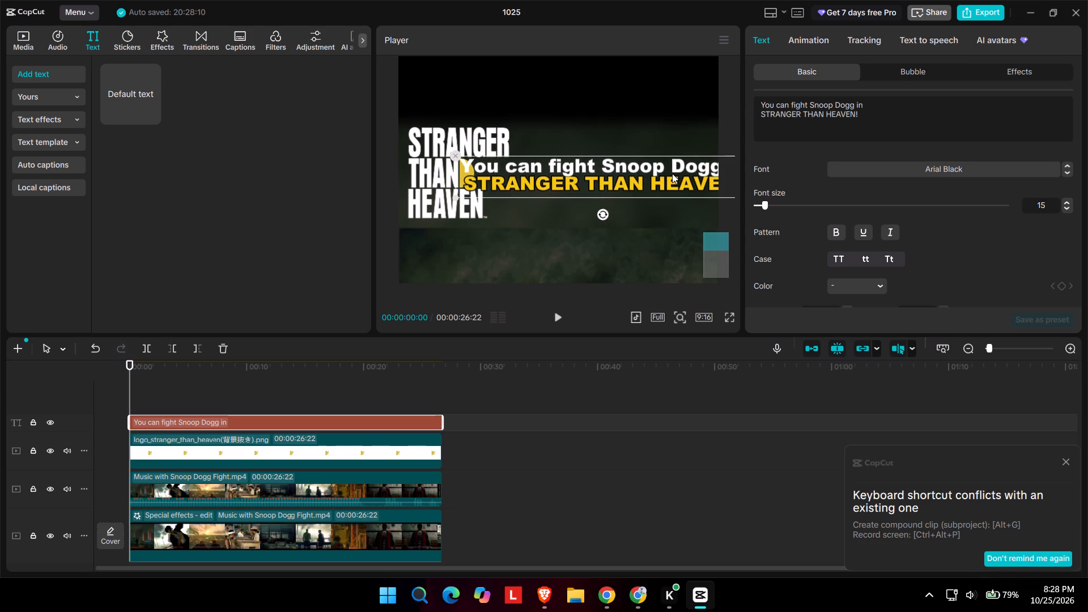
scroll(661, 172, "down", 2, "ctrl")
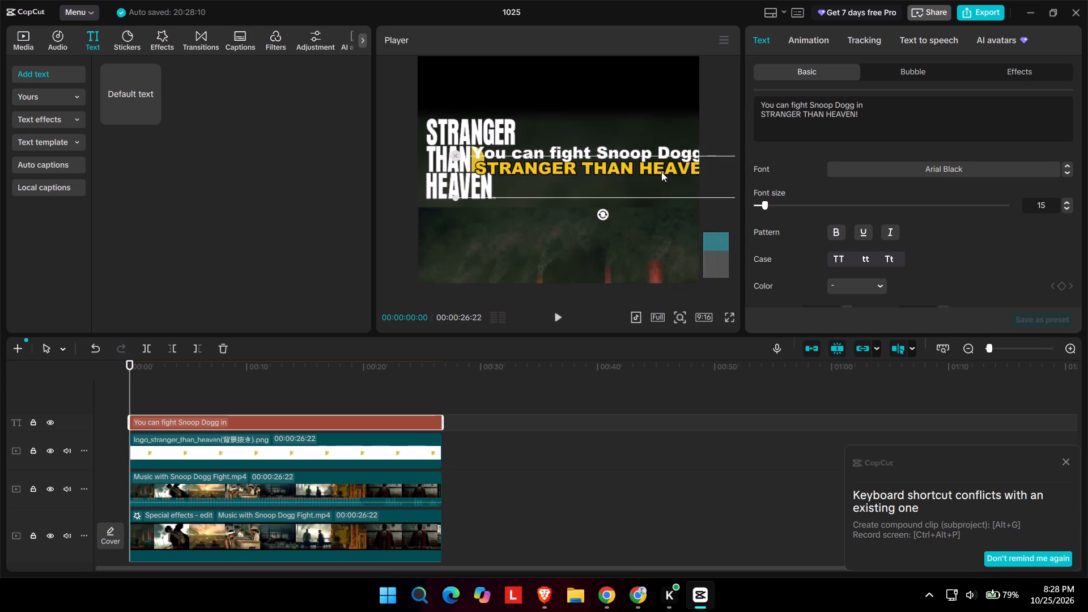
scroll(661, 172, "down", 2, "ctrl")
left_click_drag(681, 121, 624, 135)
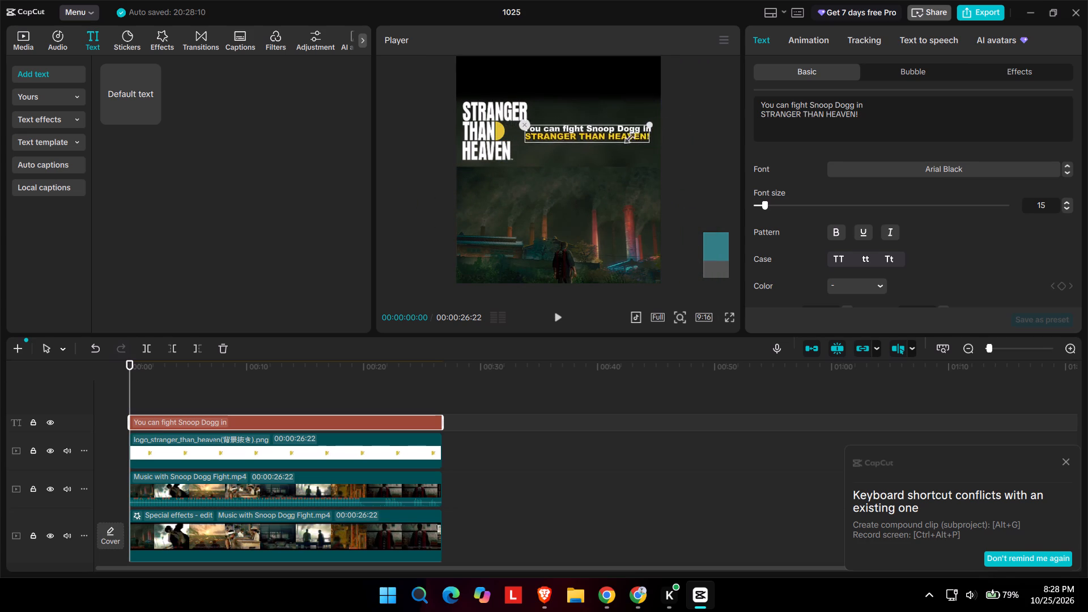
left_click_drag(624, 135, 626, 136)
left_click_drag(601, 137, 600, 155)
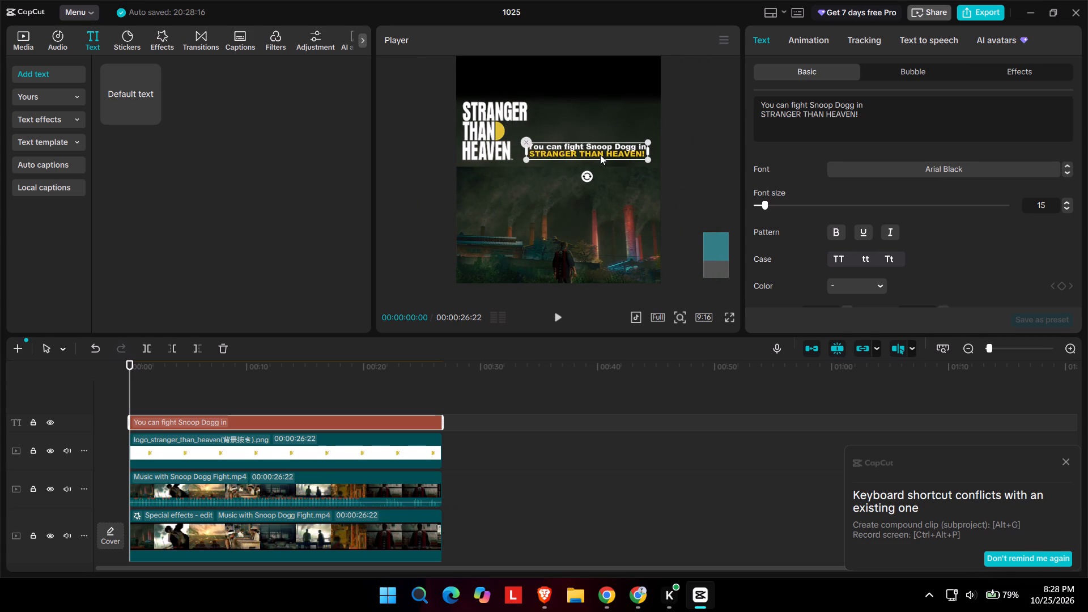
left_click_drag(600, 155, 600, 150)
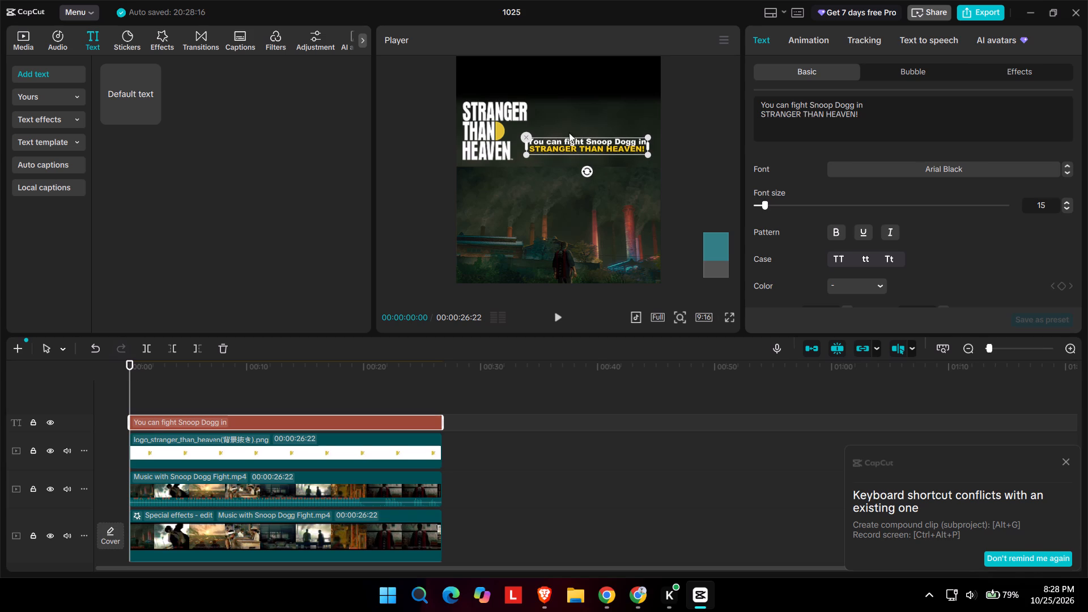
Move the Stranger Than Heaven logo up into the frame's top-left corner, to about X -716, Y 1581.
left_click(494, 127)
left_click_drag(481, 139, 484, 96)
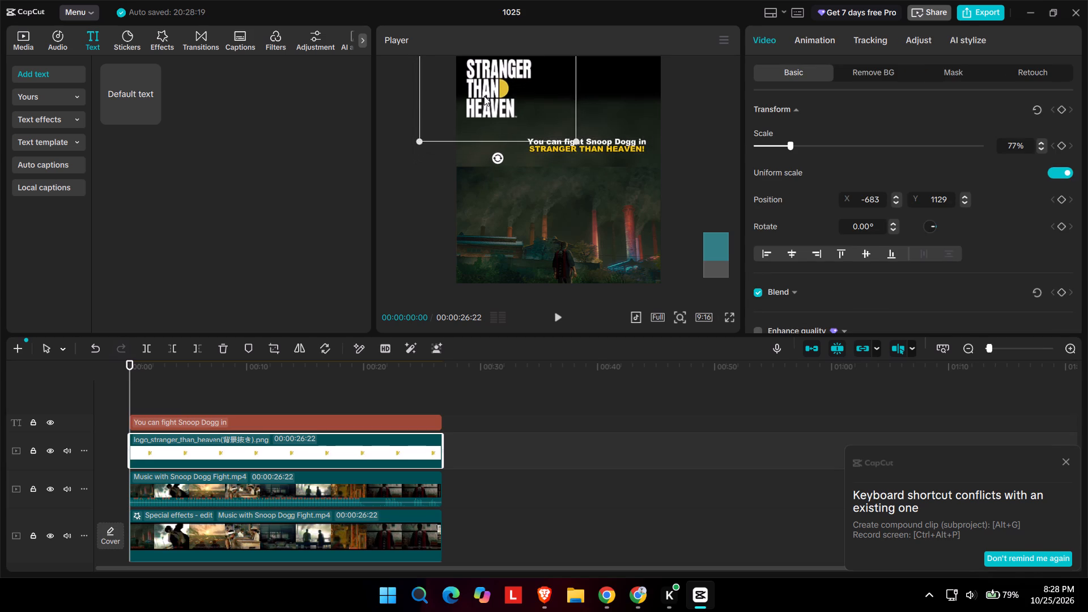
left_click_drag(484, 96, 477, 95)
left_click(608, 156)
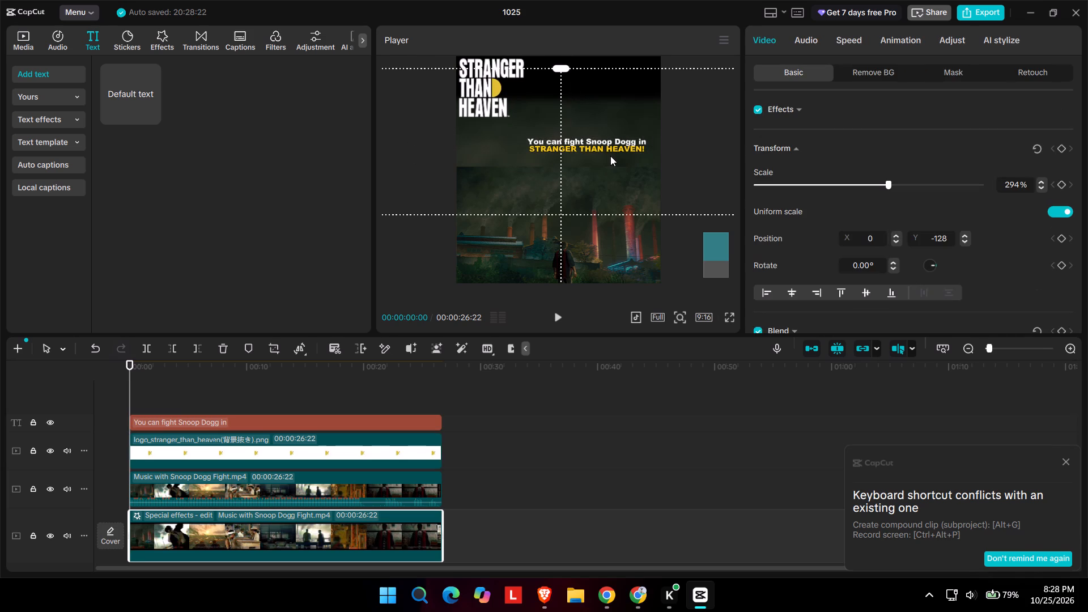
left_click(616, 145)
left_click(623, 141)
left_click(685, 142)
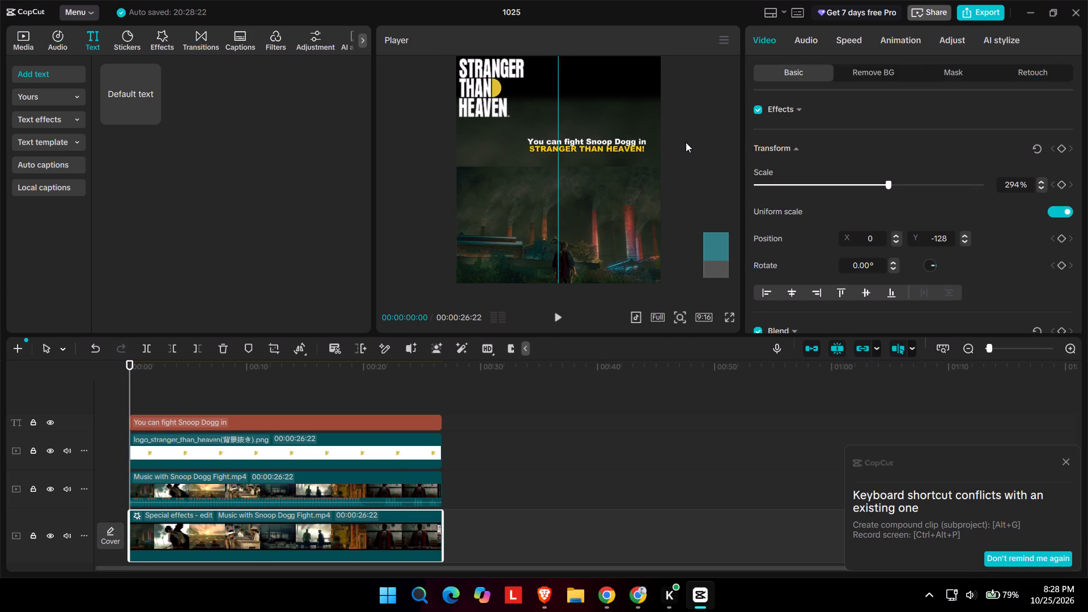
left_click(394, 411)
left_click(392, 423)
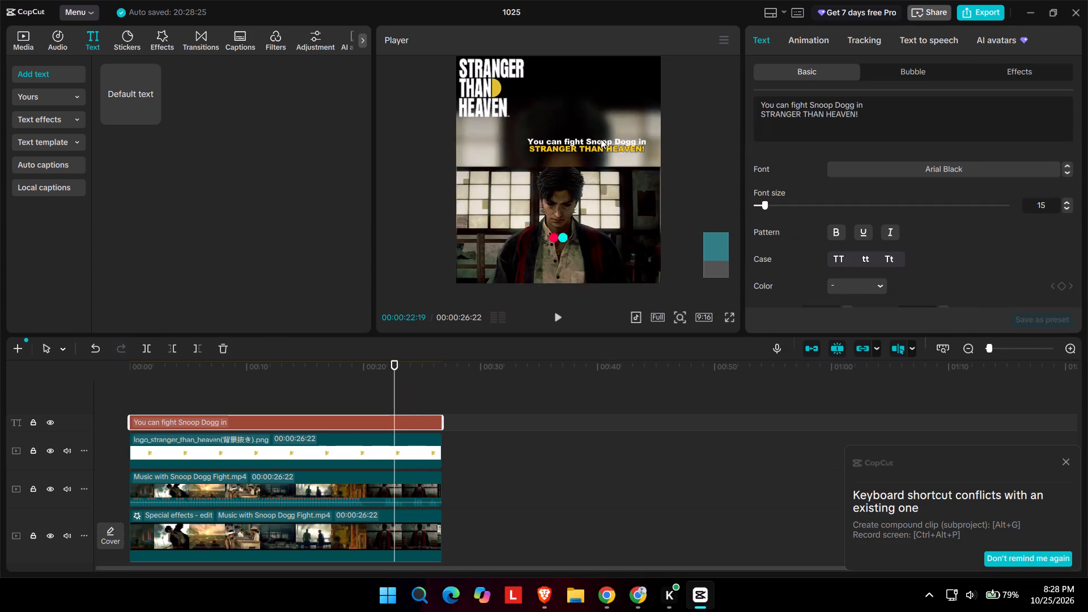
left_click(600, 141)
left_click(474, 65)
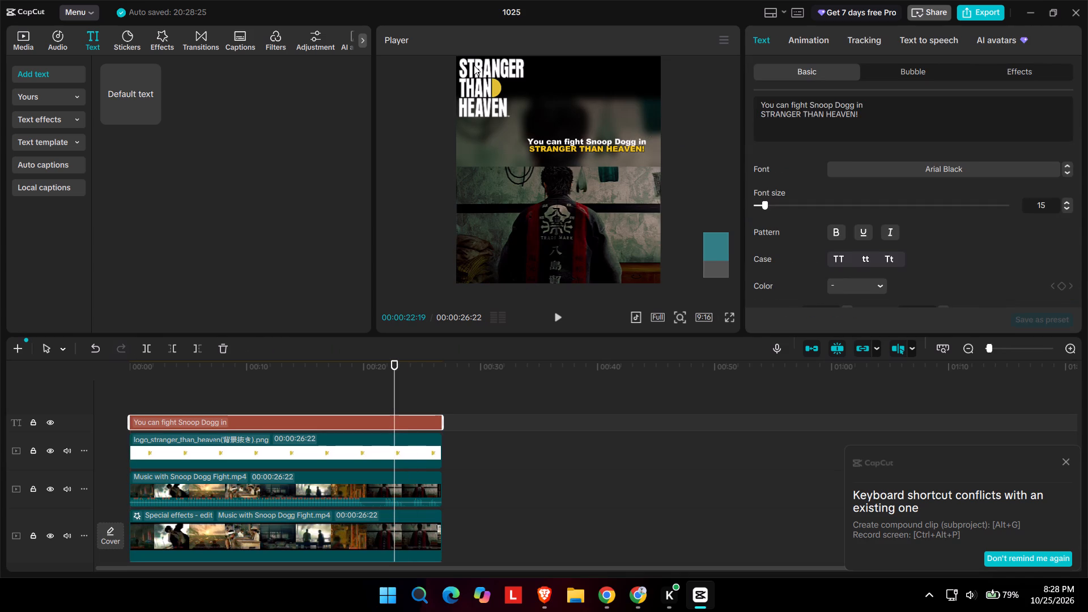
Move the Stranger Than Heaven logo to the lower centre of the frame, near the footage's bottom edge, and shrink it slightly.
scroll(533, 198, "down", 6, "ctrl")
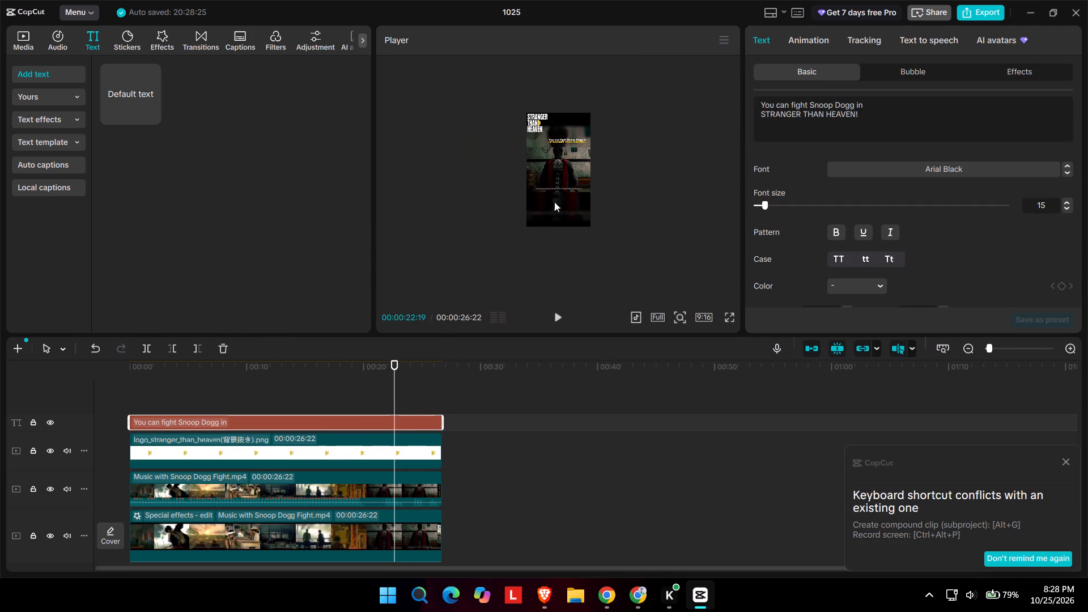
left_click(315, 450)
left_click_drag(541, 118, 567, 154)
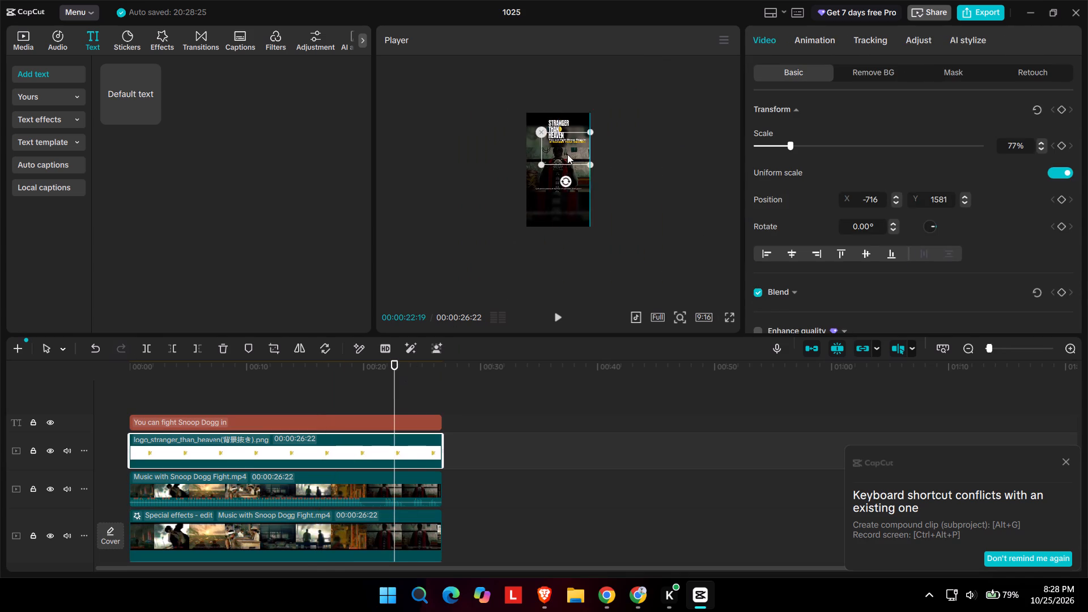
left_click_drag(567, 154, 565, 199)
left_click_drag(583, 182, 577, 189)
Select the two-line text clip on the track above the logo for repositioning.
left_click(583, 139)
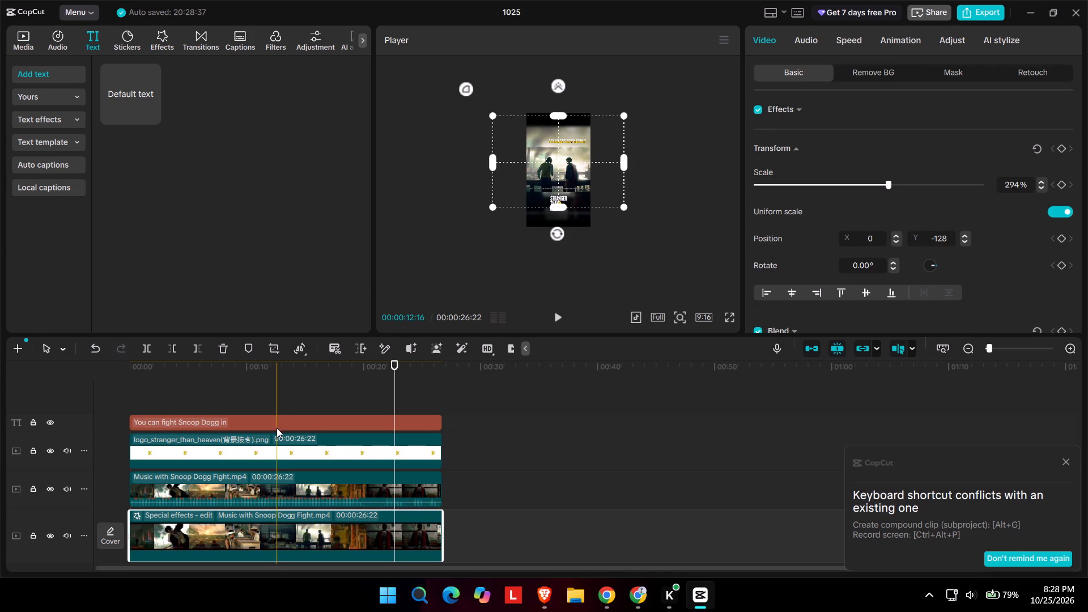
left_click(277, 427)
left_click(562, 140)
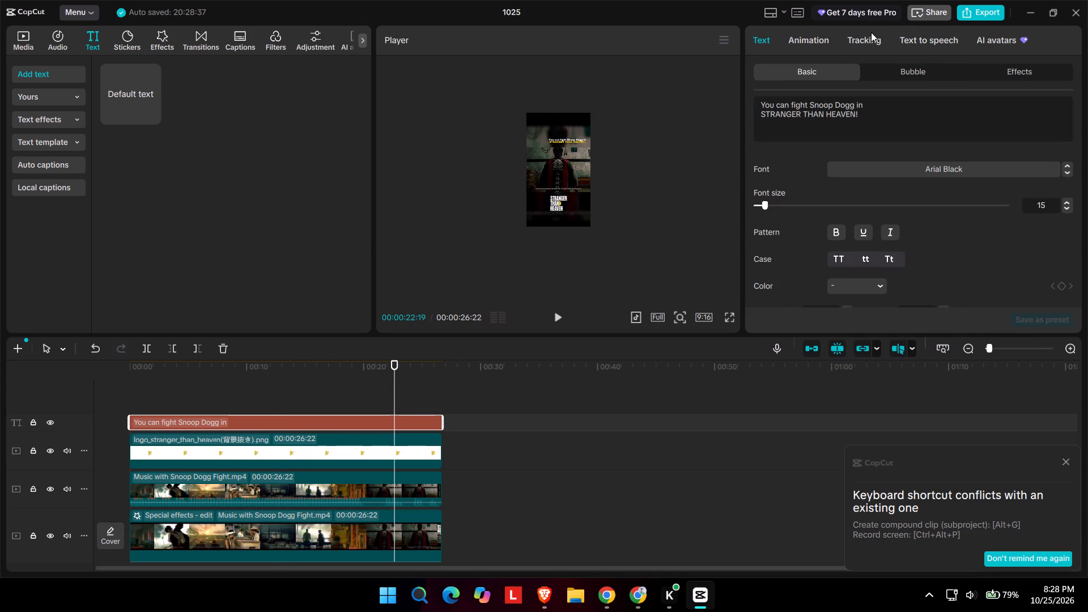
left_click(902, 67)
left_click(851, 71)
left_click(359, 449)
left_click(362, 428)
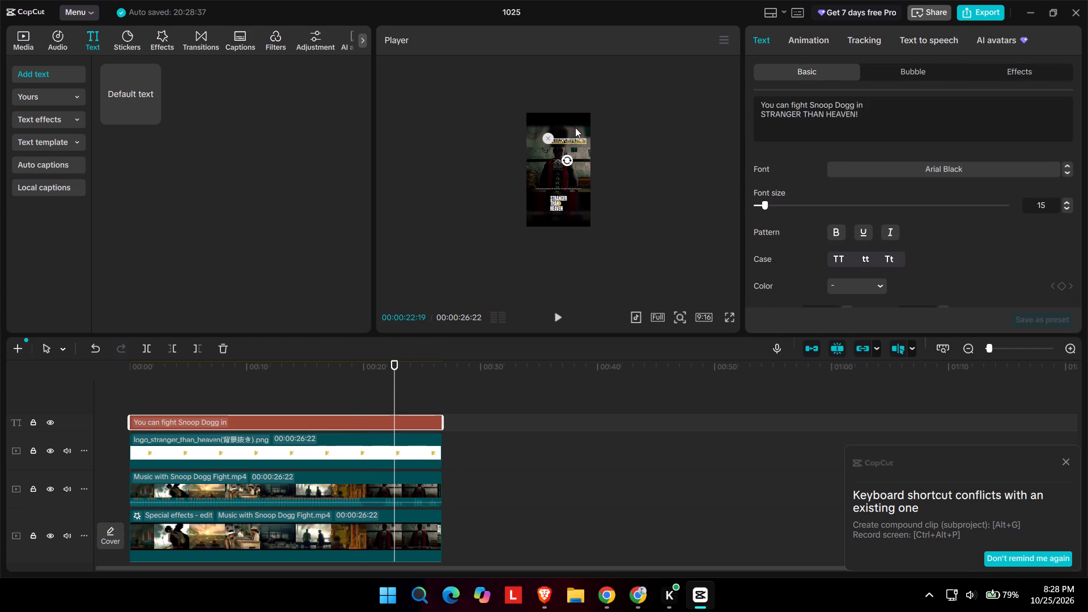
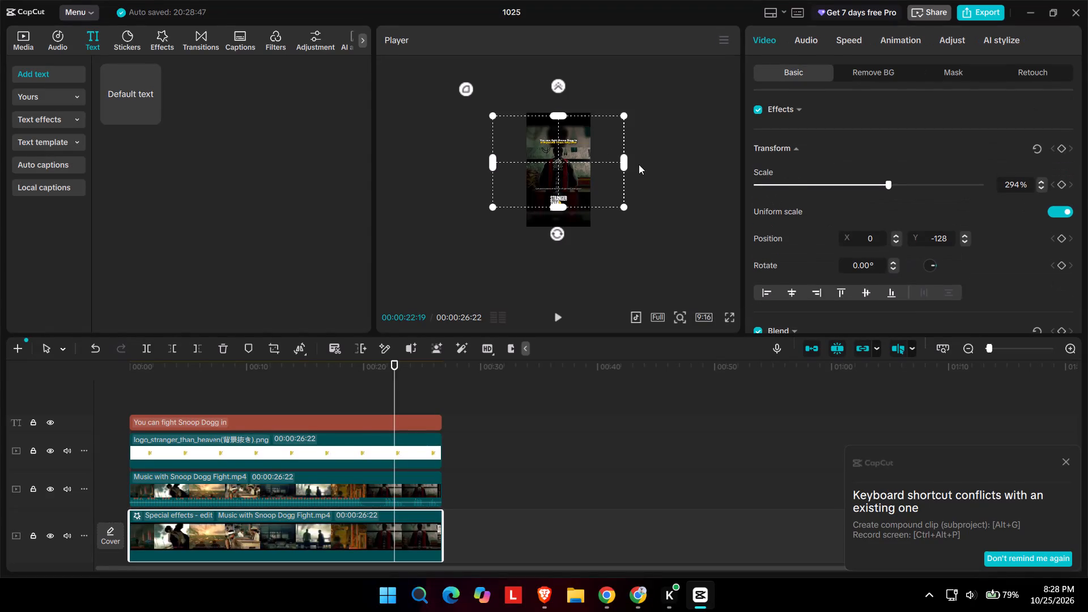
Play the composition in the full-screen preview to check the layout of caption, footage and logo.
left_click(729, 321)
key("space")
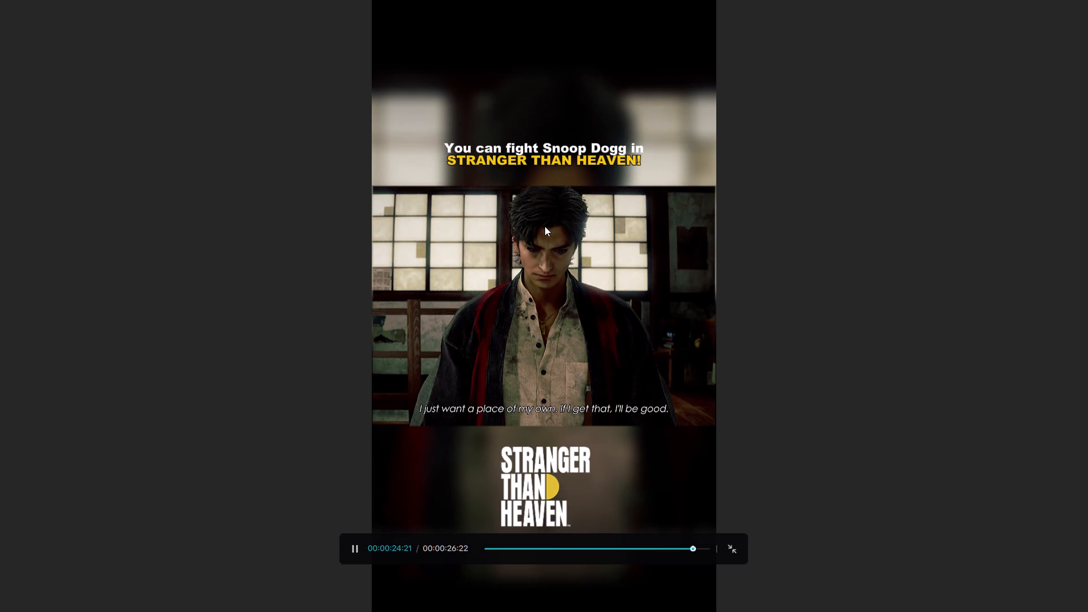
key("space")
left_click(545, 226)
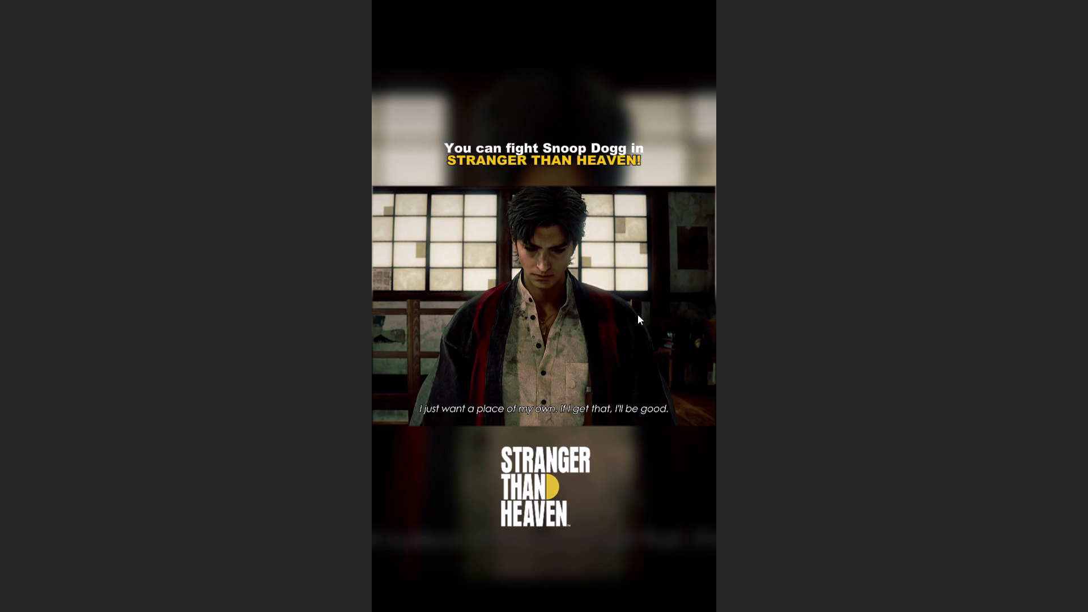
left_click(733, 549)
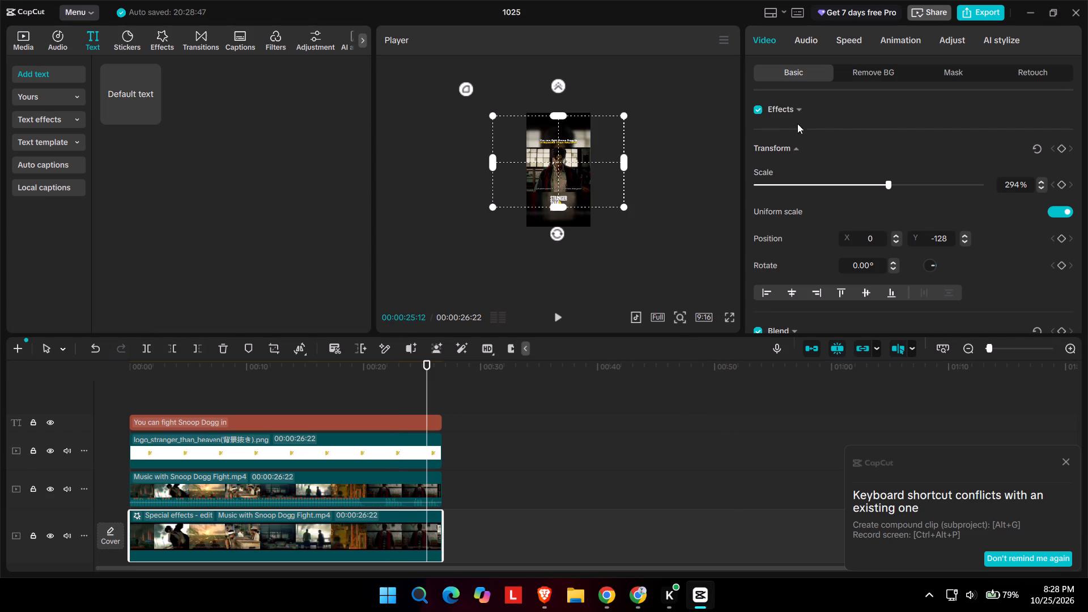
Enable a background behind the two-line caption text and set its color to white.
scroll(821, 113, "up", 1)
left_click(382, 418)
scroll(893, 235, "down", 12)
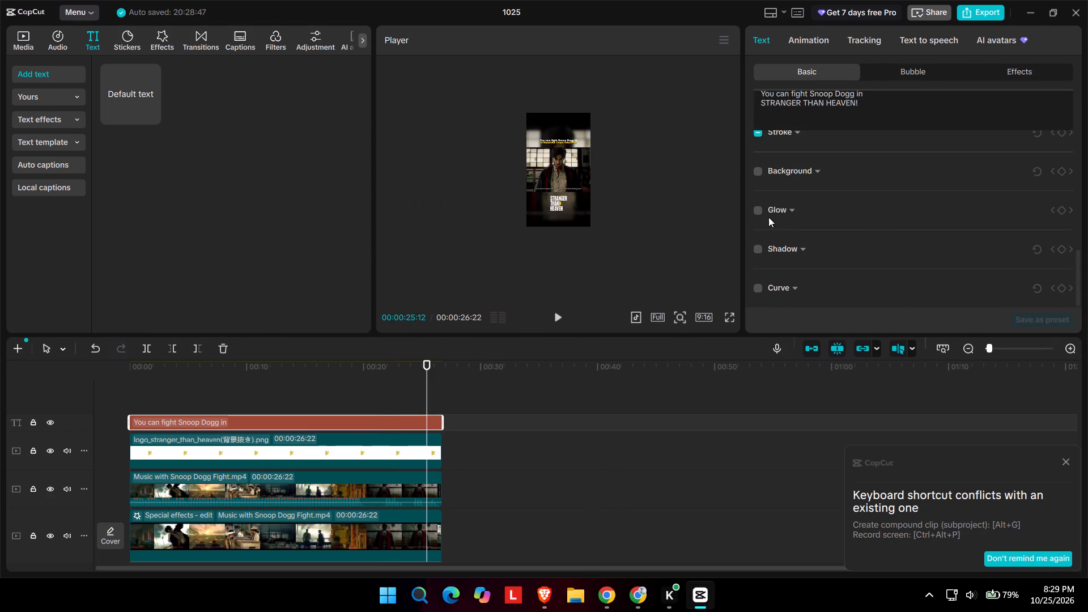
left_click(758, 165)
left_click(760, 174)
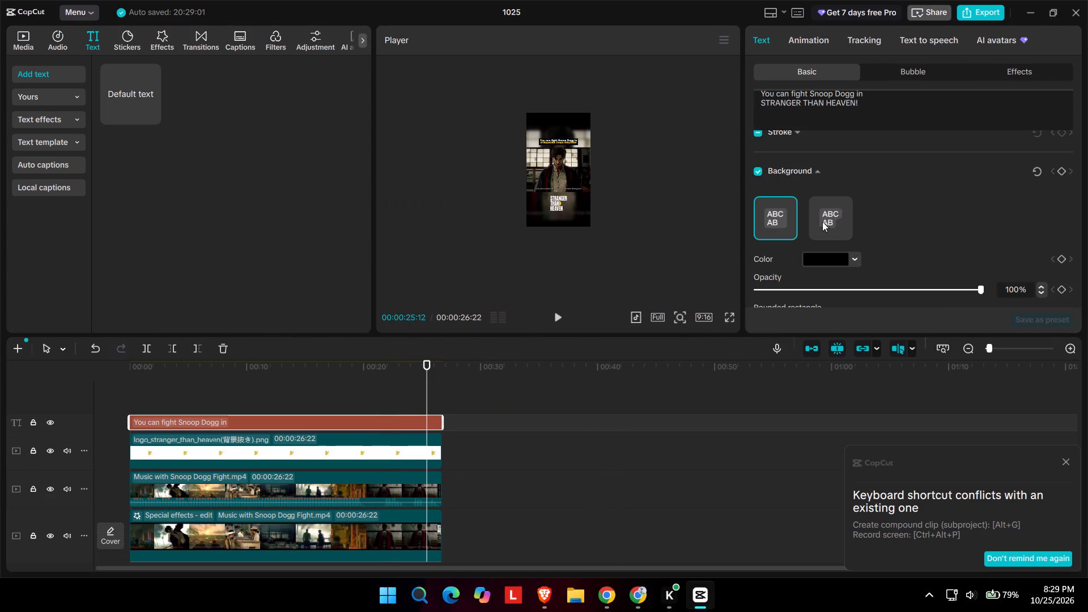
left_click(826, 255)
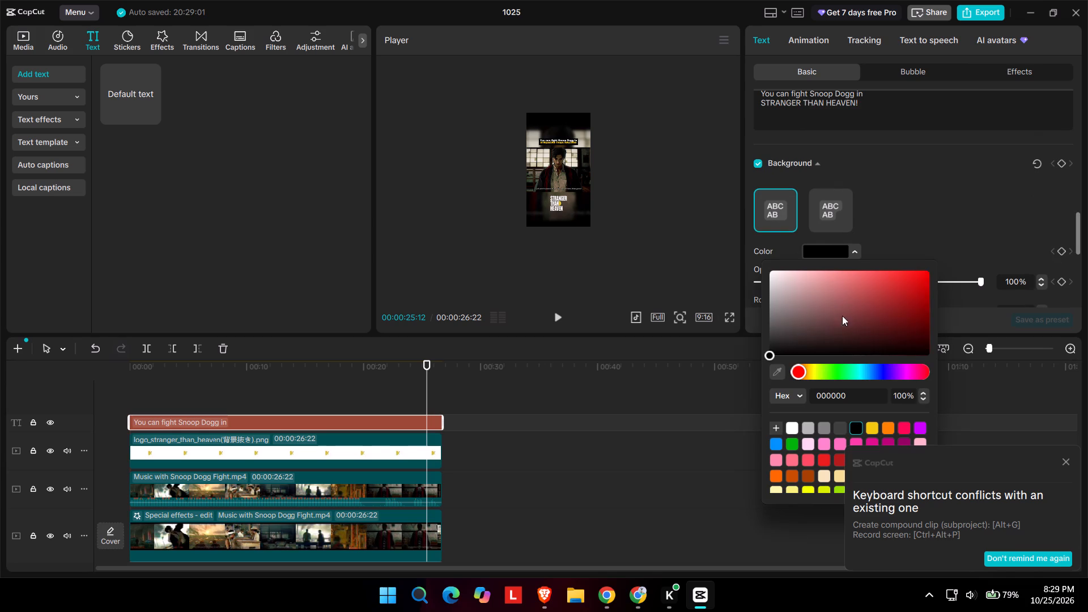
left_click(790, 430)
left_click(890, 215)
Change the color of the caption's first line, "You can fight Snoop Dogg in", to black.
scroll(884, 208, "up", 8)
left_click_drag(872, 104, 750, 100)
left_click(847, 283)
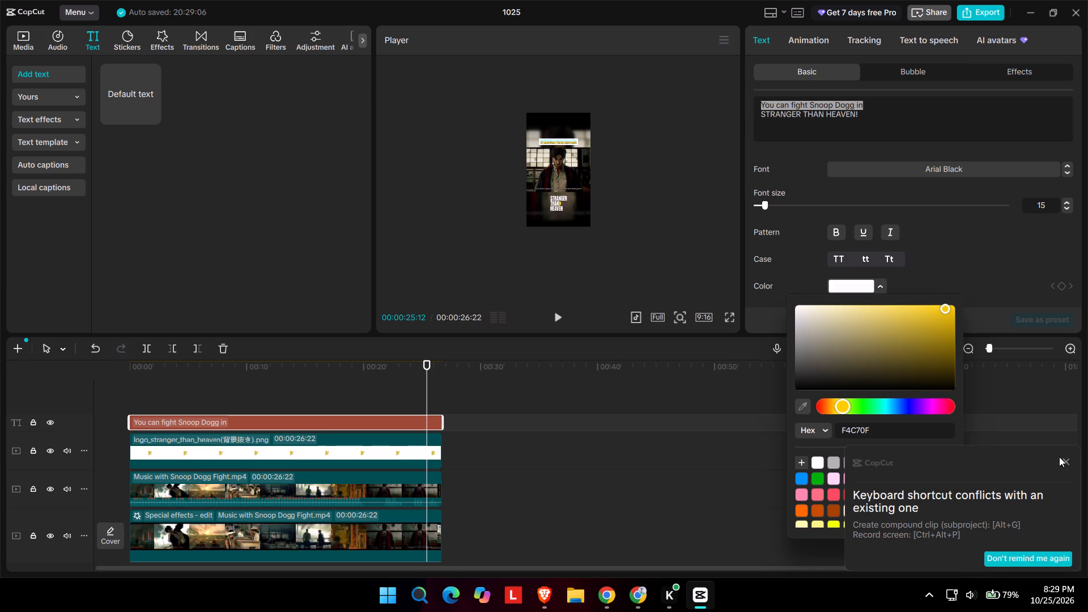
left_click_drag(908, 375, 743, 405)
left_click(960, 241)
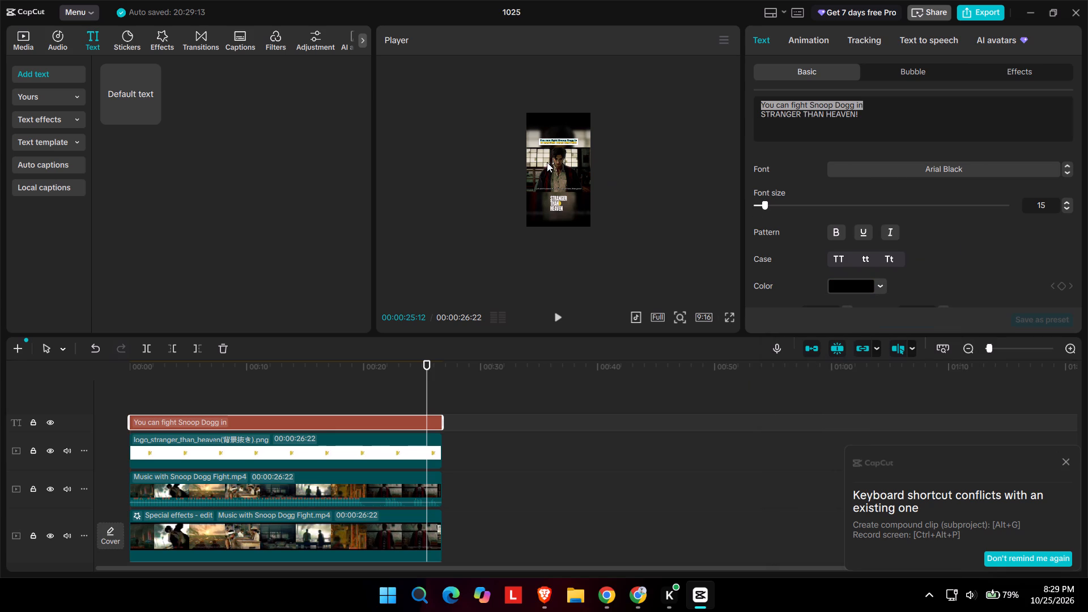
Set the font size of the caption's first line, "You can fight Snoop Dogg in", to 16.
left_click(771, 200)
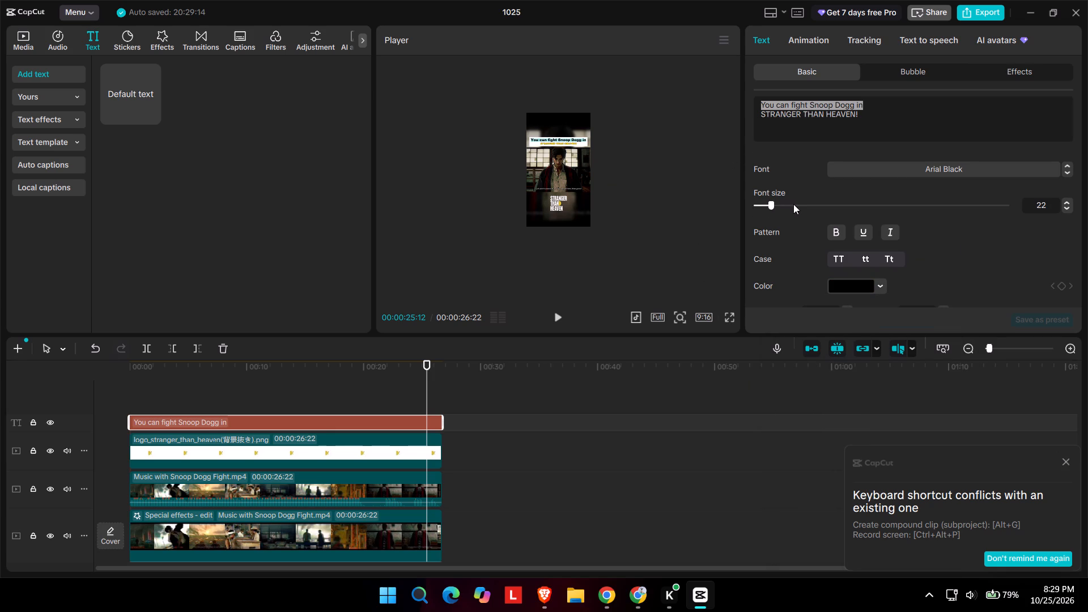
triple_click(1067, 209)
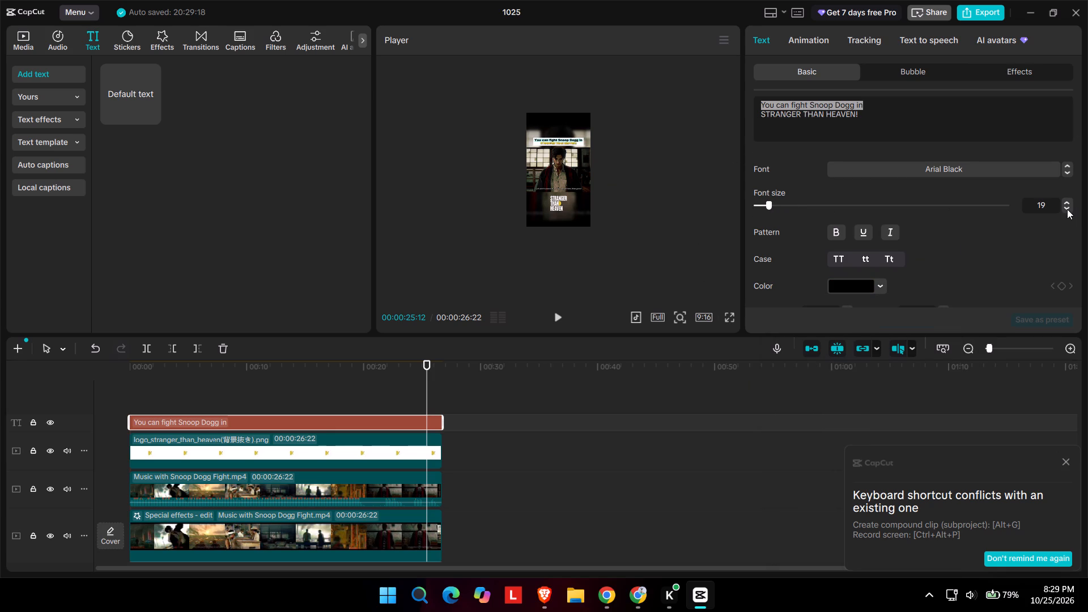
triple_click(1067, 209)
left_click(1067, 209)
left_click(1067, 203)
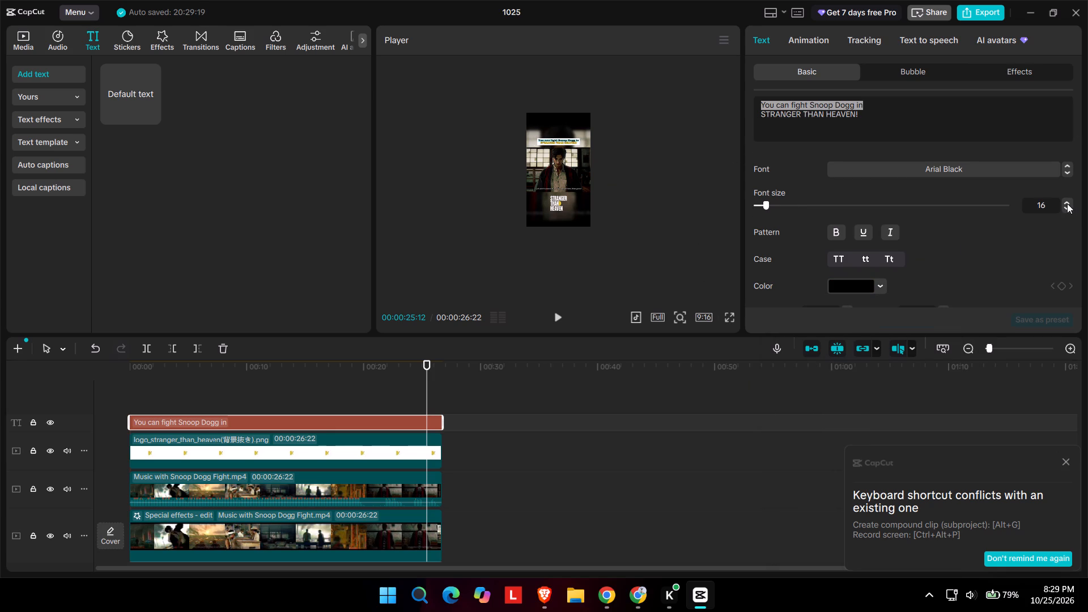
left_click(893, 116)
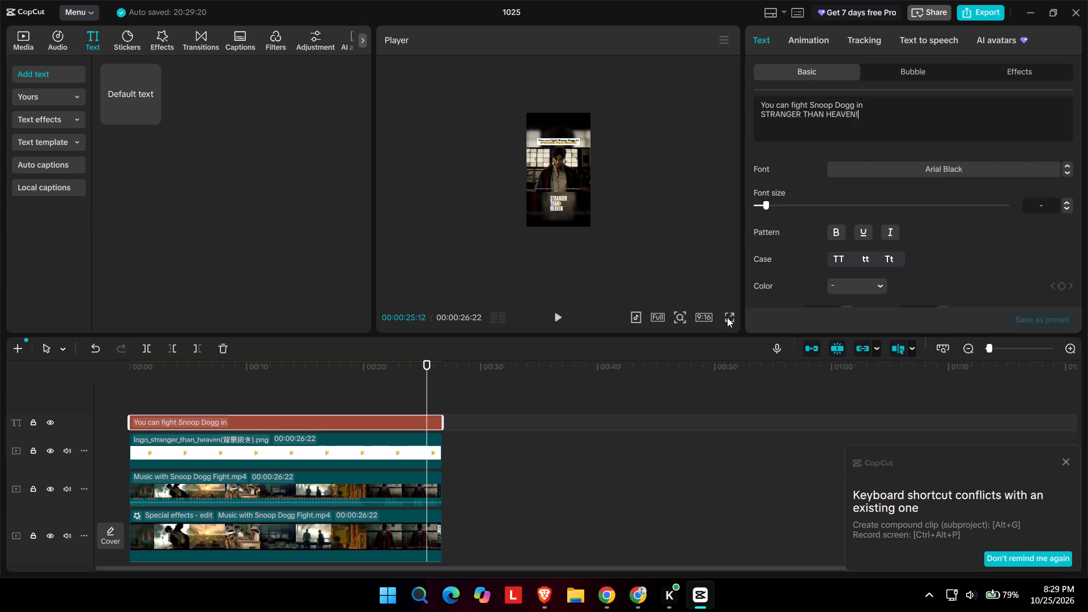
Play the video in the full-screen preview to check the caption on its white background.
left_click(727, 317)
key("space")
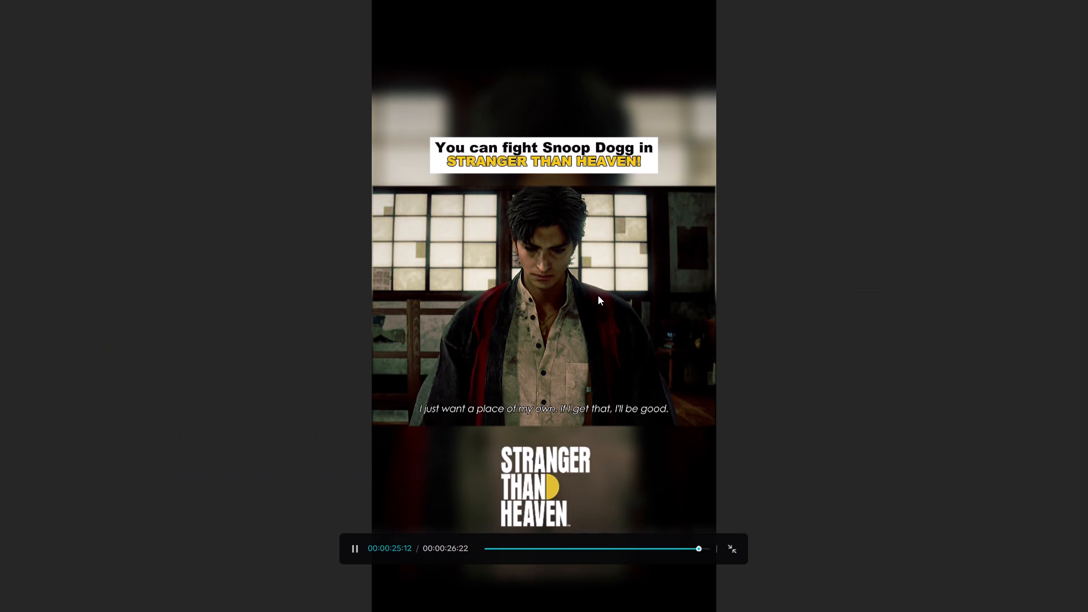
key("space")
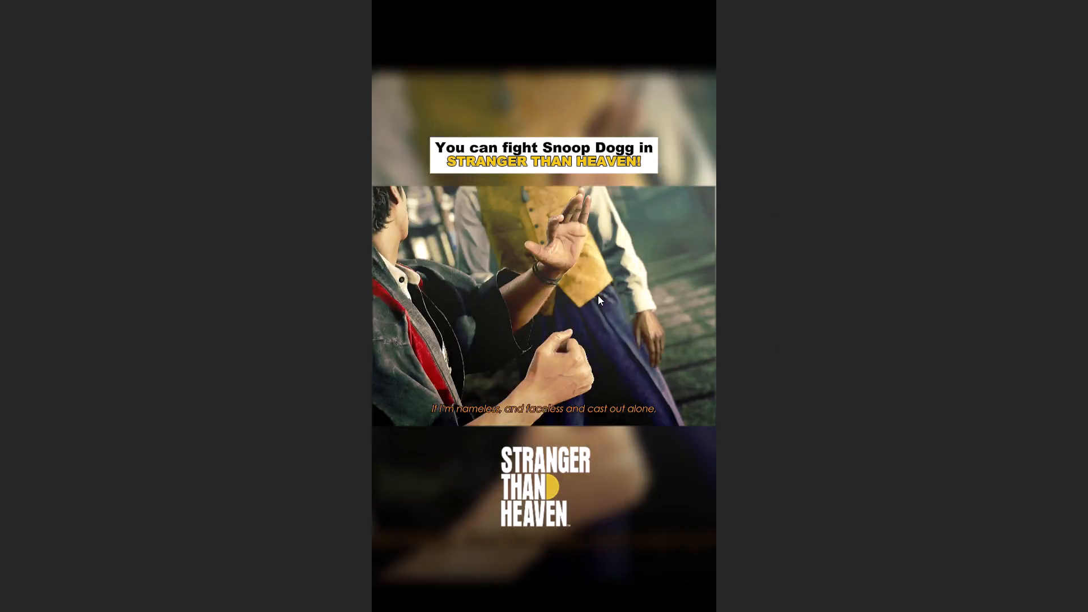
key("space")
left_click(749, 523)
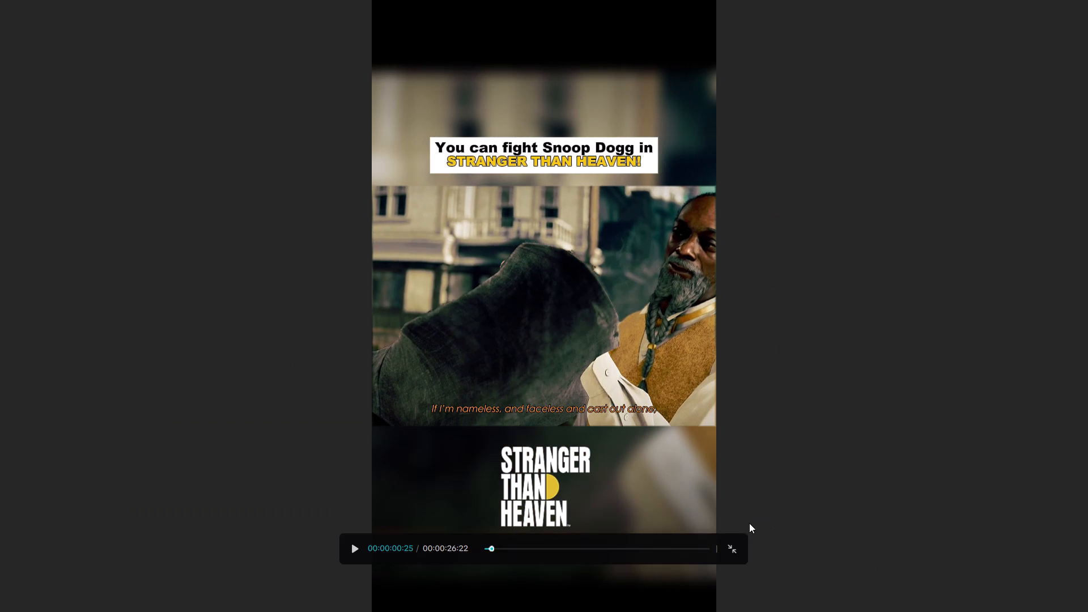
left_click(739, 547)
Set the line spacing of the two-line caption to 4.
scroll(564, 152, "up", 2, "ctrl")
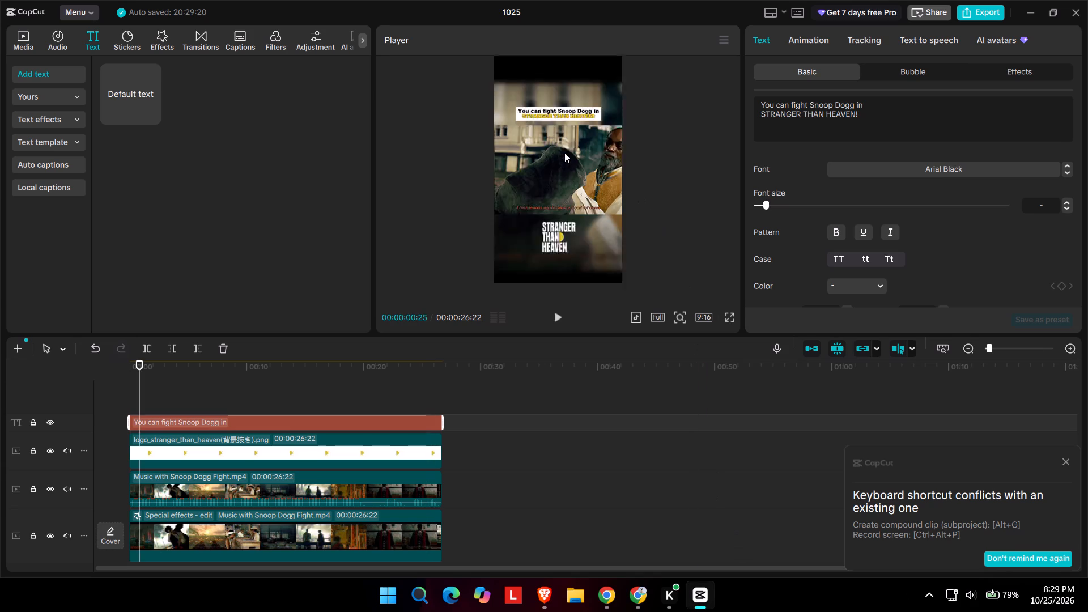
scroll(564, 152, "up", 3, "ctrl")
scroll(564, 152, "up", 1)
scroll(564, 152, "up", 4, "ctrl")
scroll(564, 152, "up", 1)
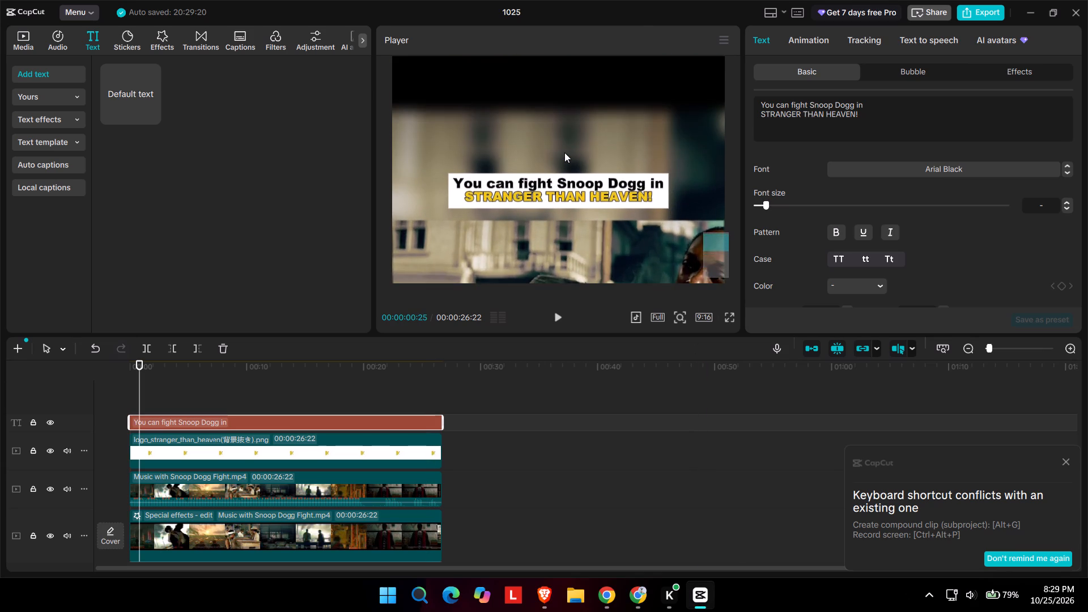
scroll(564, 152, "up", 3, "ctrl")
scroll(872, 203, "left", 1)
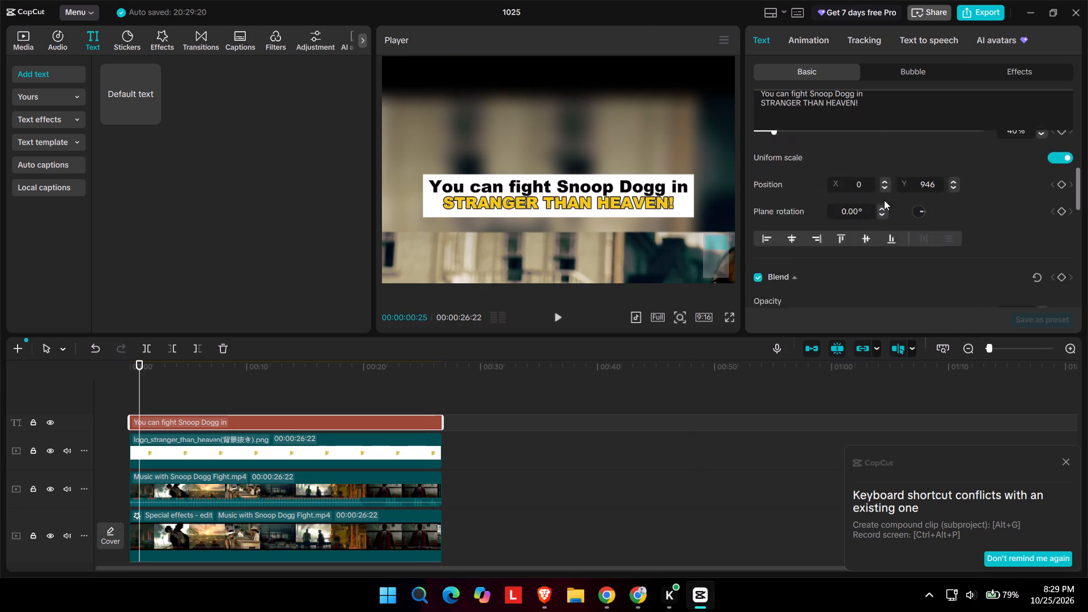
scroll(884, 200, "left", 1)
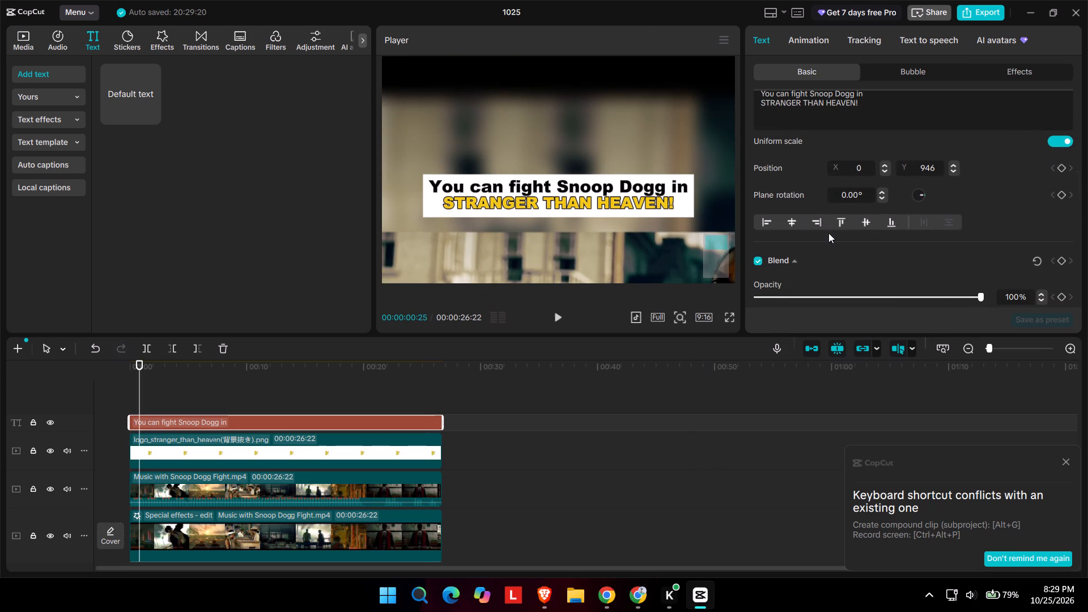
scroll(828, 235, "left", 1)
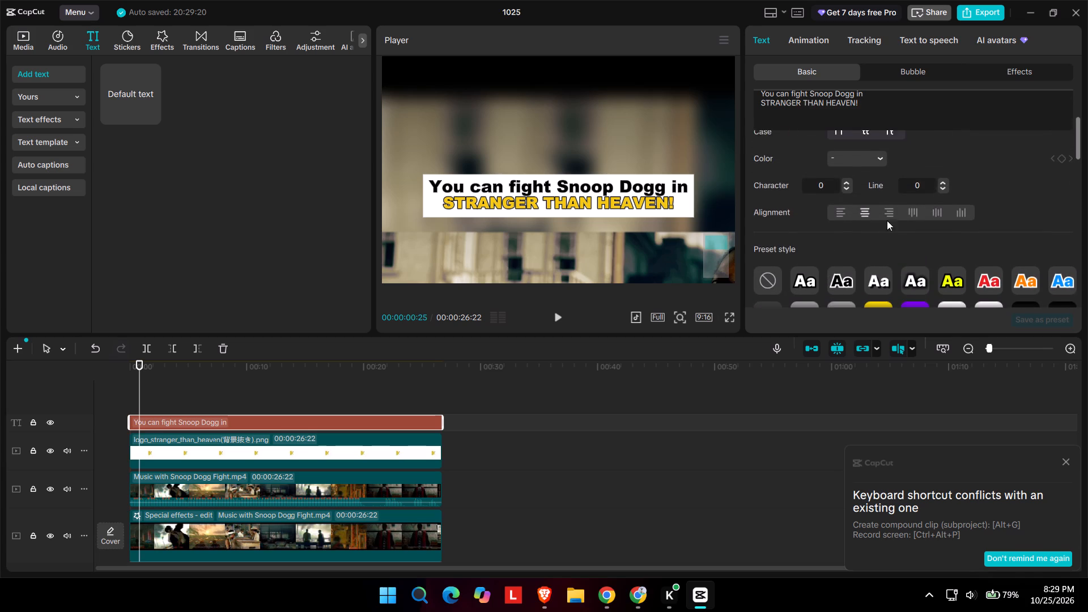
scroll(887, 220, "left", 1)
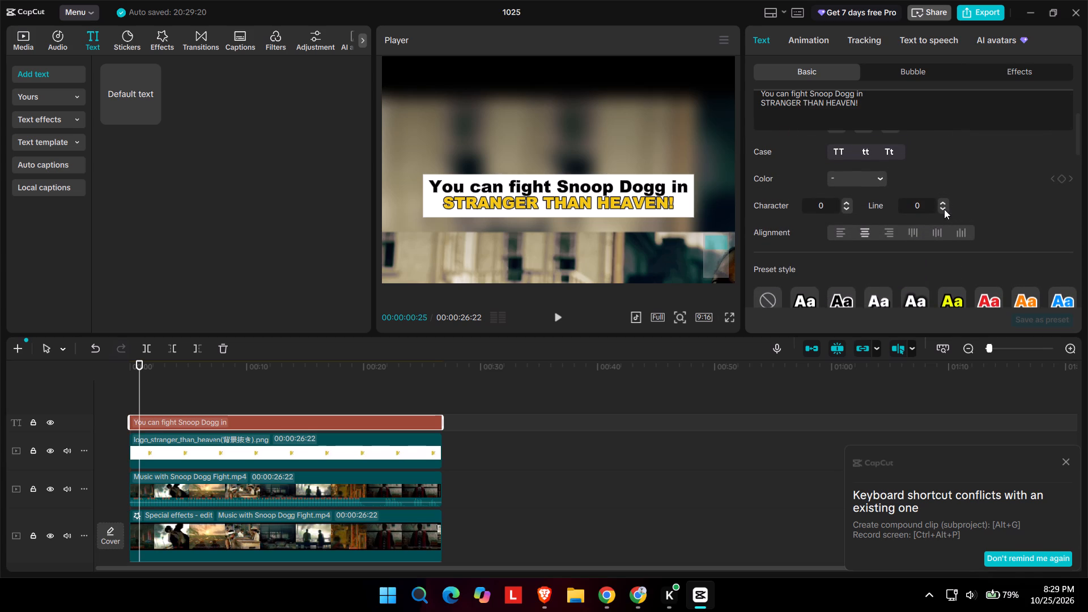
left_click(944, 209)
triple_click(942, 201)
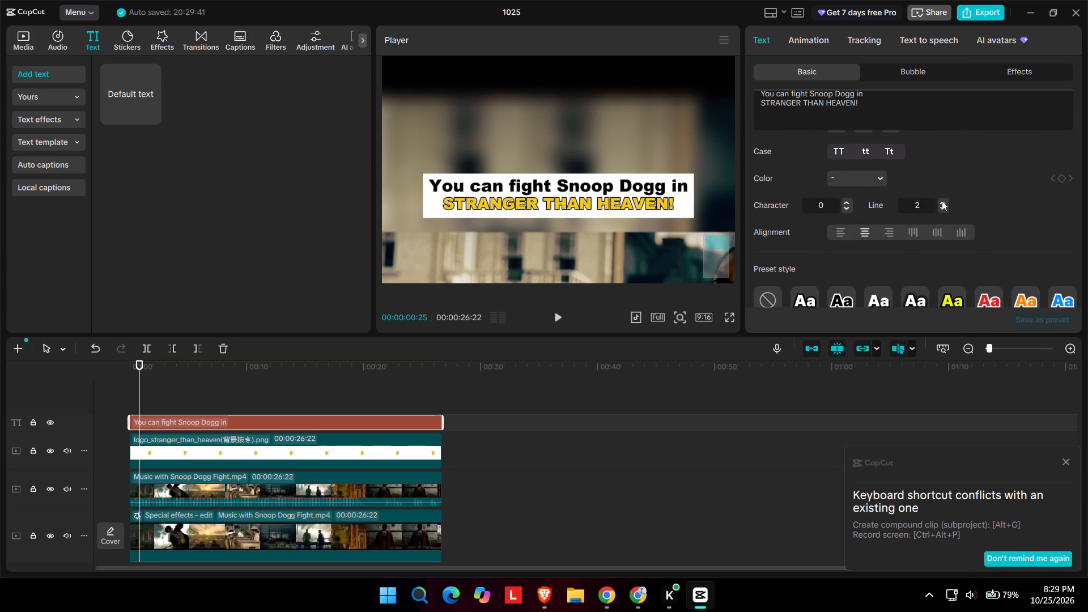
left_click(942, 201)
left_click(942, 201)
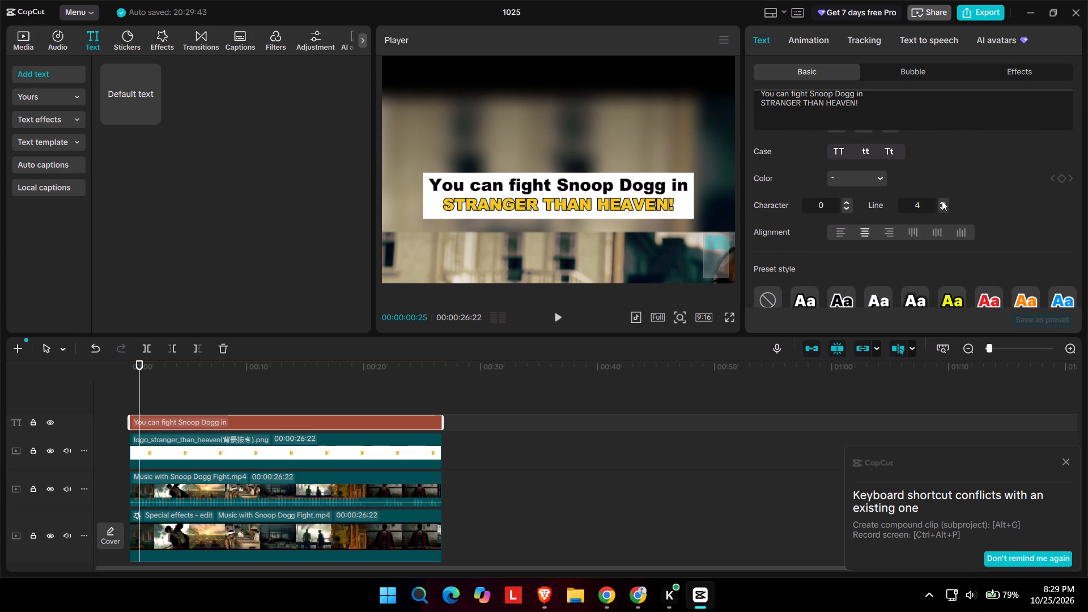
Set the caption background's rounded rectangle to 19% and its height to 17%.
scroll(861, 210, "down", 1)
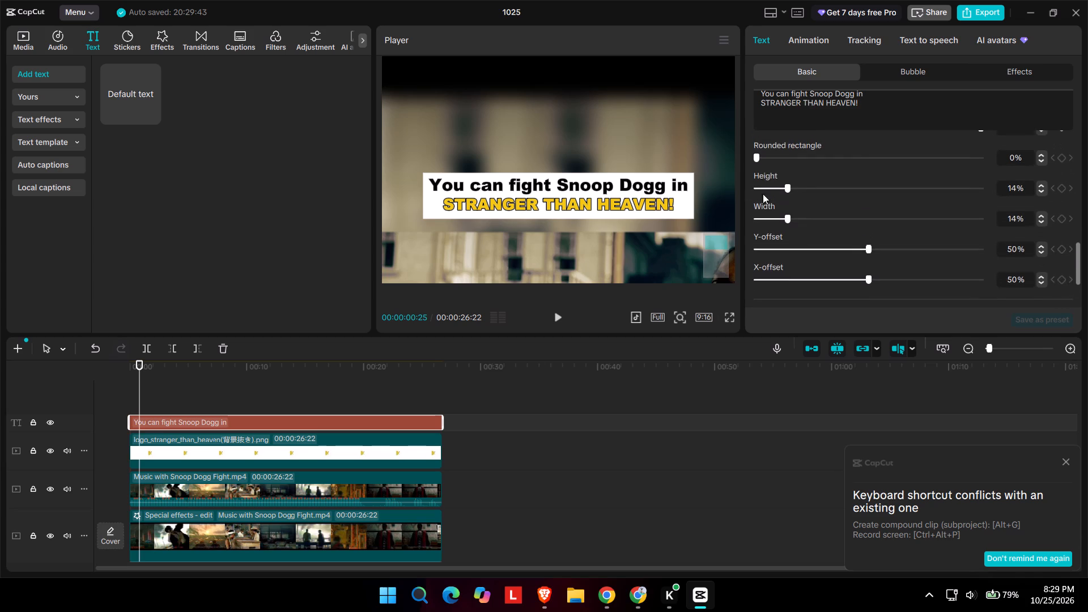
scroll(763, 194, "down", 1)
left_click_drag(768, 164, 788, 163)
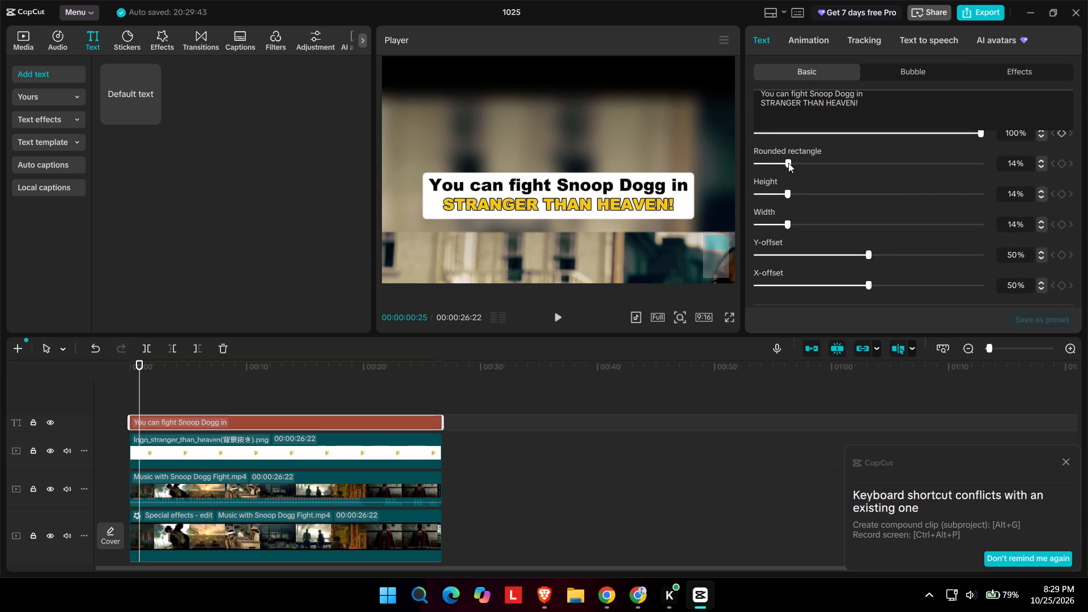
left_click_drag(788, 163, 798, 160)
left_click_drag(789, 195, 795, 199)
Check the restyled caption full screen and play the opening seconds of the video.
left_click(731, 318)
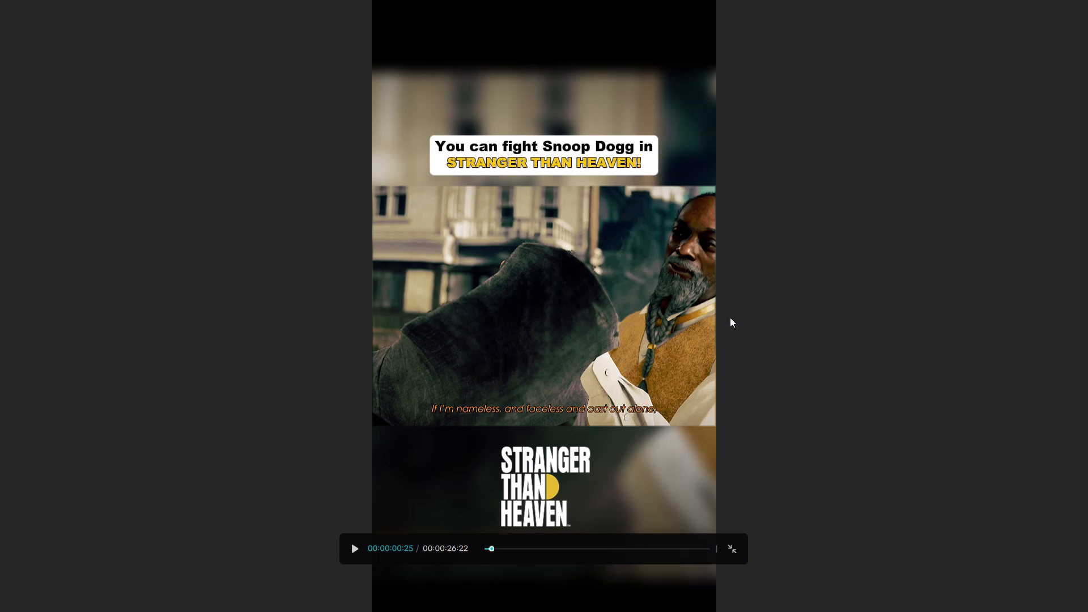
left_click(727, 549)
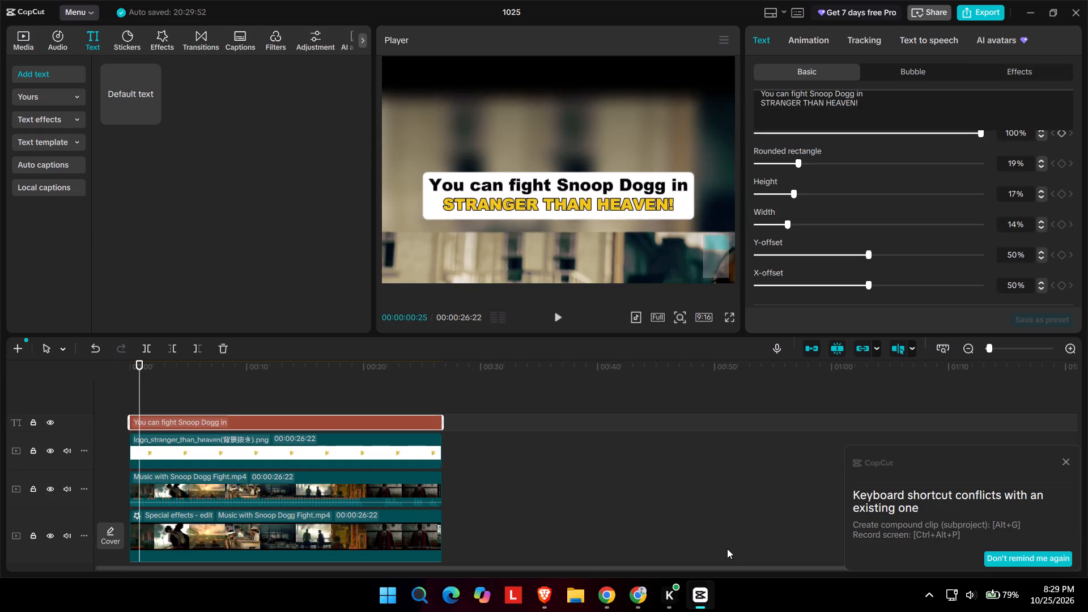
left_click(124, 397)
left_click(131, 397)
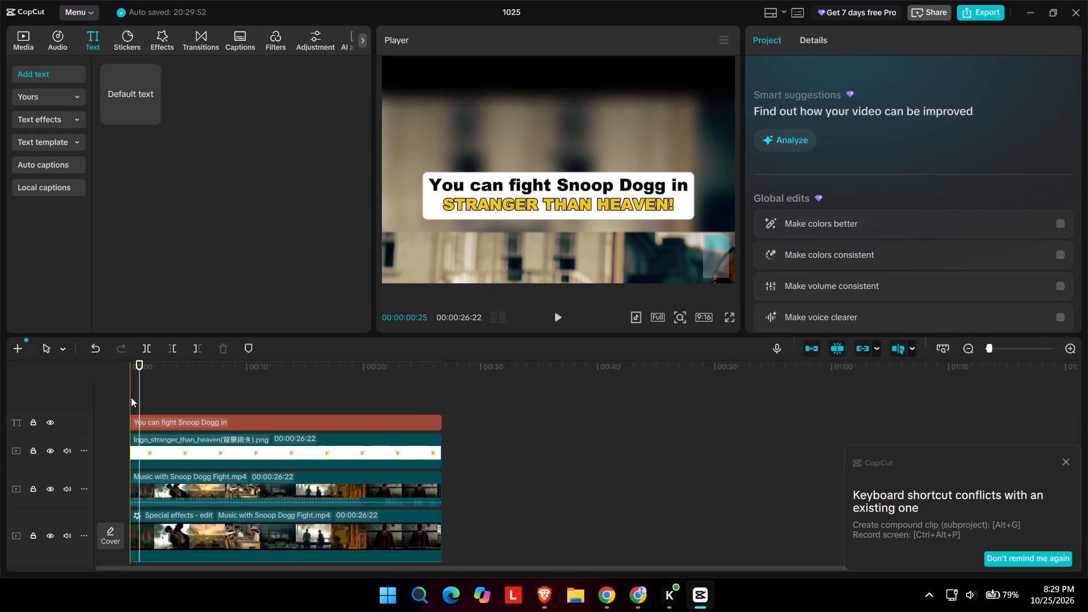
key("space")
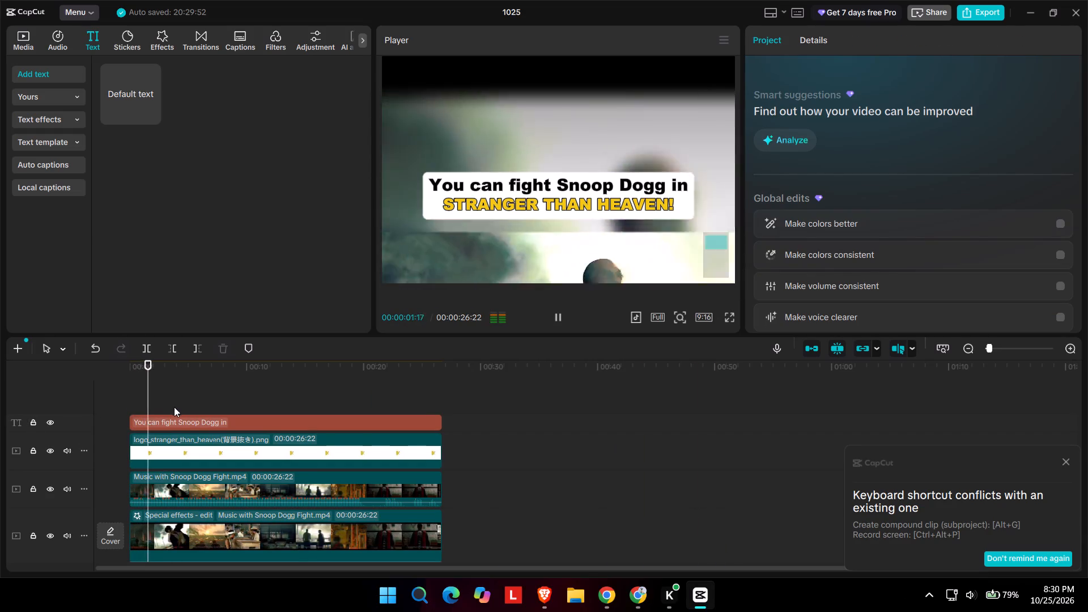
scroll(688, 195, "down", 4, "ctrl")
scroll(659, 214, "down", 2)
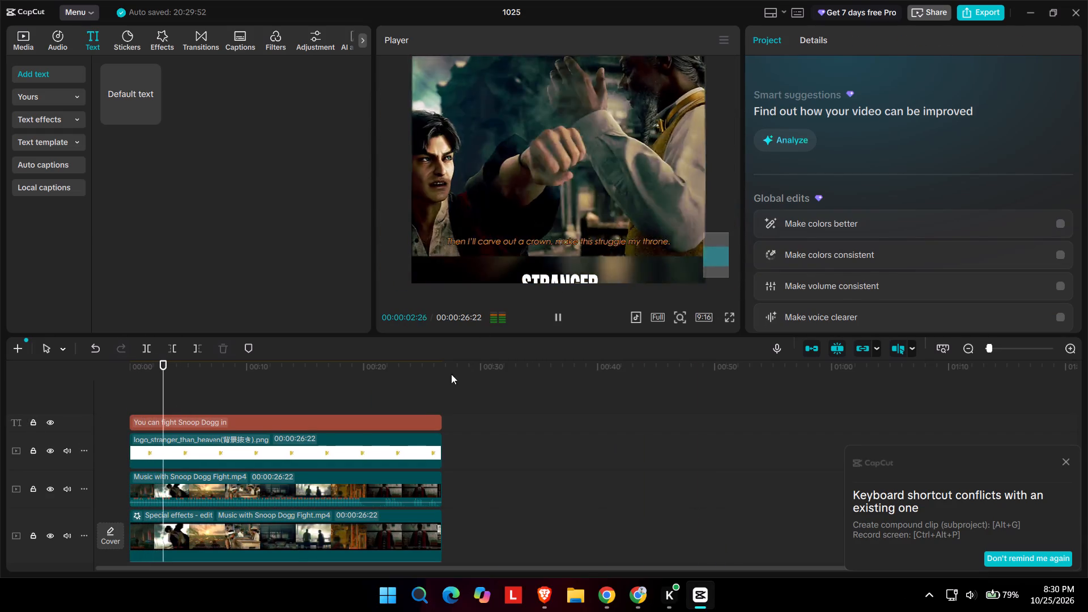
key("space")
Set the sharp foreground clip's colour adjustments to Temp -4, Tint 4 and Saturation 6.
left_click_drag(464, 478, 436, 484)
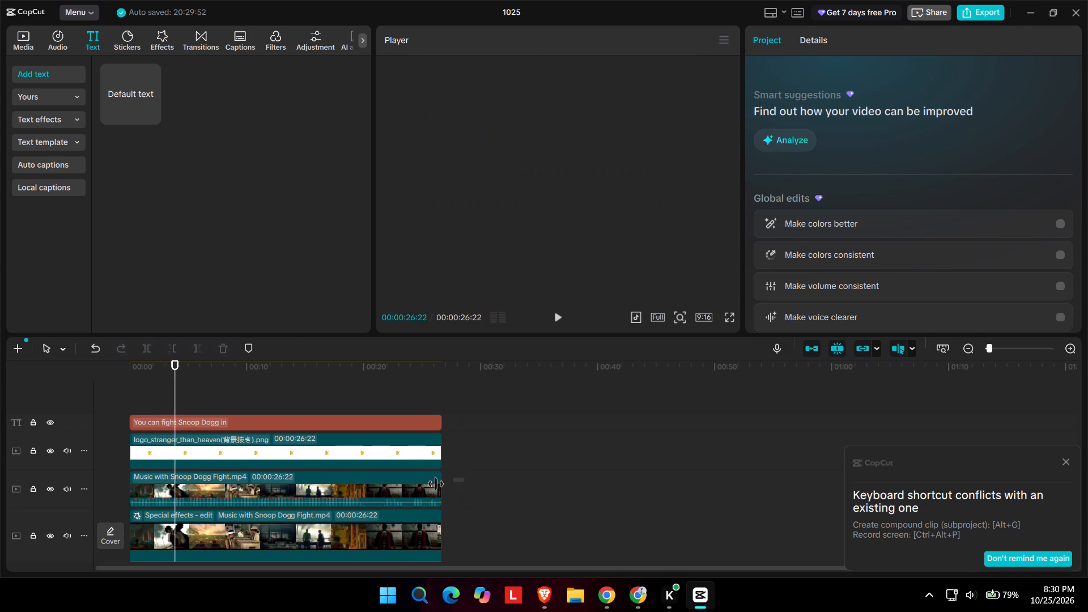
left_click_drag(436, 484, 314, 490)
scroll(619, 265, "up", 1)
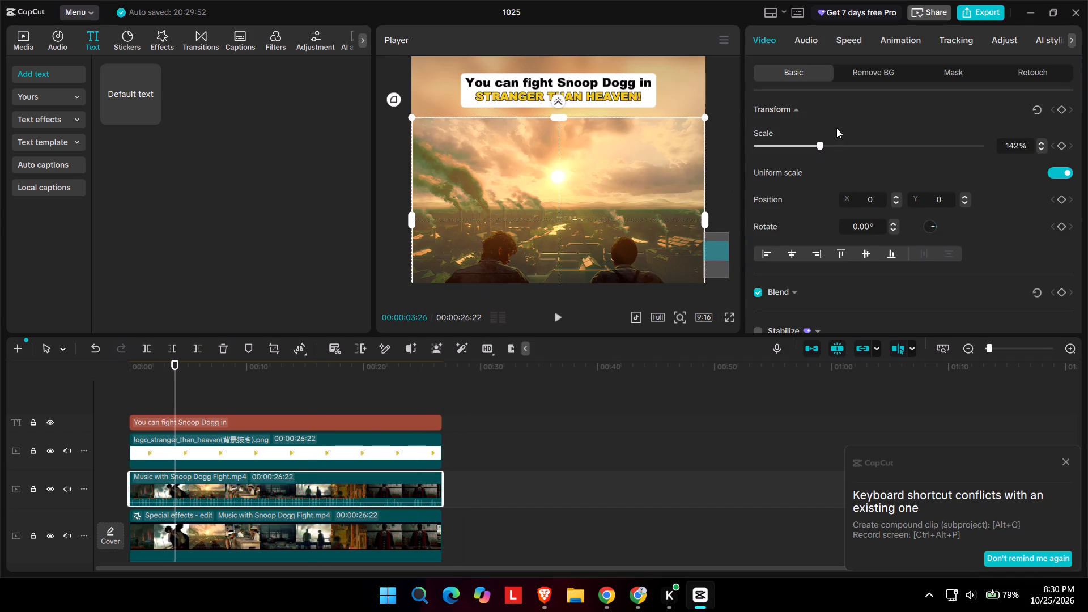
left_click(1017, 41)
scroll(795, 185, "down", 1)
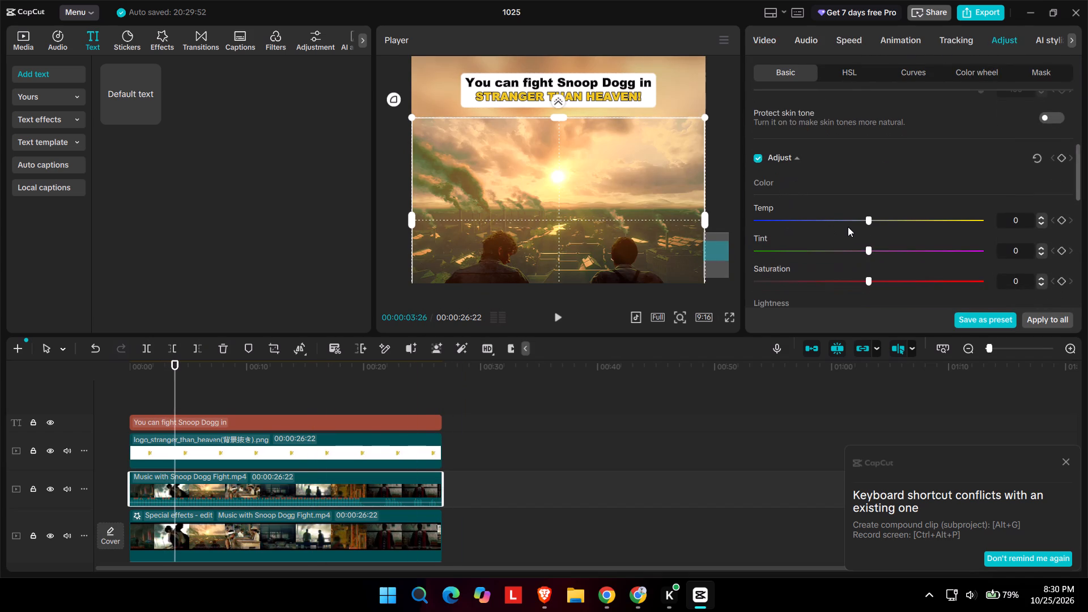
scroll(853, 227, "down", 1)
left_click(860, 219)
left_click(860, 219)
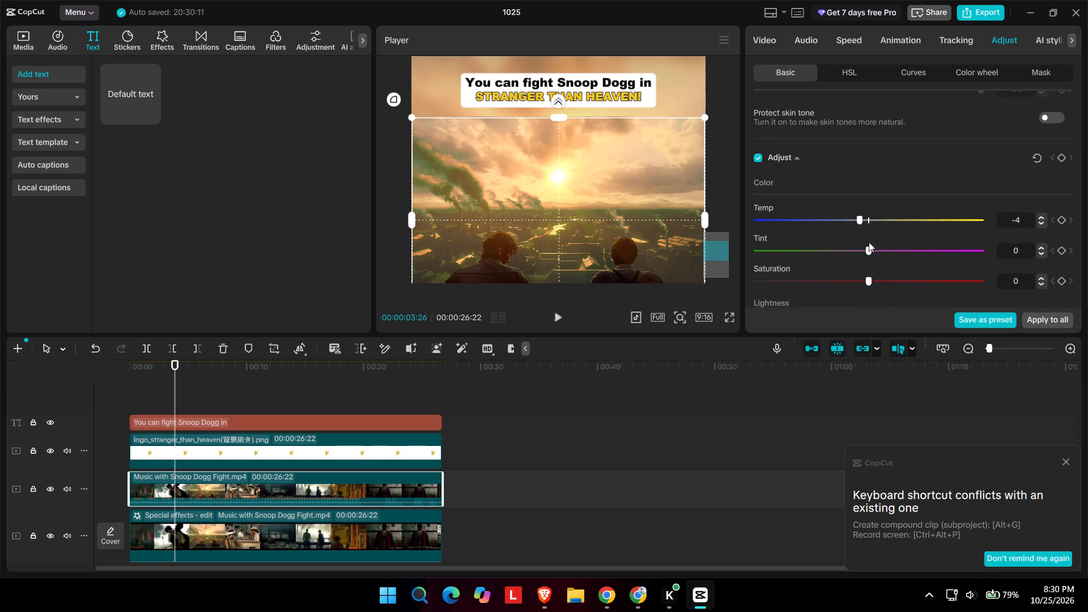
left_click_drag(870, 251, 875, 253)
left_click(877, 278)
left_click(878, 282)
Set the foreground clip's lightness to Exposure -6, Contrast 3, Highlight 9, Shadow -4 and Whites 5.
scroll(877, 285, "down", 1)
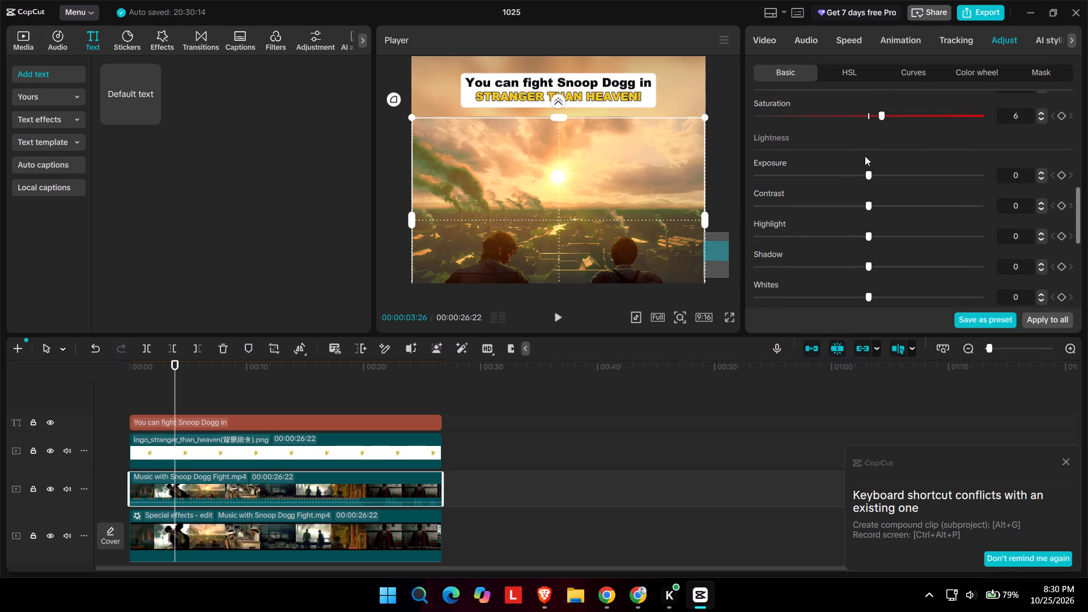
scroll(865, 156, "down", 1)
left_click_drag(868, 176, 834, 186)
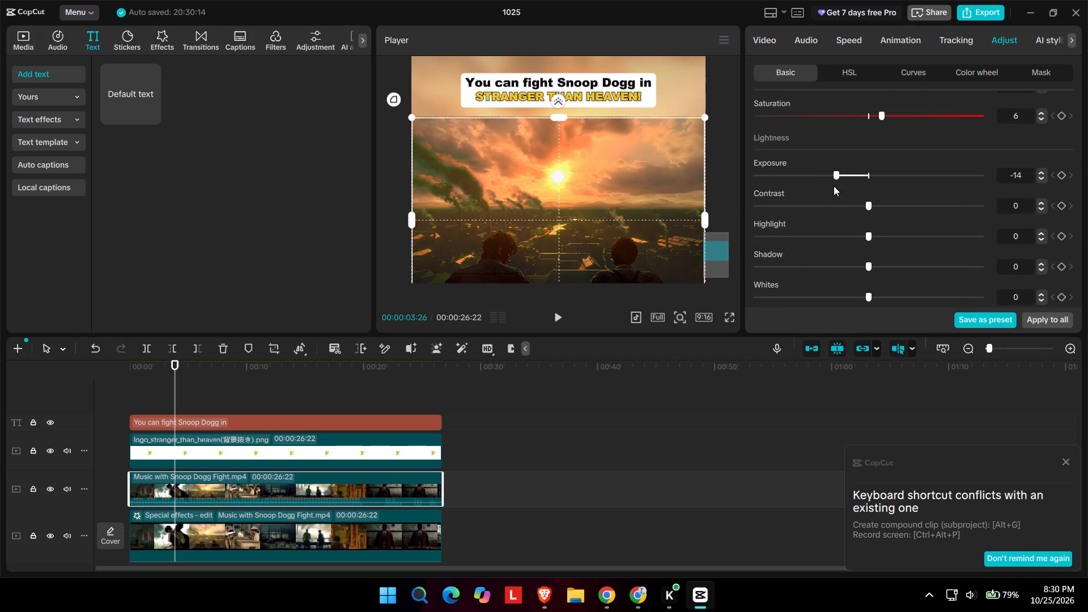
left_click_drag(834, 186, 851, 186)
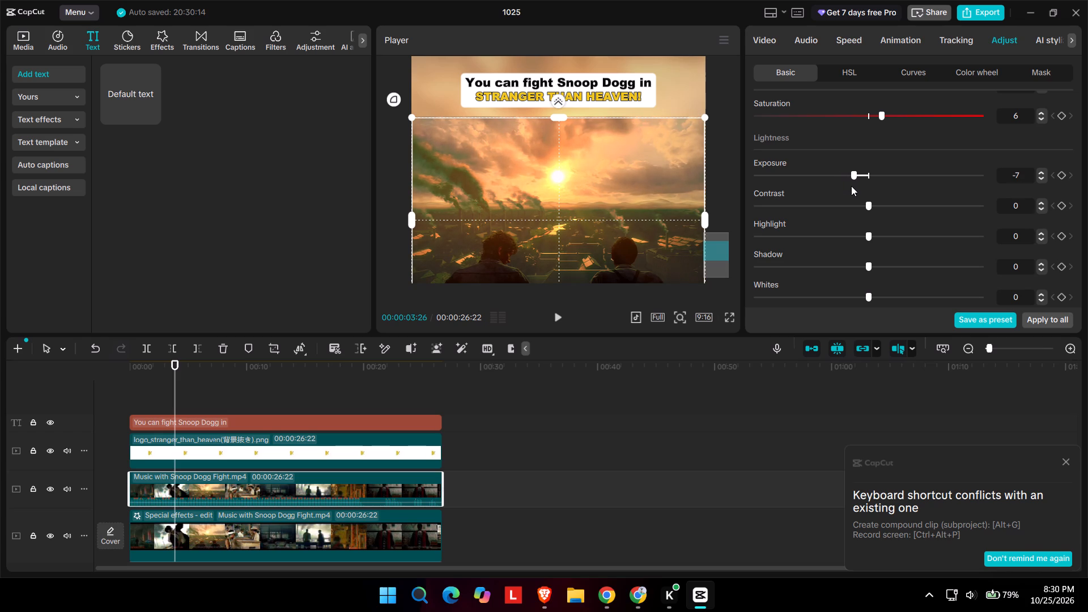
left_click_drag(851, 186, 852, 185)
left_click(871, 203)
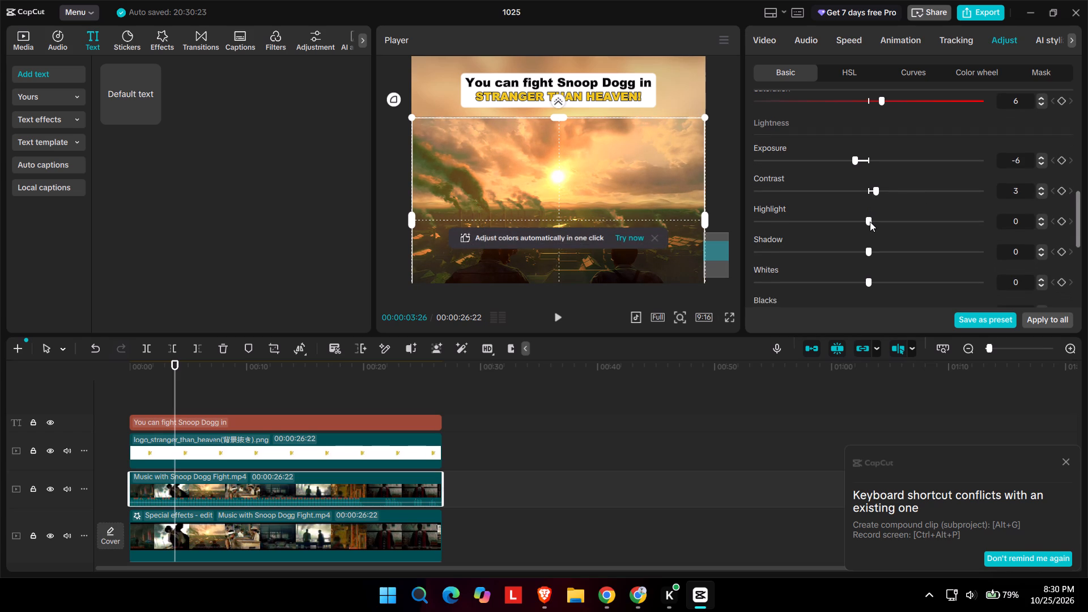
left_click(870, 222)
left_click_drag(870, 227, 904, 229)
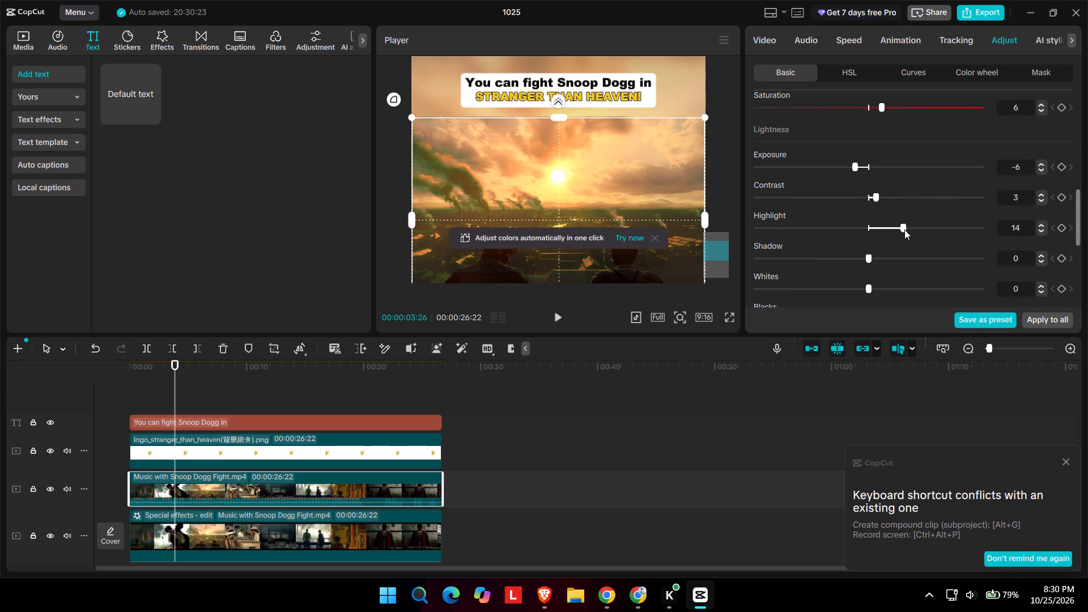
left_click_drag(904, 229, 886, 240)
left_click_drag(869, 261, 847, 263)
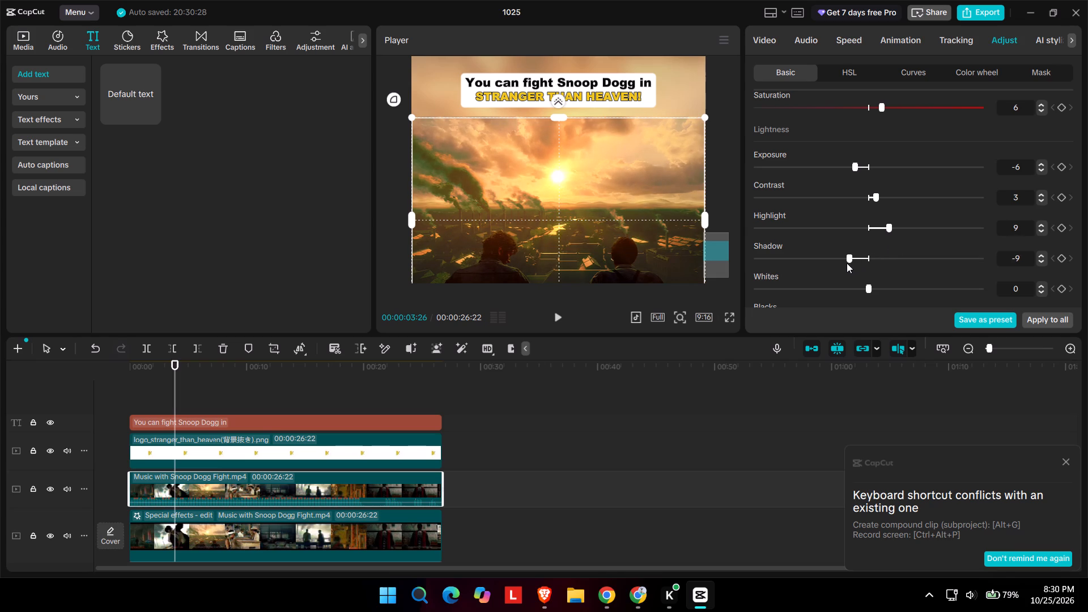
left_click_drag(847, 263, 856, 261)
left_click_drag(871, 289, 876, 292)
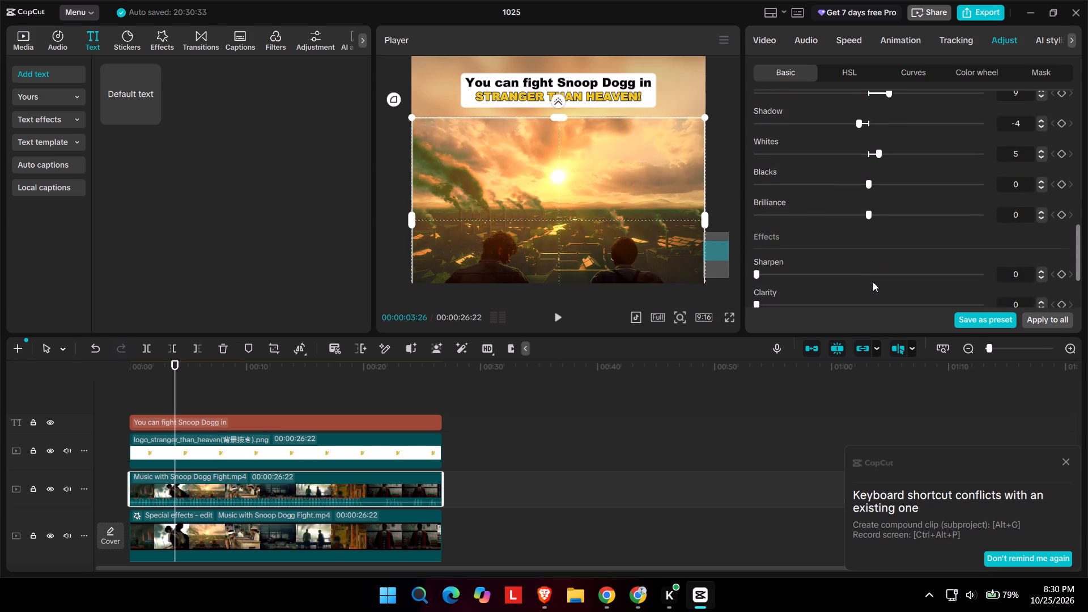
Set Sharpen to 22 and Clarity to 22 on the foreground clip.
left_click_drag(771, 239, 788, 238)
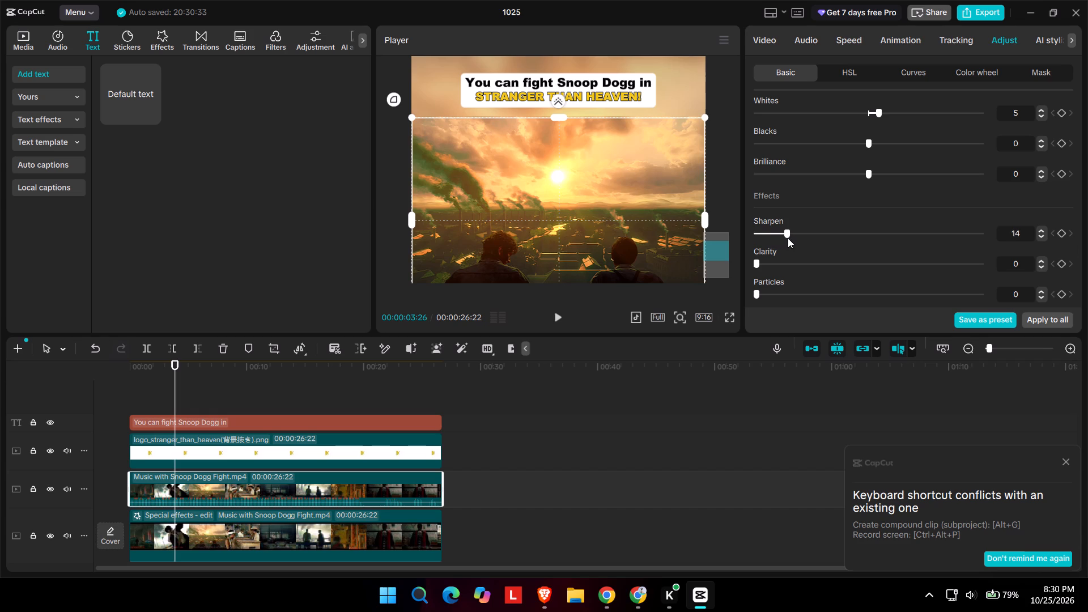
left_click_drag(788, 238, 806, 239)
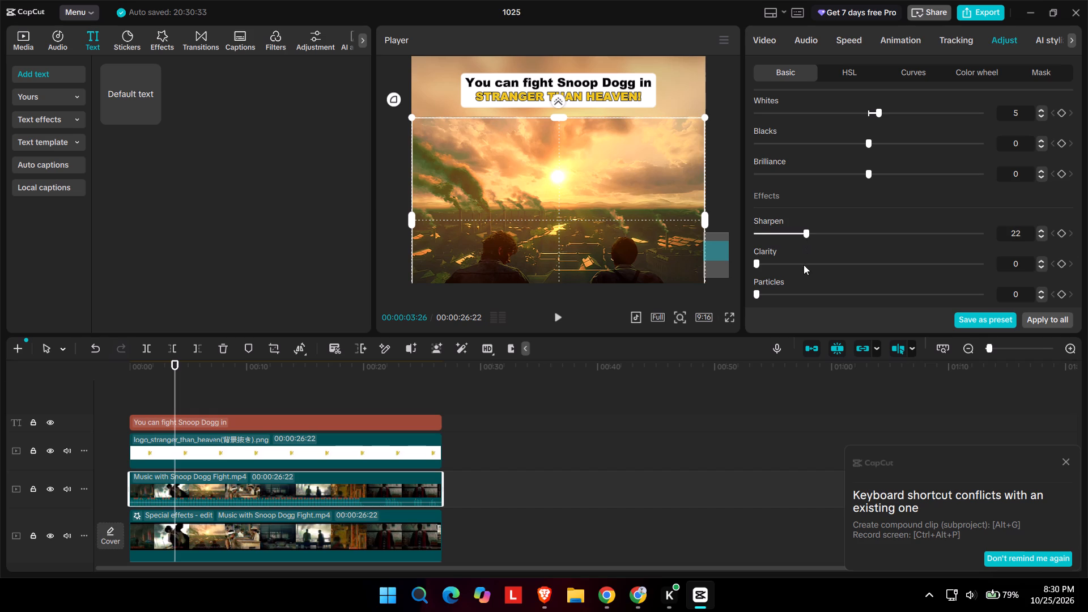
left_click(804, 265)
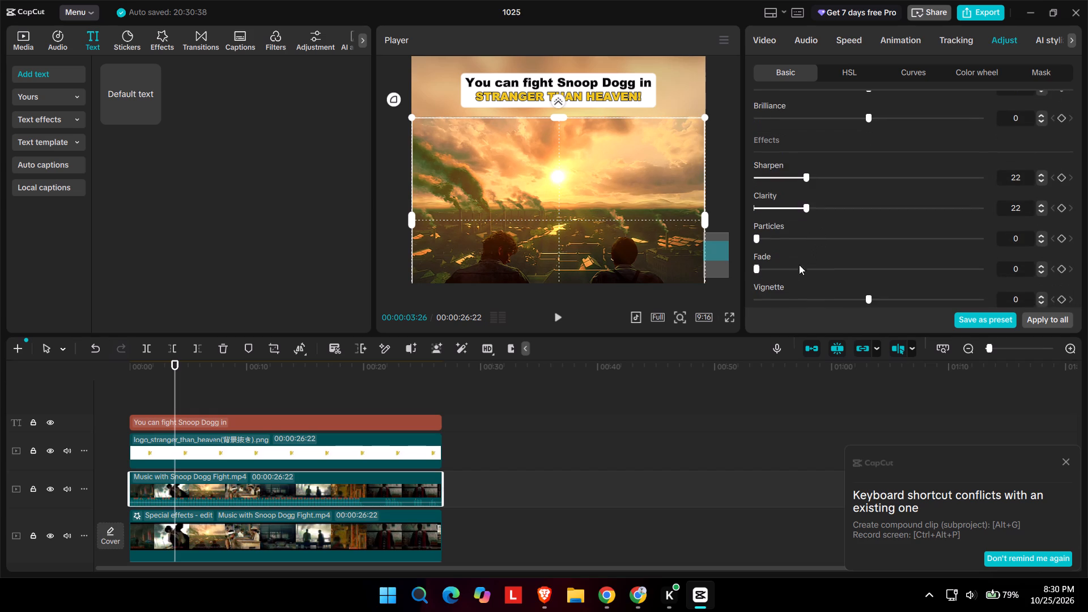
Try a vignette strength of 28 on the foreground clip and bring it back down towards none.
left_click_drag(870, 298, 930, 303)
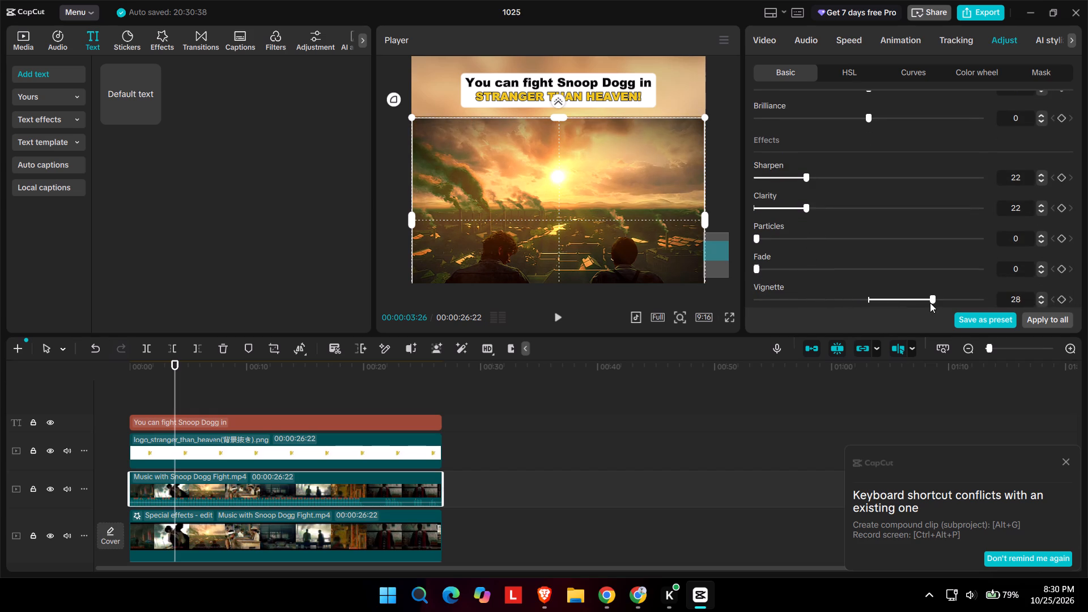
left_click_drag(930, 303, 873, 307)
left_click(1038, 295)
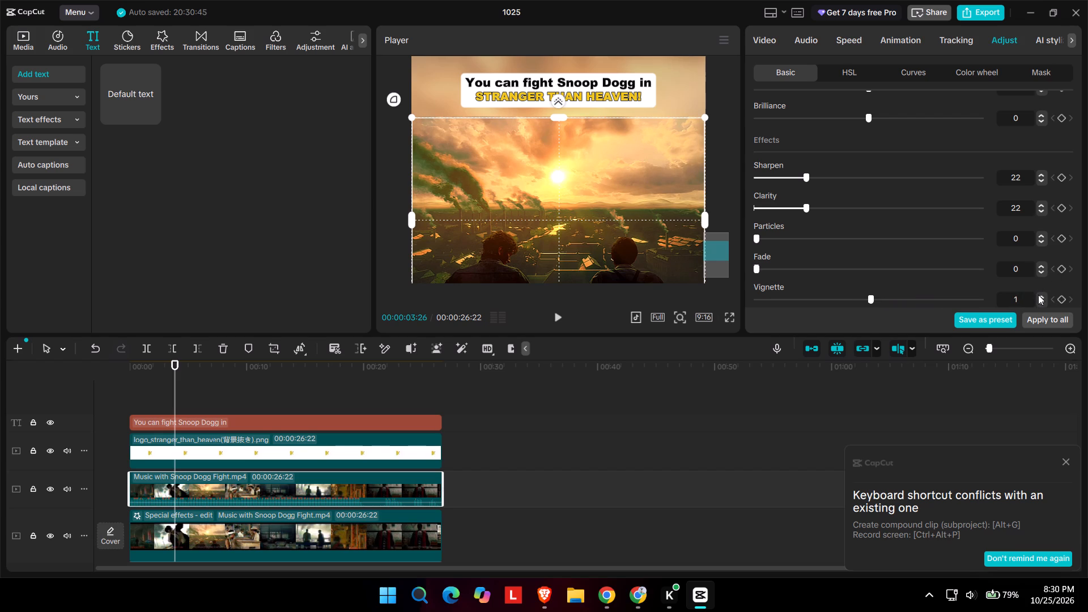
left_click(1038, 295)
Shape the foreground clip's Luma curve with a midpoint on the diagonal and highlight and shadow points pulled slightly below it.
scroll(916, 120, "up", 1)
left_click(968, 74)
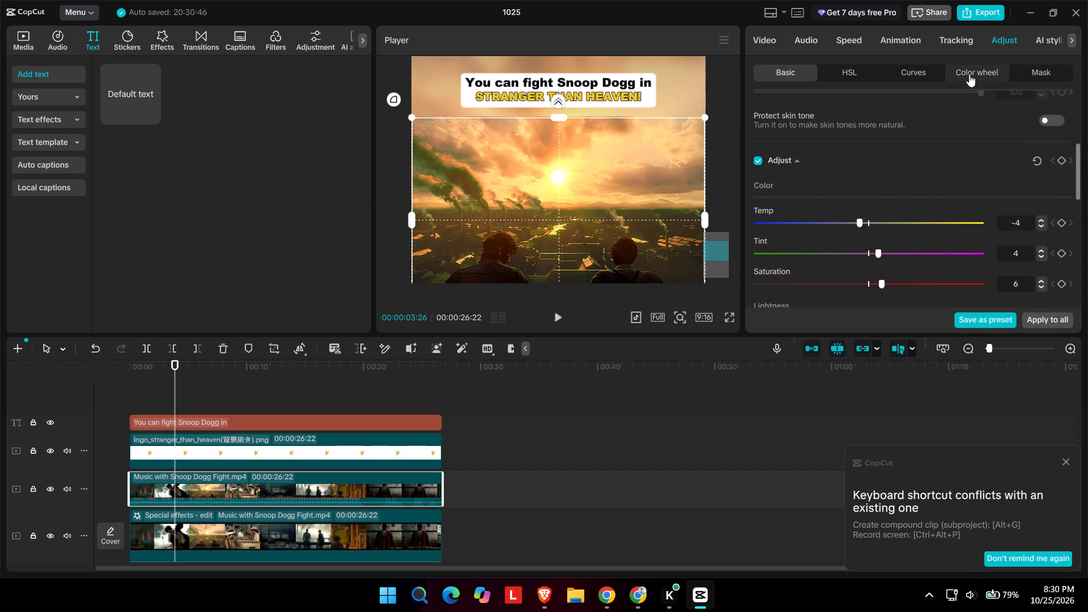
left_click(900, 75)
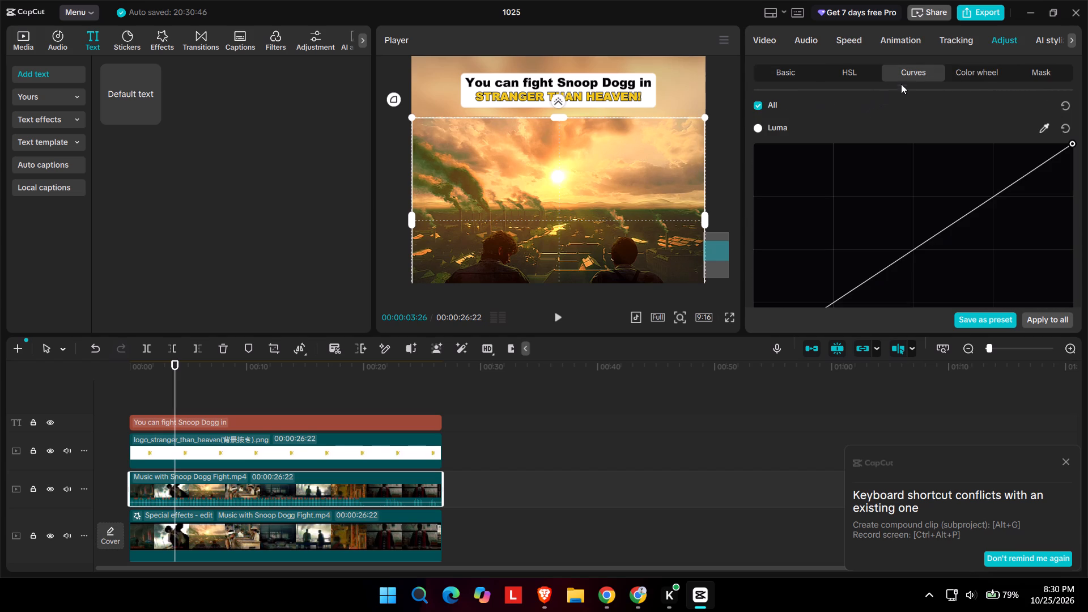
left_click(916, 250)
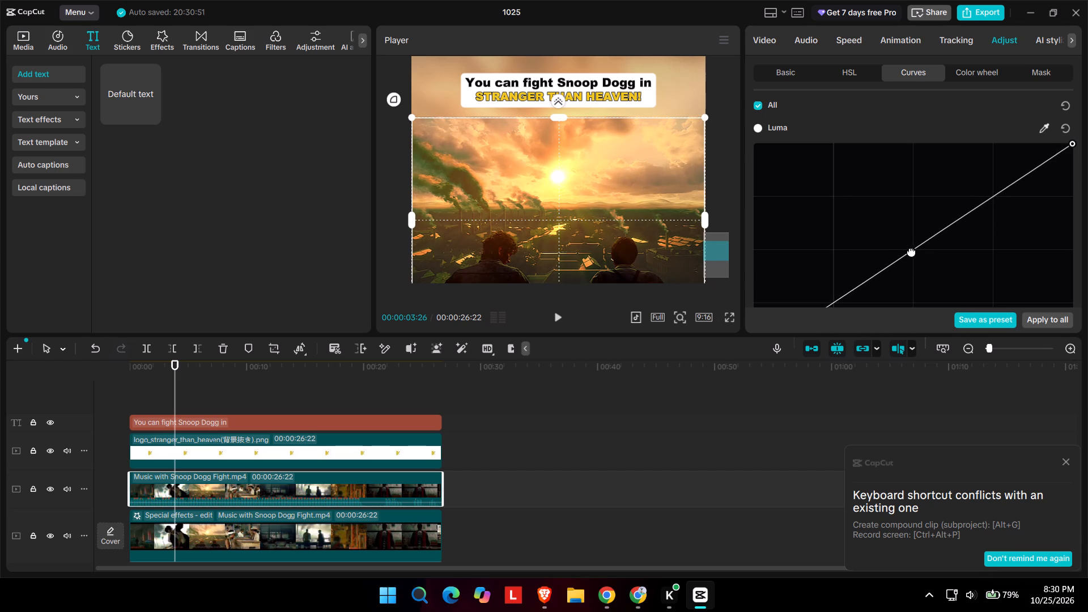
left_click_drag(977, 205, 977, 201)
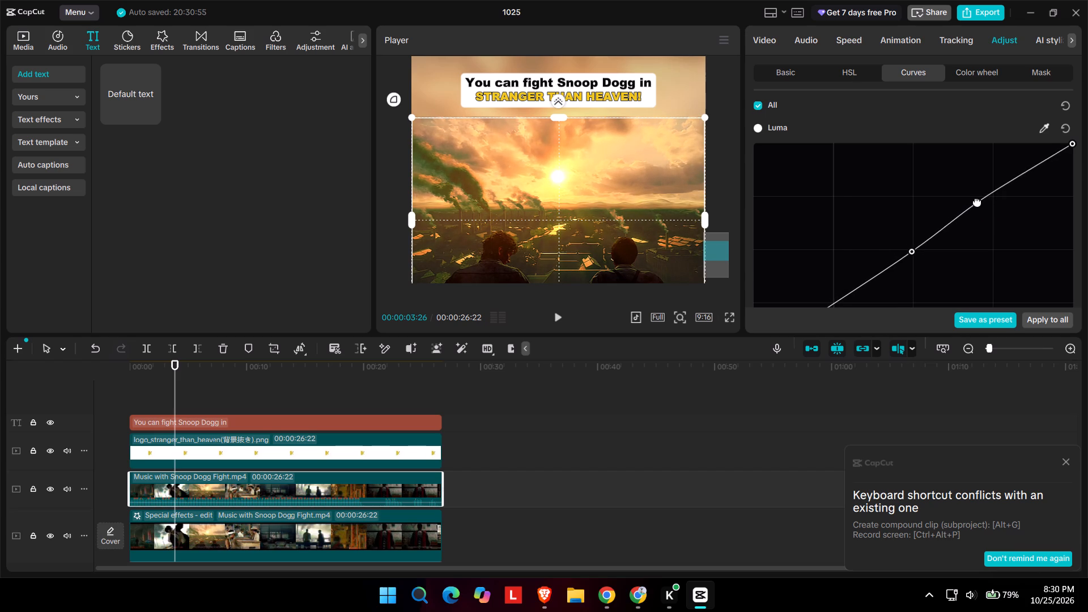
left_click_drag(977, 201, 990, 206)
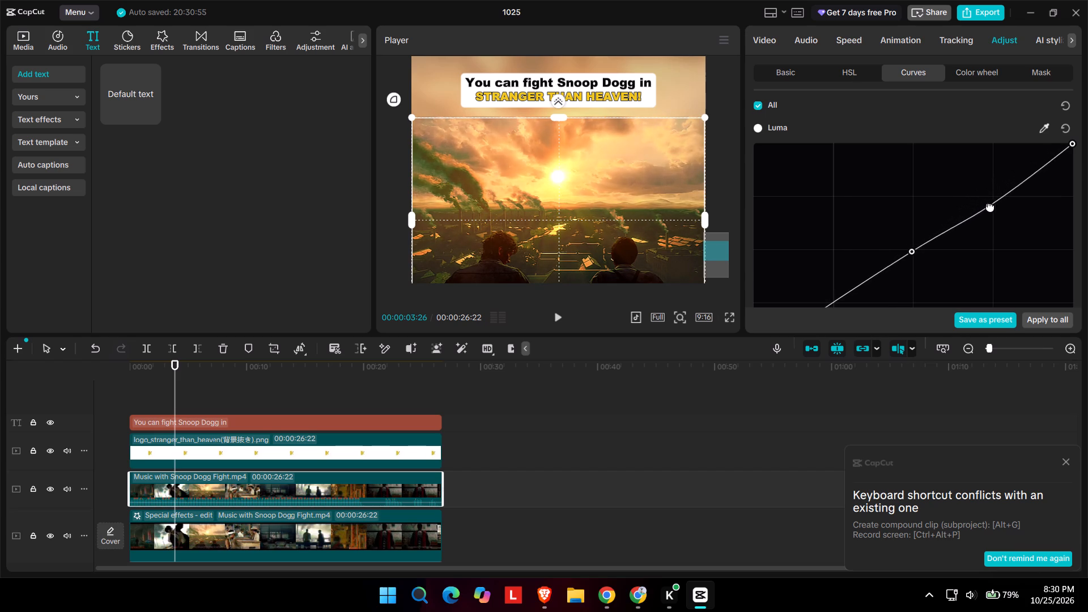
left_click_drag(990, 206, 996, 214)
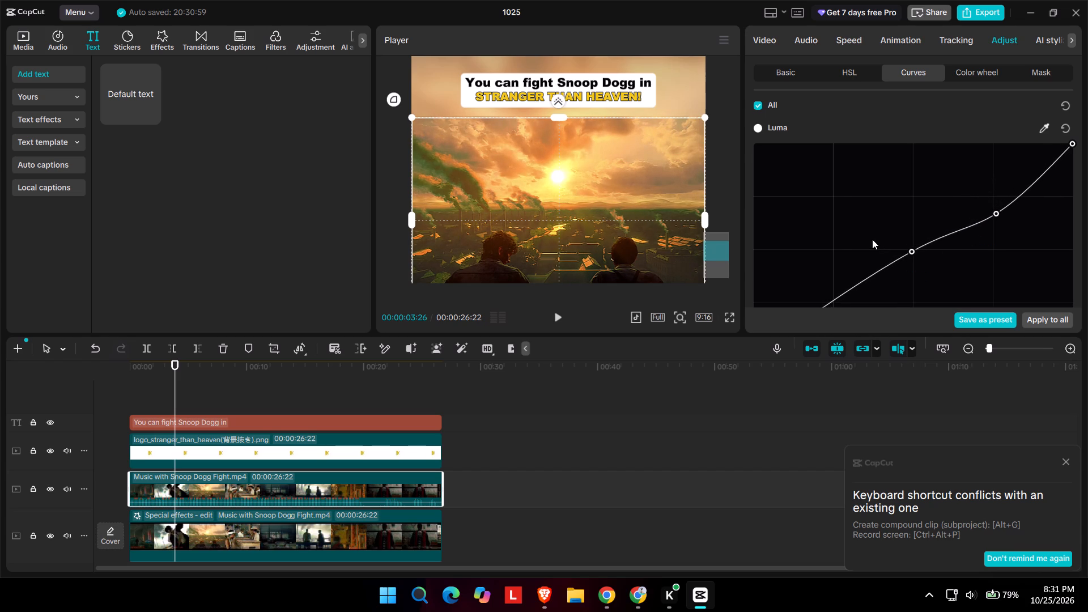
scroll(865, 236, "down", 1)
left_click_drag(836, 270, 839, 279)
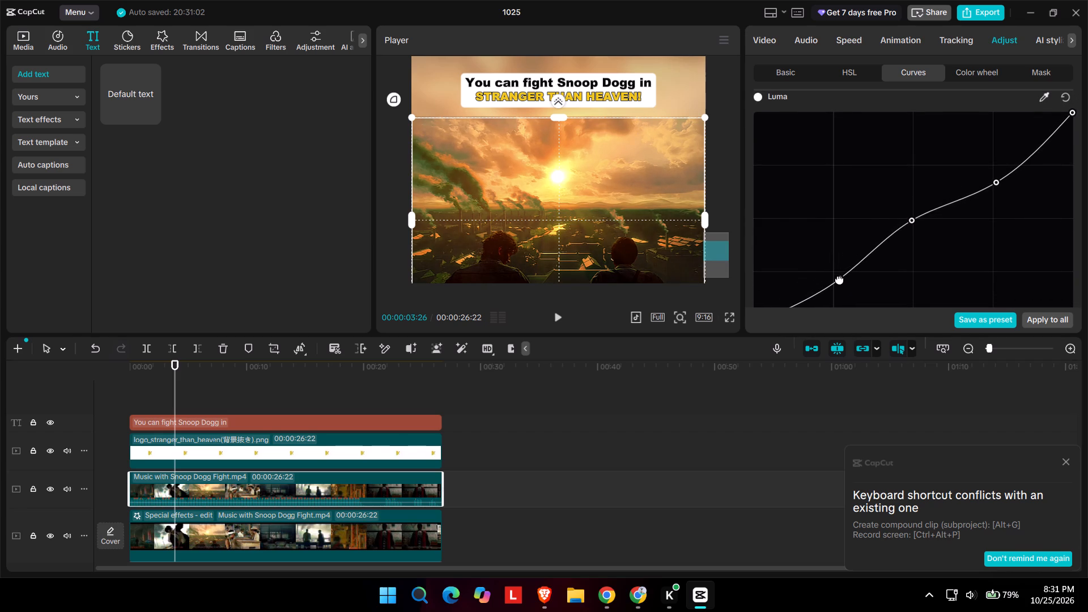
left_click_drag(839, 279, 836, 277)
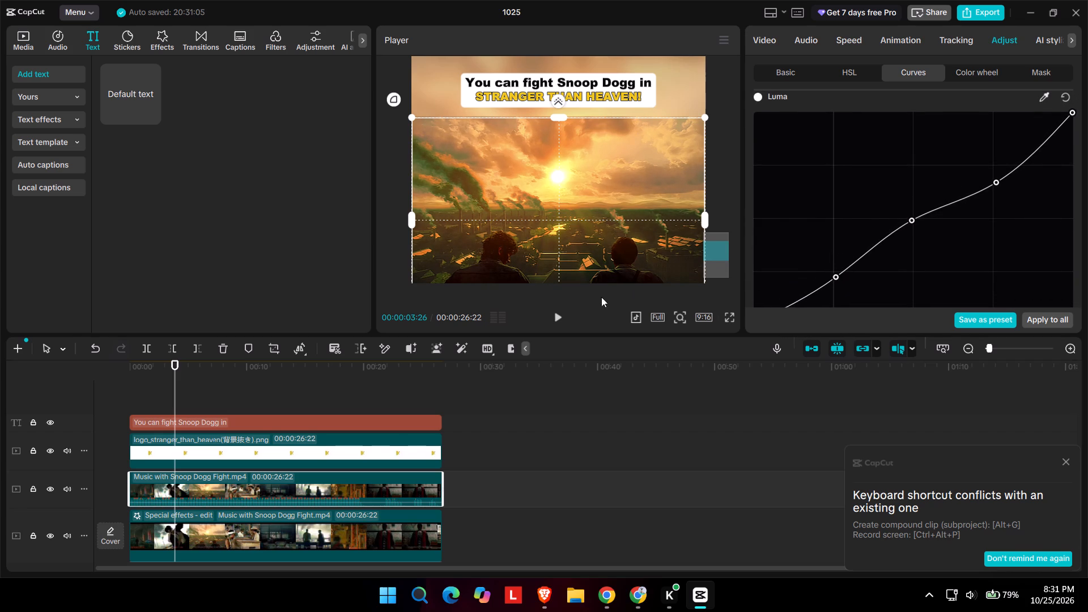
Play the video in the full-screen preview to check the colour-graded footage, and stop playback back in the editor.
left_click(726, 317)
key("space")
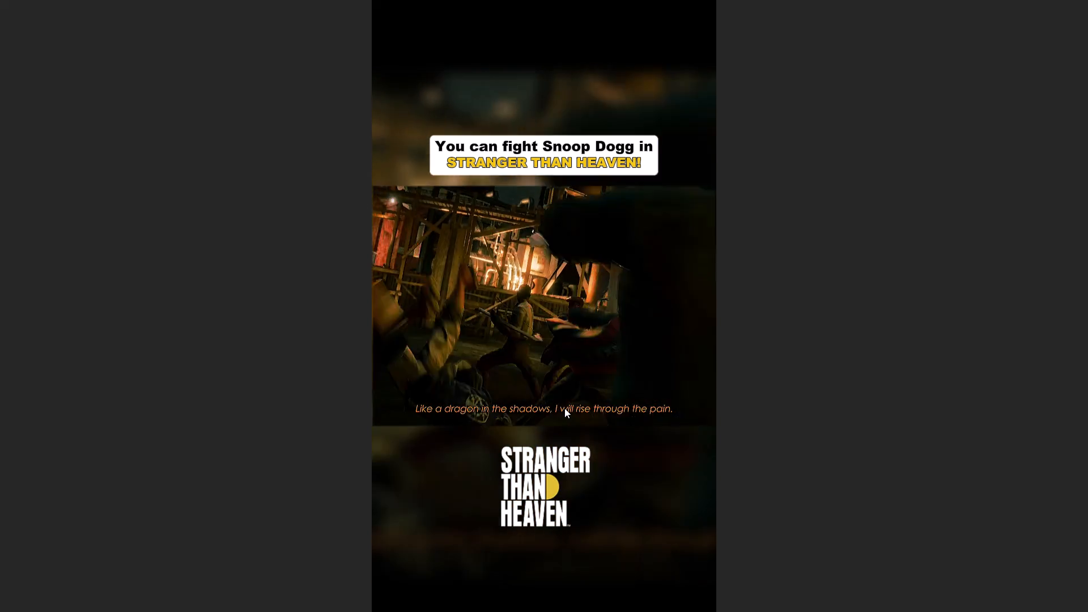
left_click(604, 384)
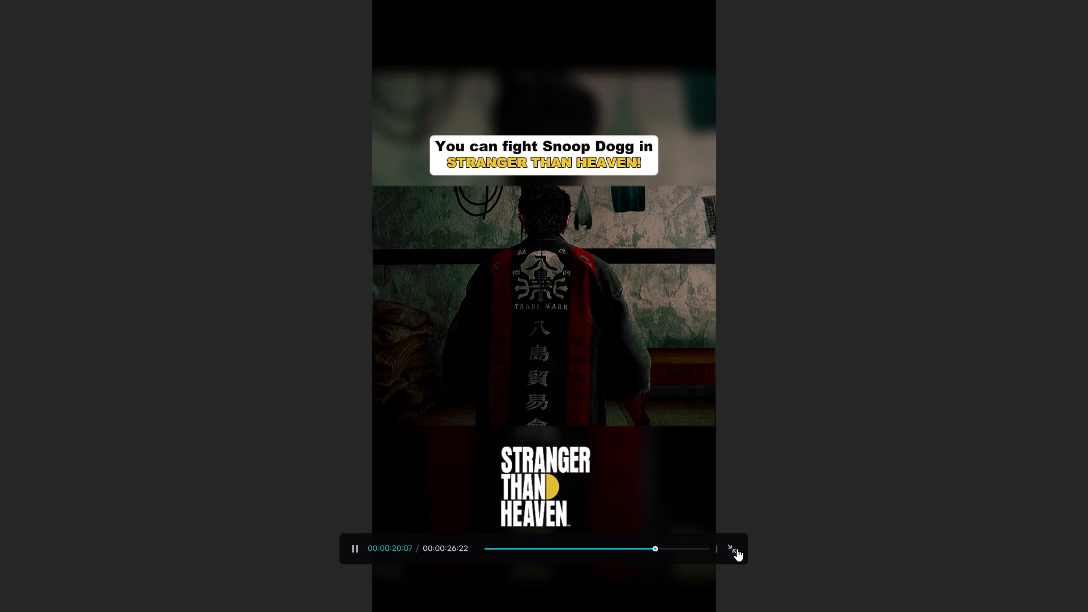
left_click(737, 549)
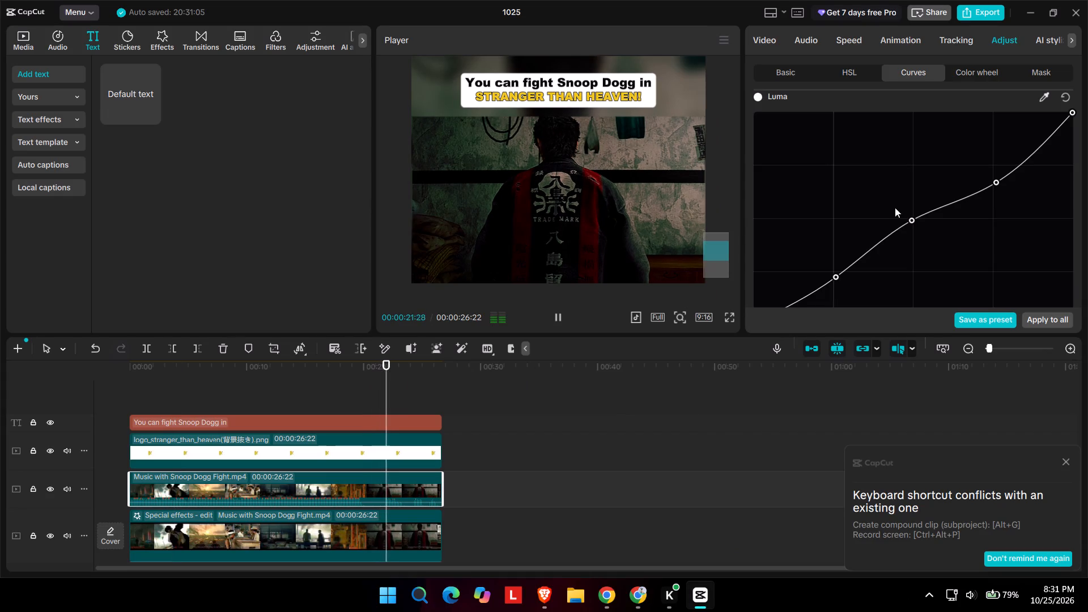
left_click(390, 391)
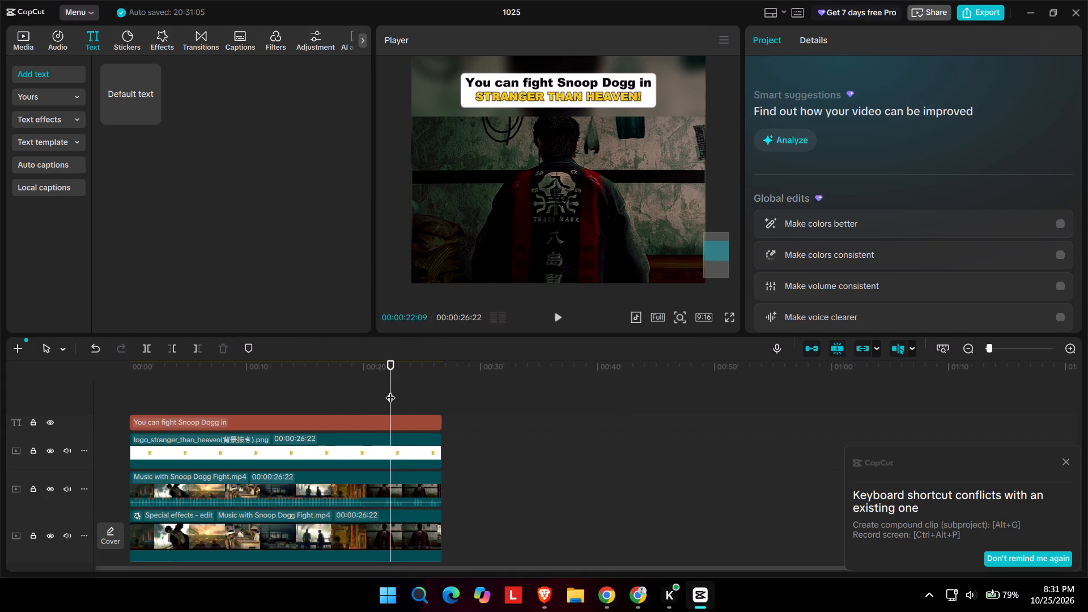
Return the playhead to the start of the timeline and export the video under the name STH9.
scroll(390, 390, "down", 7, "ctrl")
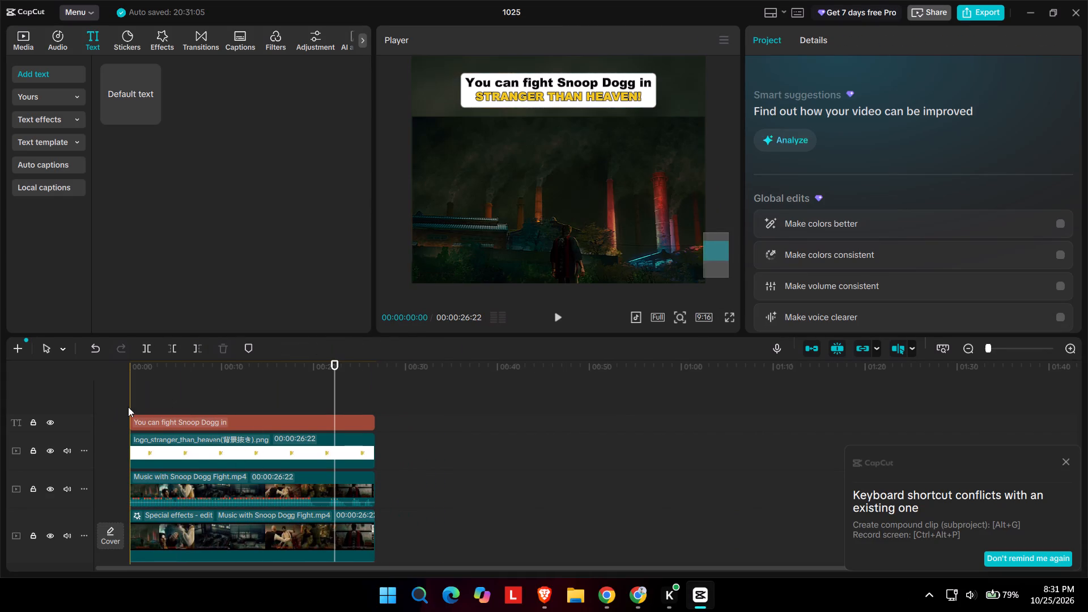
left_click(131, 399)
left_click(985, 20)
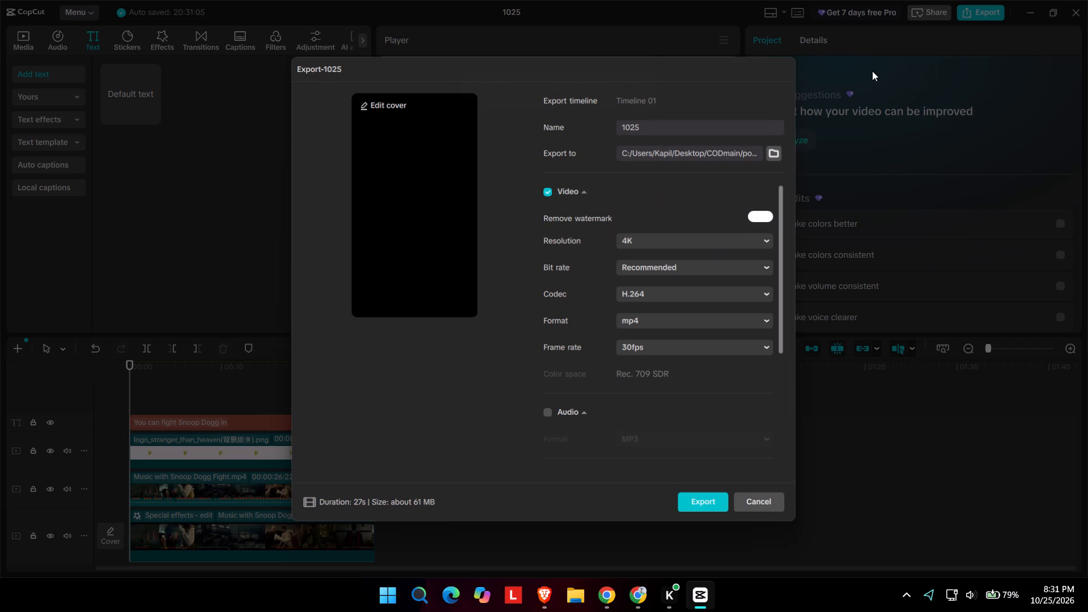
double_click(629, 122)
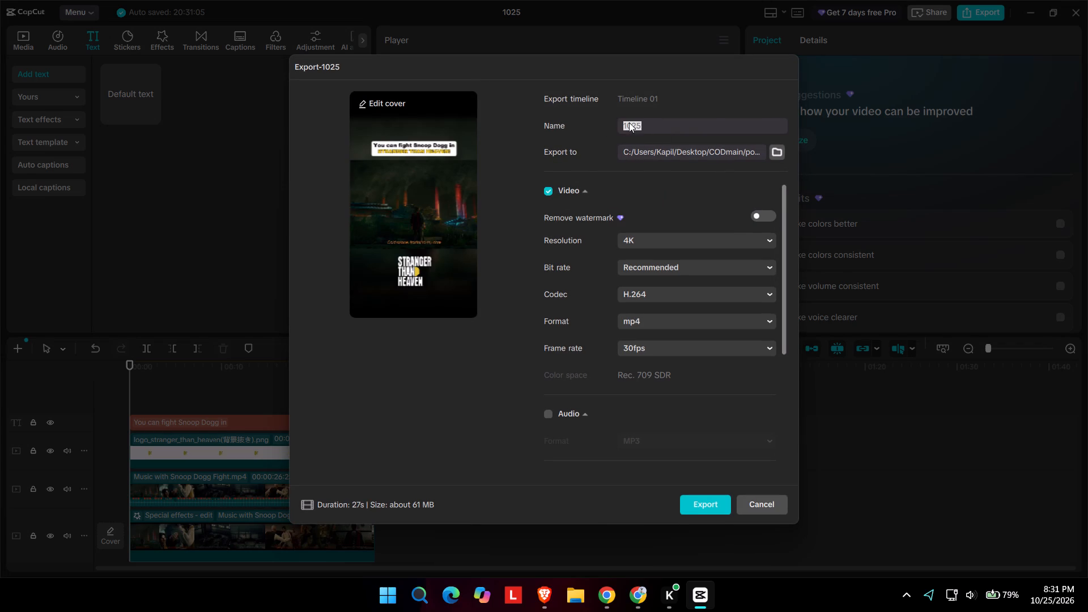
type("STH")
key("9")
key("Return")
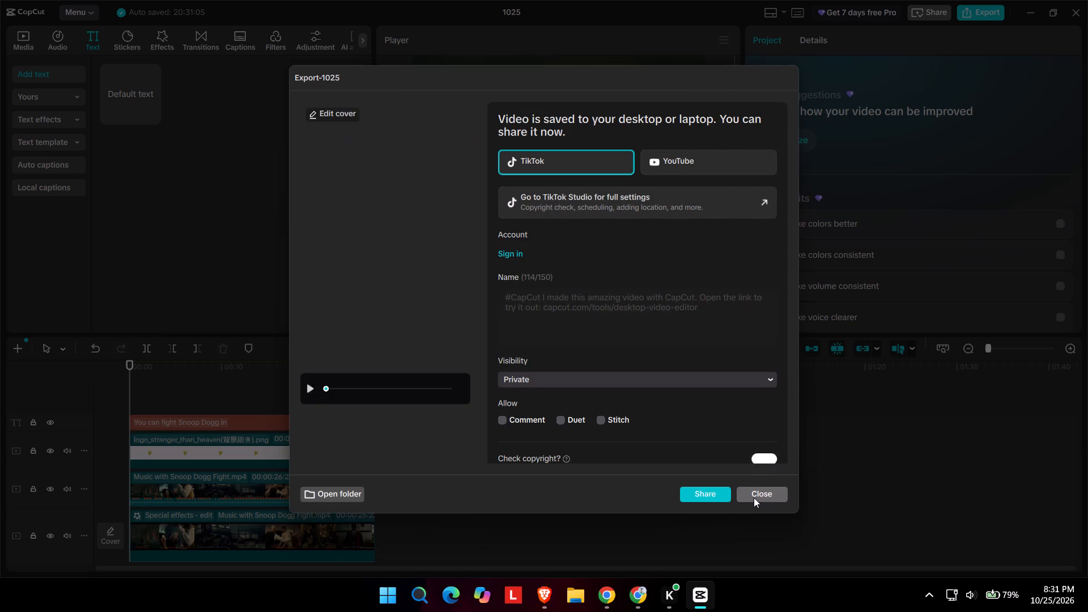
Close the finished export window.
left_click(754, 498)
Extend the foreground Music with Snoop Dogg Fight clip to 00:00:42:26 and place it at the timeline start.
left_click(249, 479)
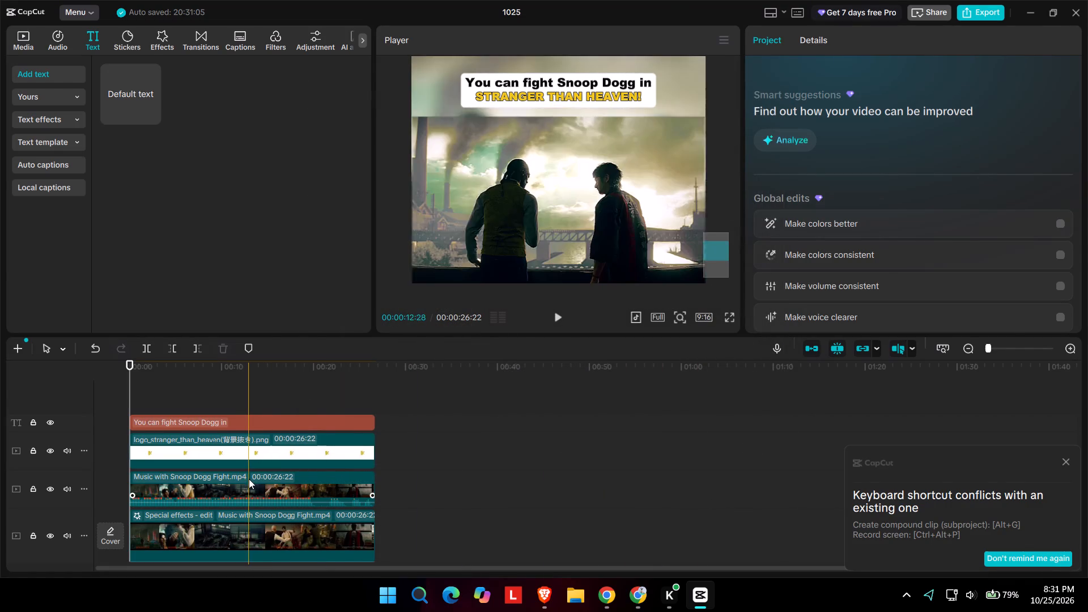
left_click_drag(129, 491, 27, 497)
left_click_drag(211, 486, 462, 488)
left_click_drag(380, 488, 0, 490)
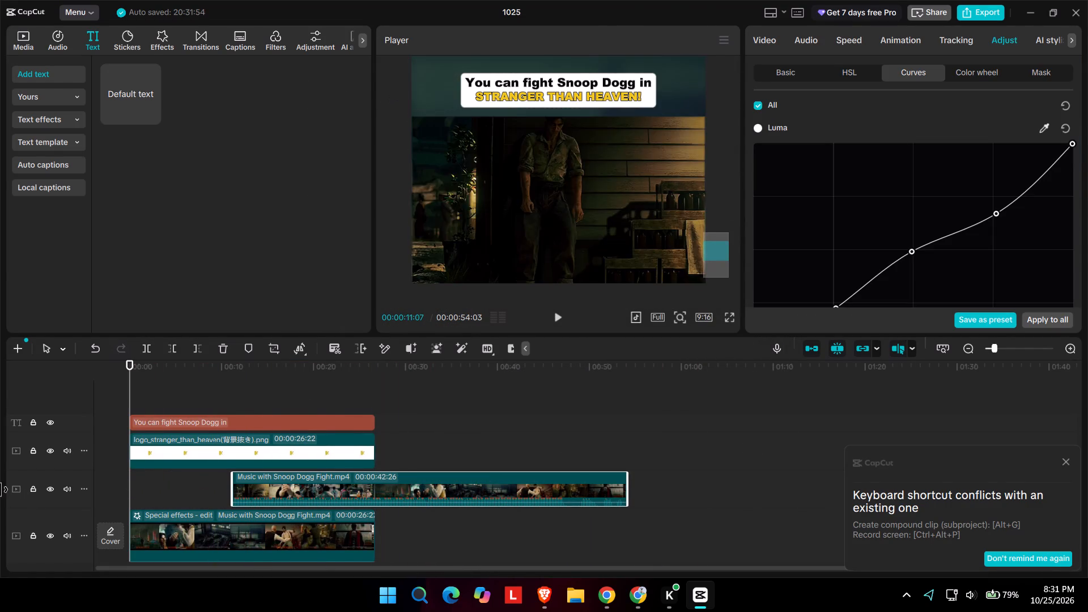
left_click_drag(0, 490, 8, 490)
left_click_drag(270, 490, 175, 491)
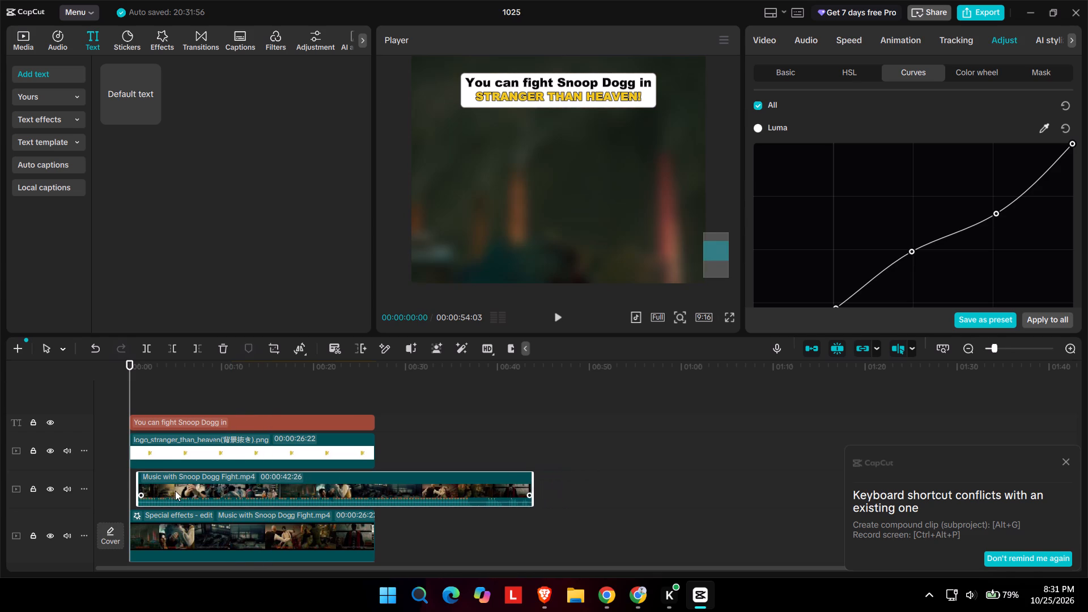
left_click_drag(175, 491, 164, 491)
Extend the background Music with Snoop Dogg Fight clip backwards at its start to a length of 00:00:42:26.
left_click(352, 532)
left_click_drag(317, 533, 374, 539)
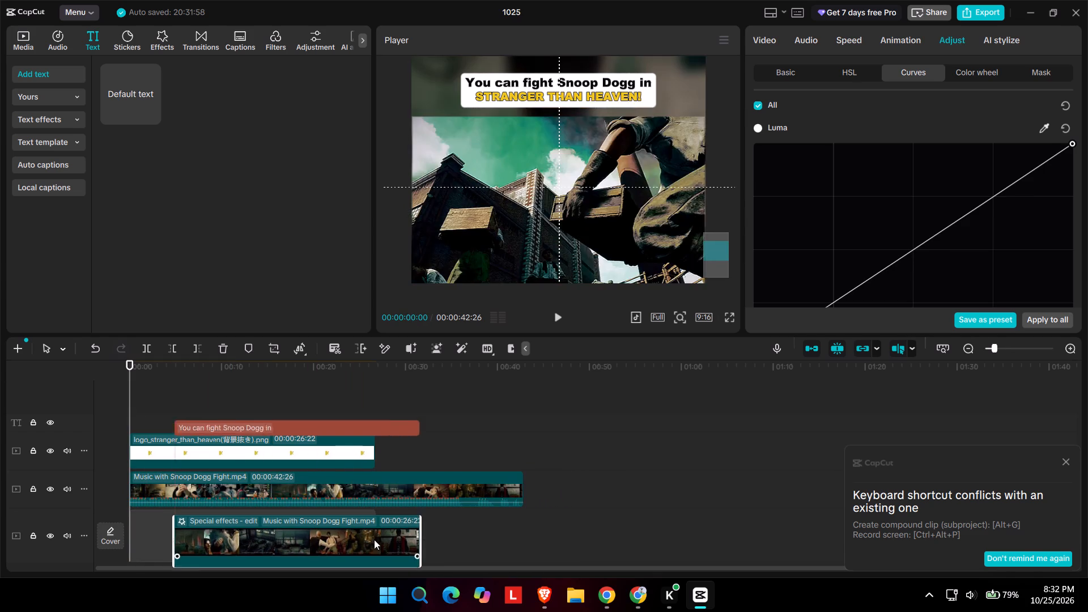
left_click_drag(374, 539, 460, 534)
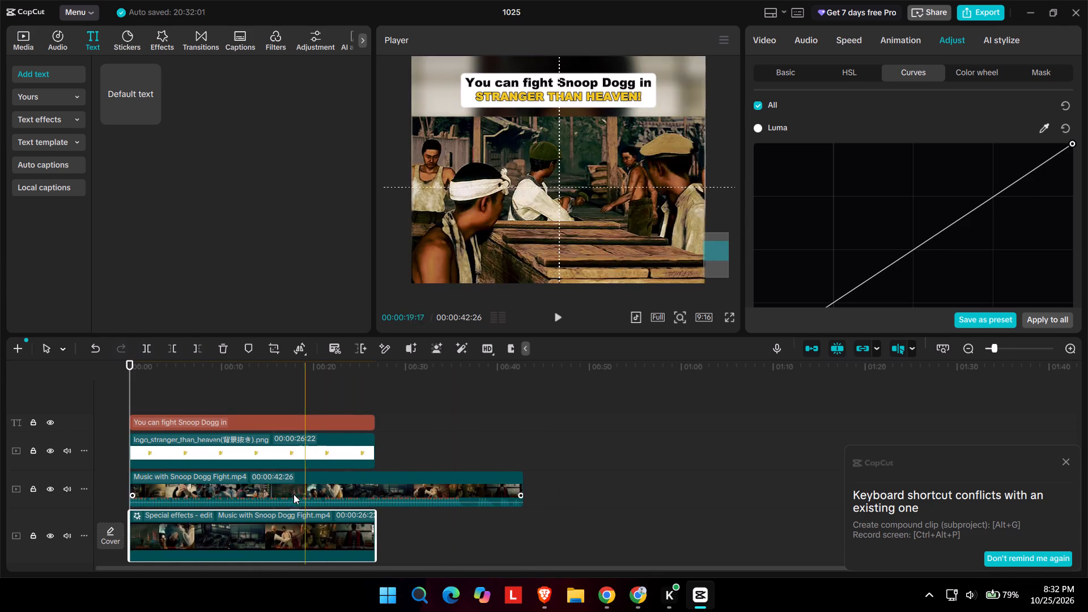
left_click_drag(130, 530, 0, 533)
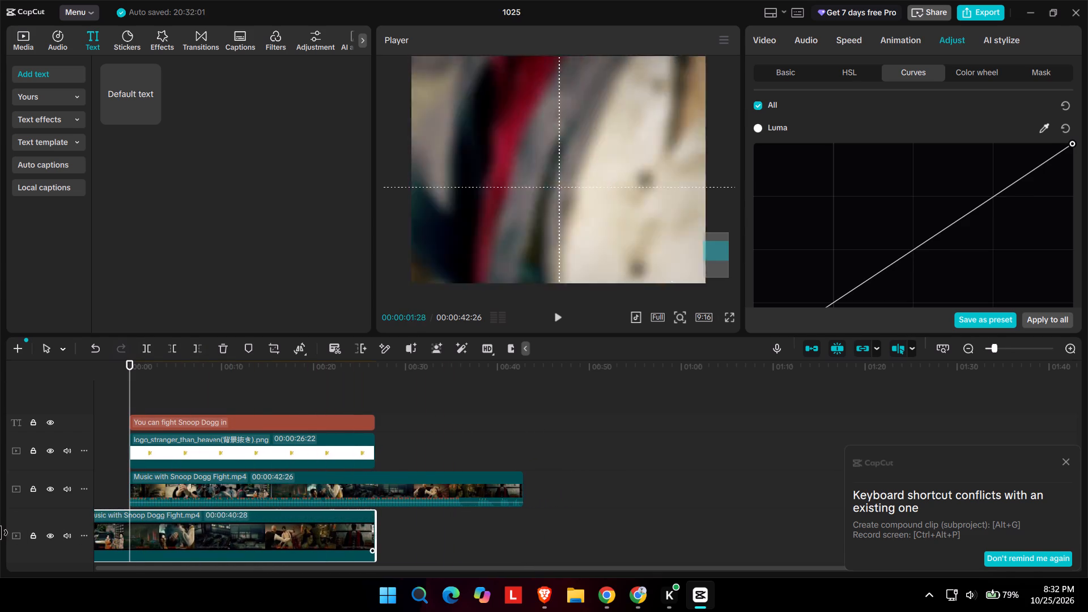
left_click_drag(0, 533, 1, 533)
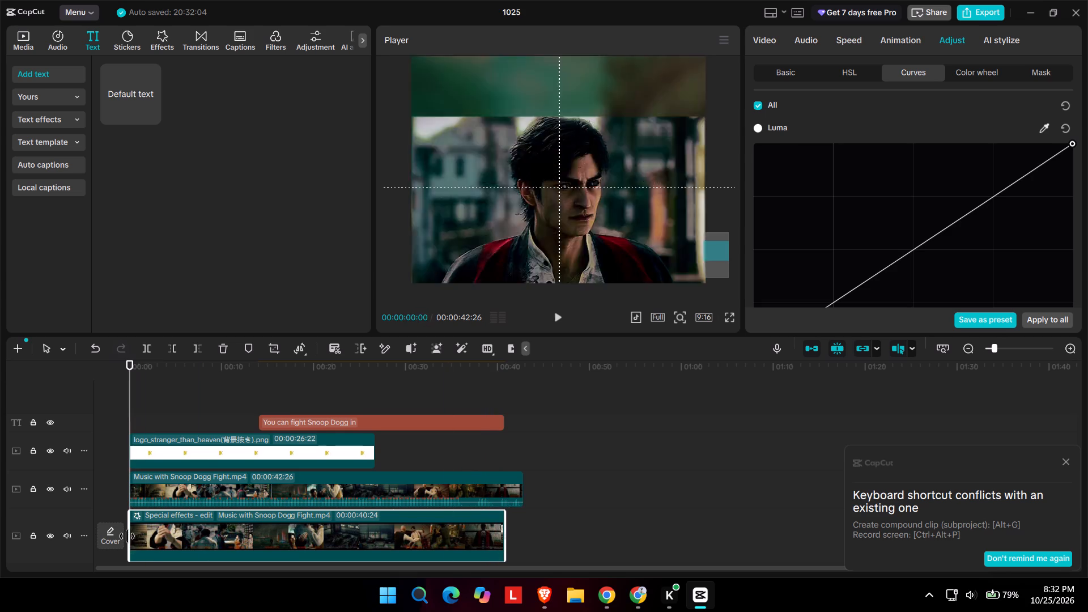
left_click_drag(127, 536, 24, 542)
Stretch the caption back to the timeline start and the logo to 00:00:42:26 so both span the footage.
left_click(437, 427)
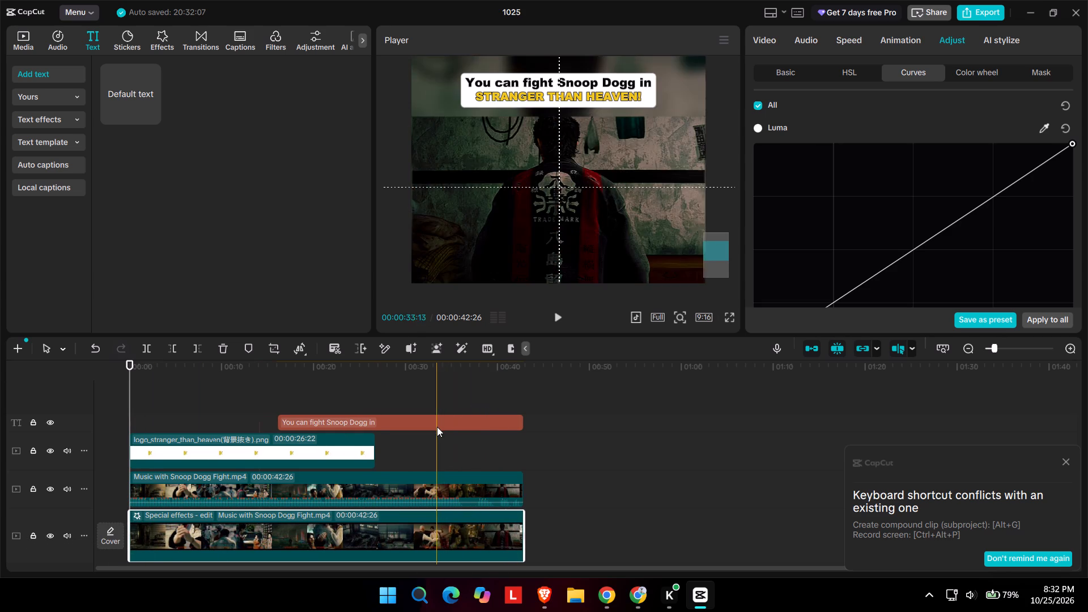
left_click_drag(276, 421, 93, 432)
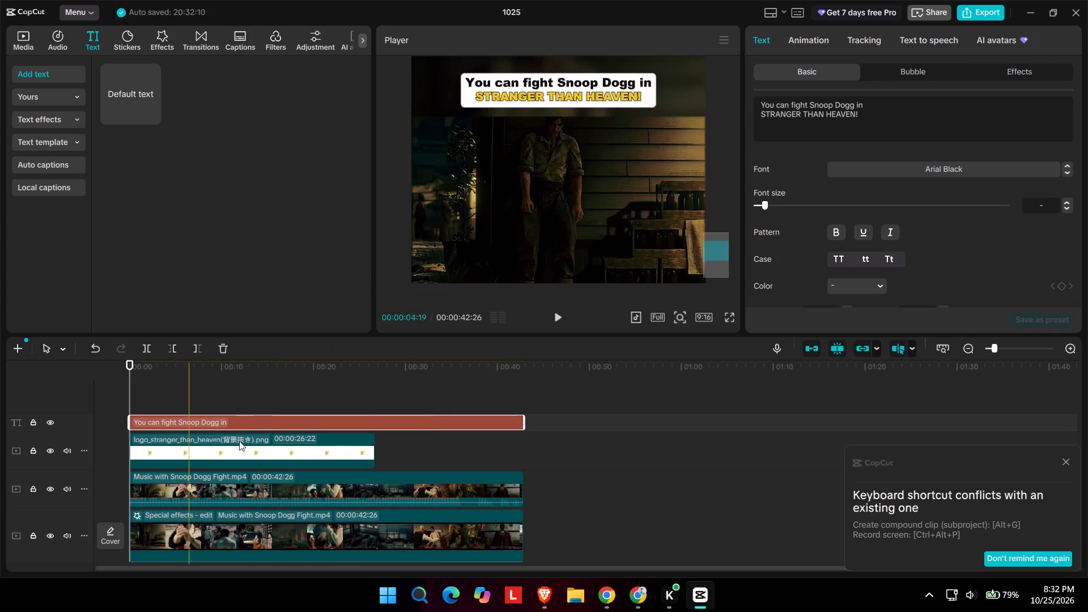
left_click(317, 441)
left_click_drag(372, 450, 522, 460)
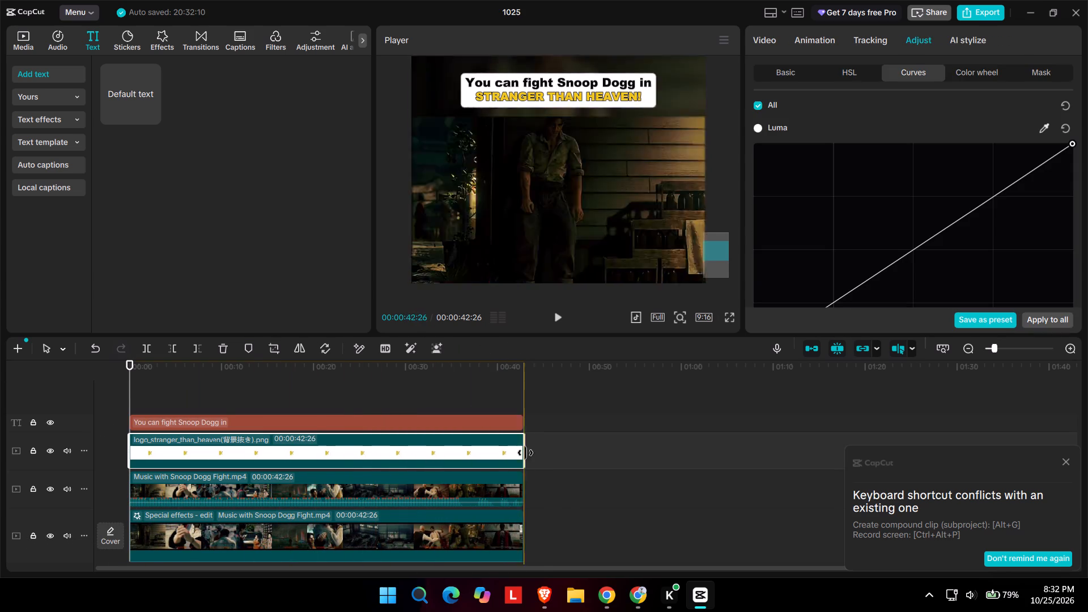
Play the extended video in the full-screen preview to check it, and stop playback back in the editor.
left_click(725, 315)
left_click(545, 145)
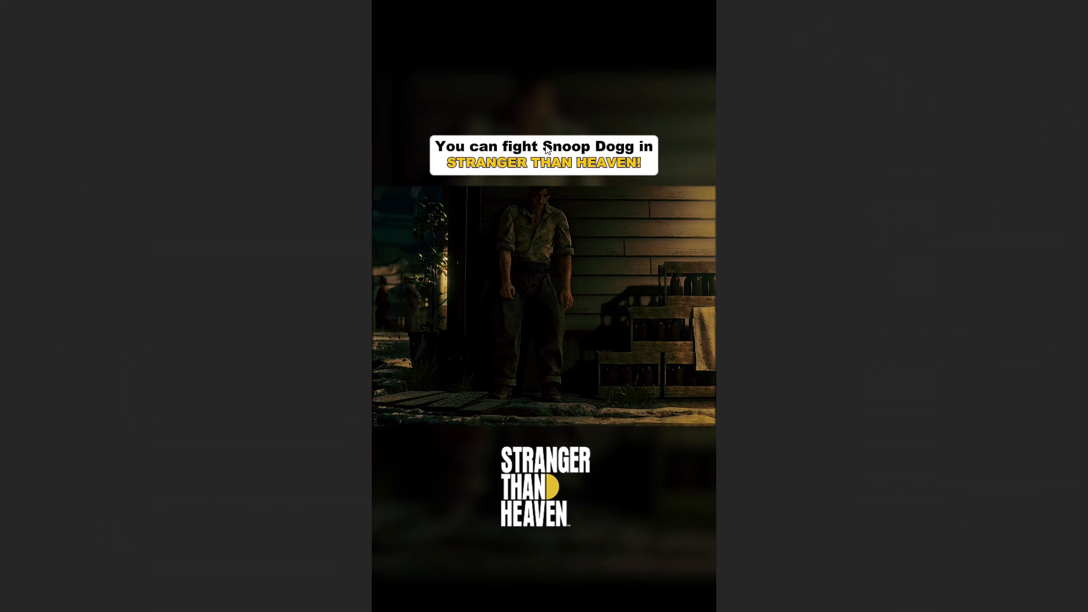
left_click(736, 554)
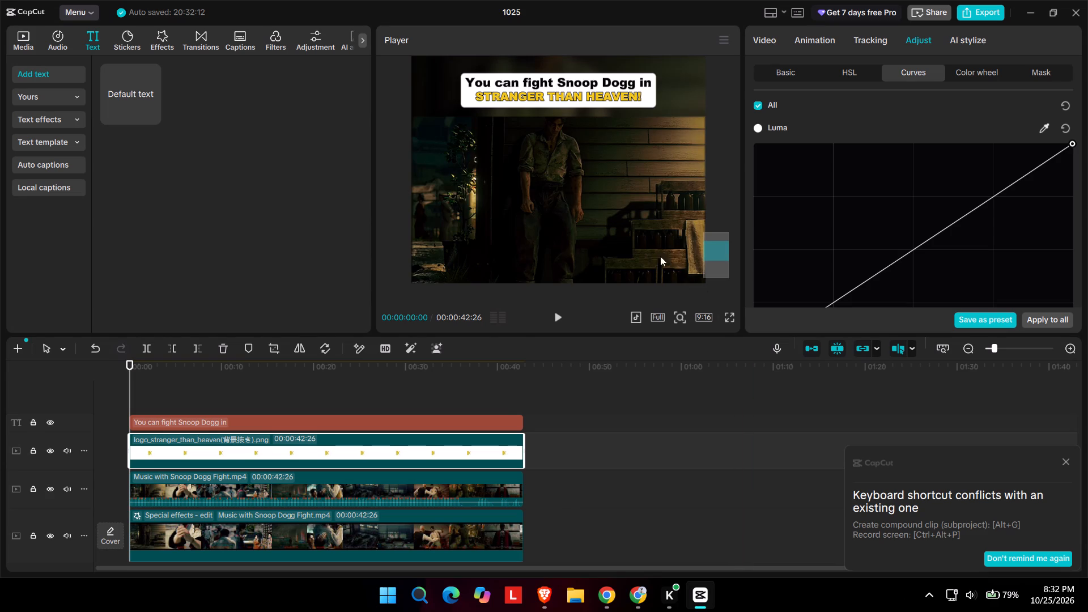
left_click(635, 226)
scroll(703, 297, "down", 1)
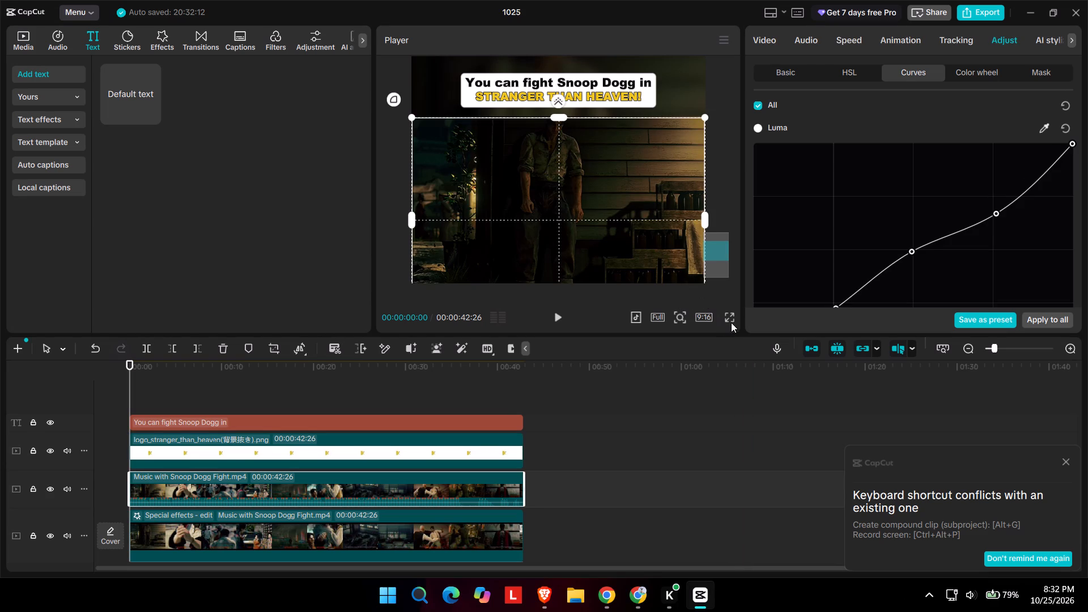
scroll(731, 322, "down", 2)
left_click(732, 316)
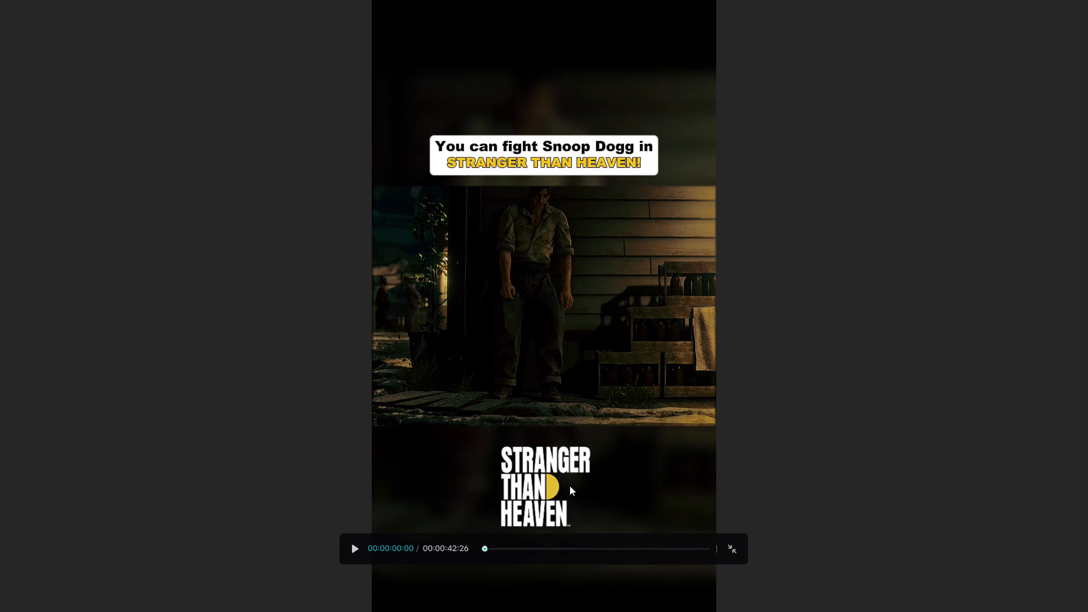
left_click(735, 547)
left_click(729, 318)
key("space")
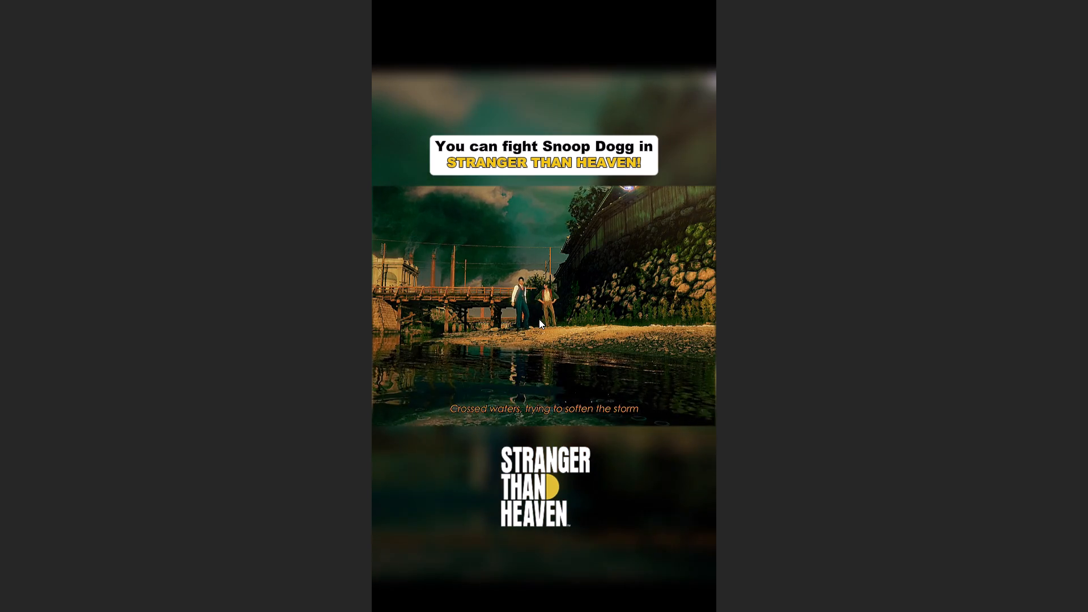
left_click(539, 319)
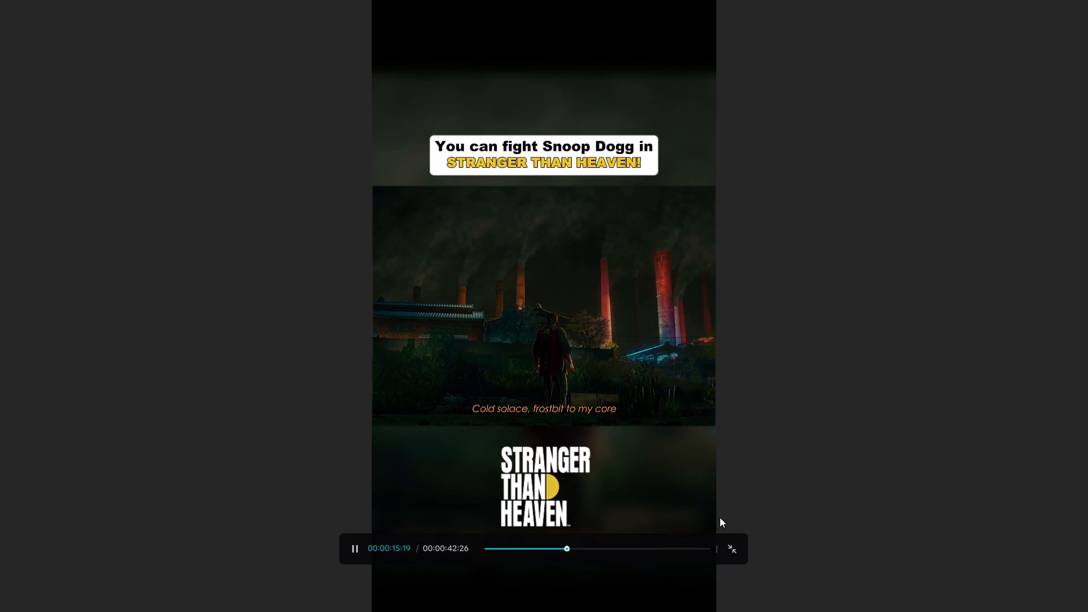
left_click(731, 546)
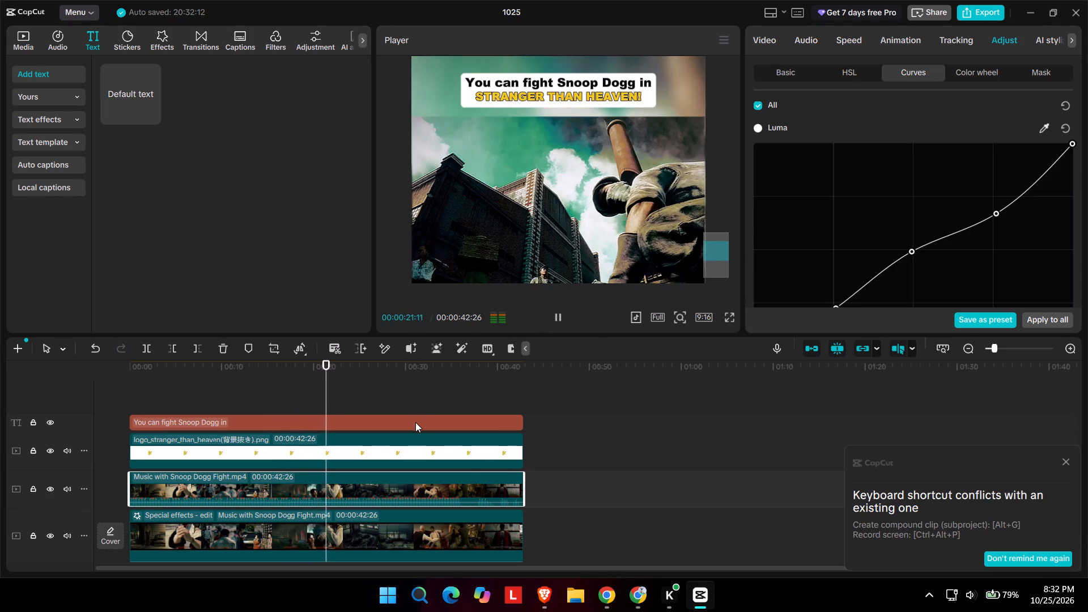
key("space")
Split the caption, logo, foreground and background tracks at 00:00:21:03 and delete everything after the cut.
scroll(323, 478, "up", 16, "ctrl")
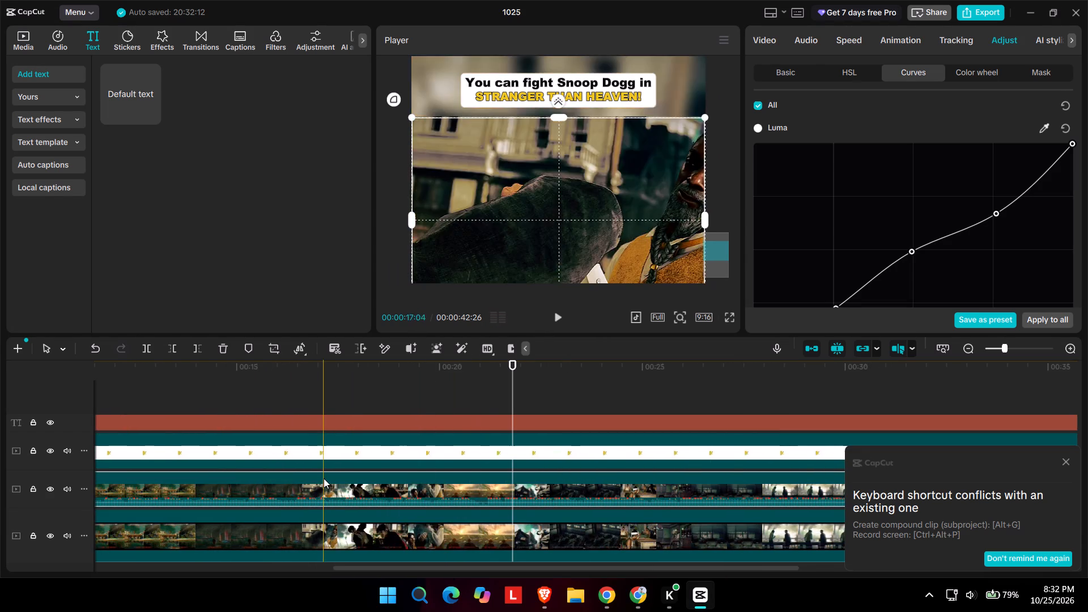
scroll(484, 399, "up", 4, "ctrl")
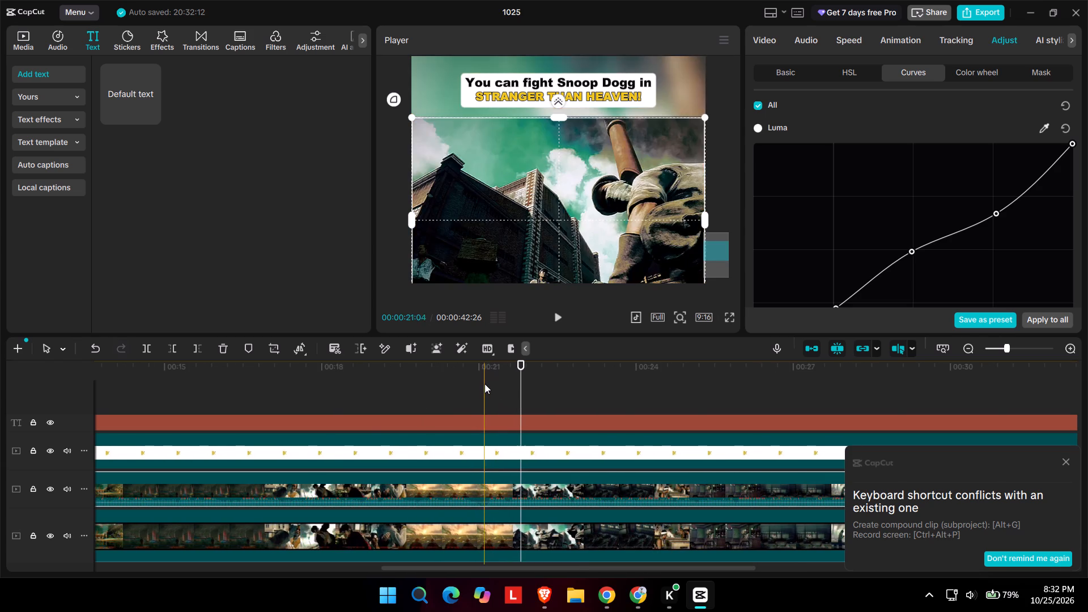
left_click(484, 384)
key("space")
key("space")
left_click(484, 384)
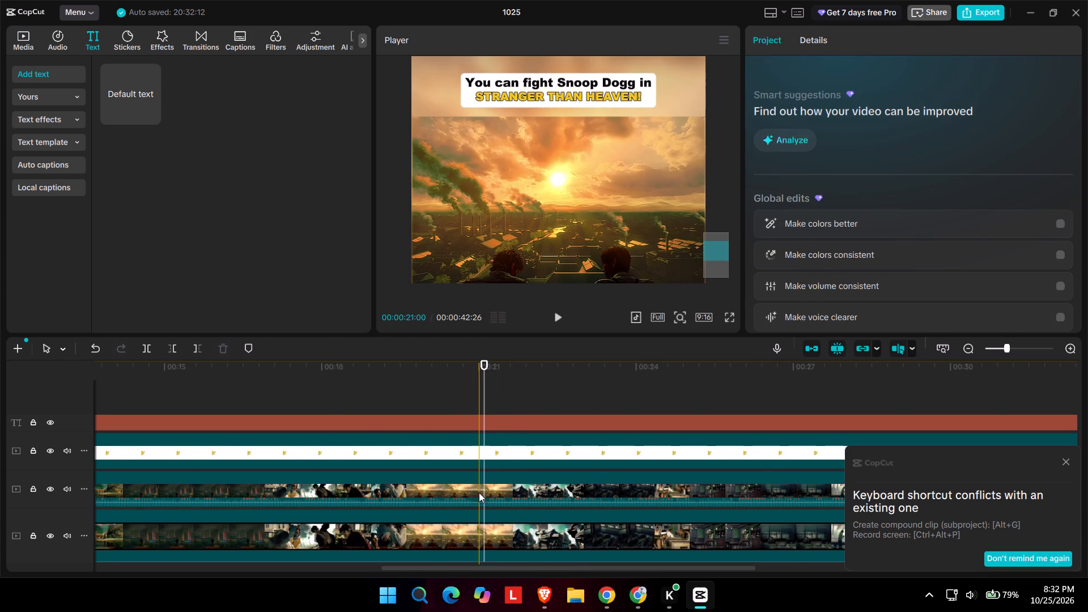
left_click(479, 492)
left_click(485, 486, "ctrl")
left_click(482, 535, "ctrl")
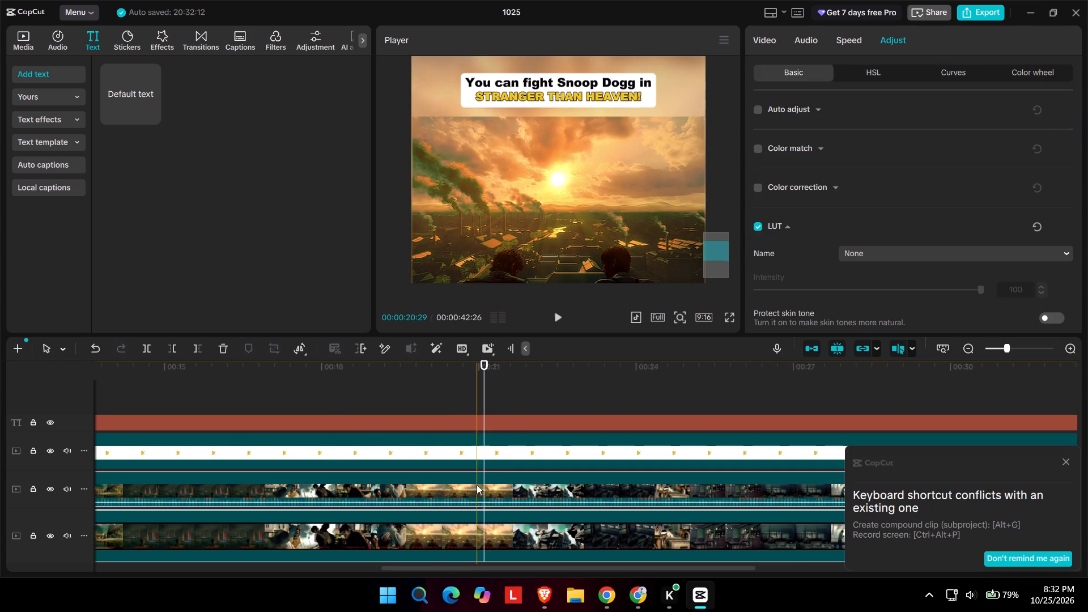
left_click(487, 458, "ctrl")
left_click(482, 424, "ctrl")
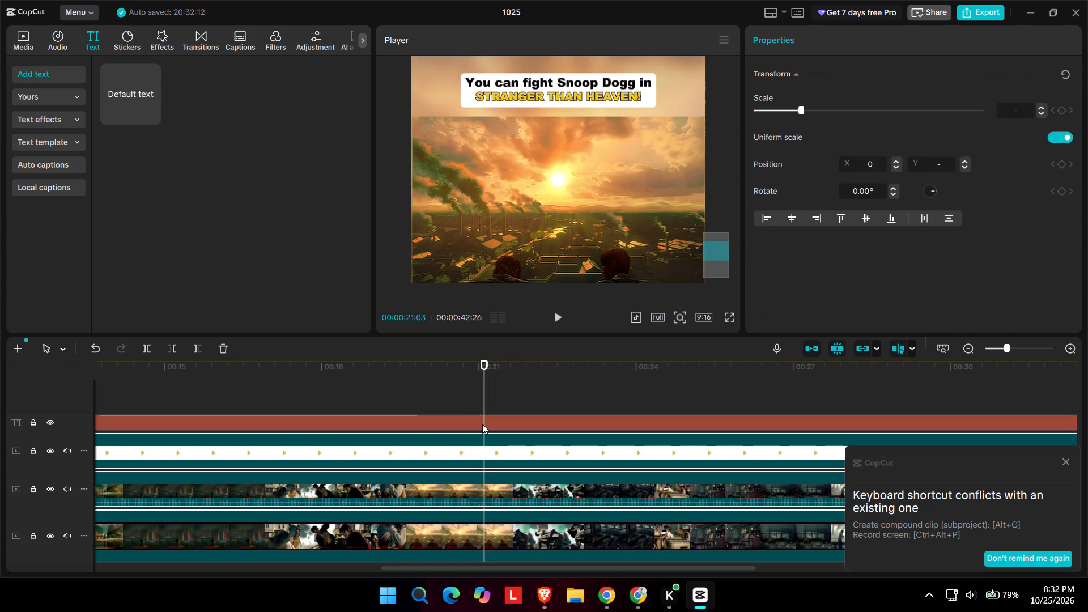
key("ctrl+b")
key("Delete")
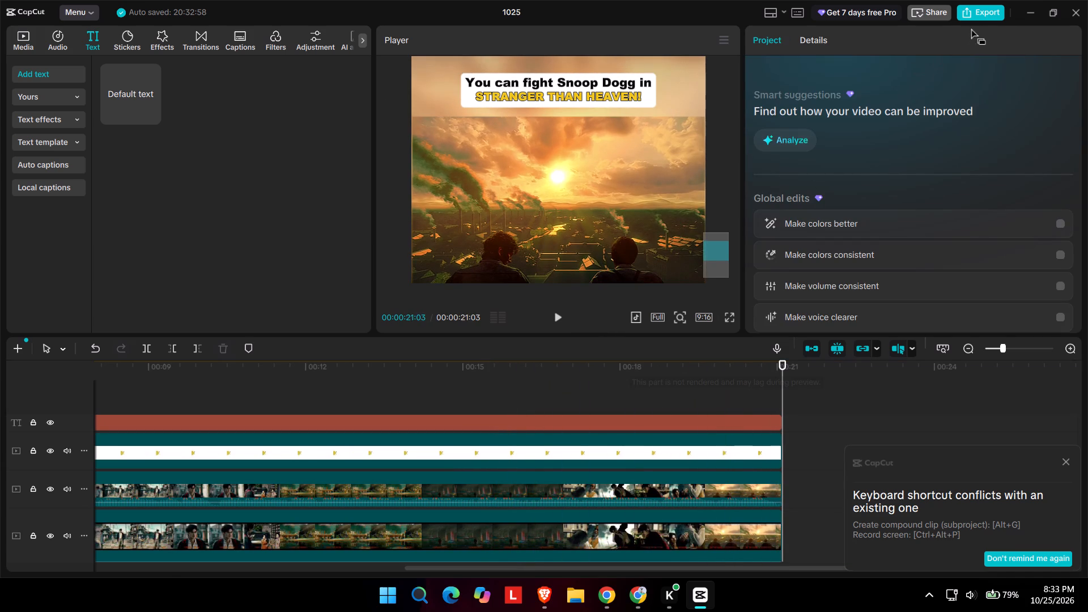
Export the shortened video under the name STH10, then close the export window and the shortcut-conflict notice.
left_click(979, 14)
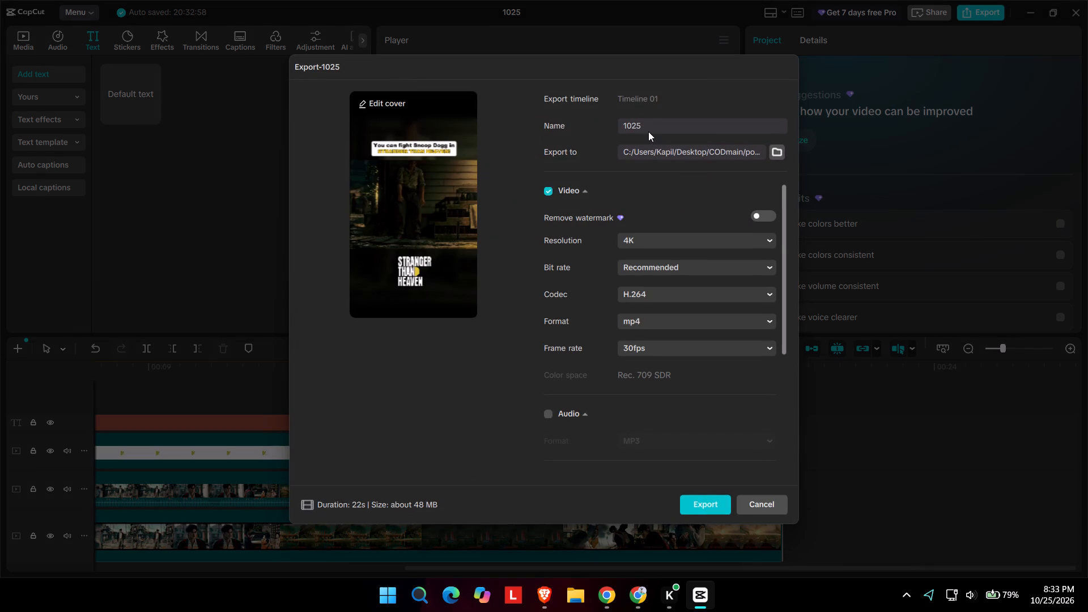
double_click(648, 131)
key("s")
type("STH")
type("10")
key("Return")
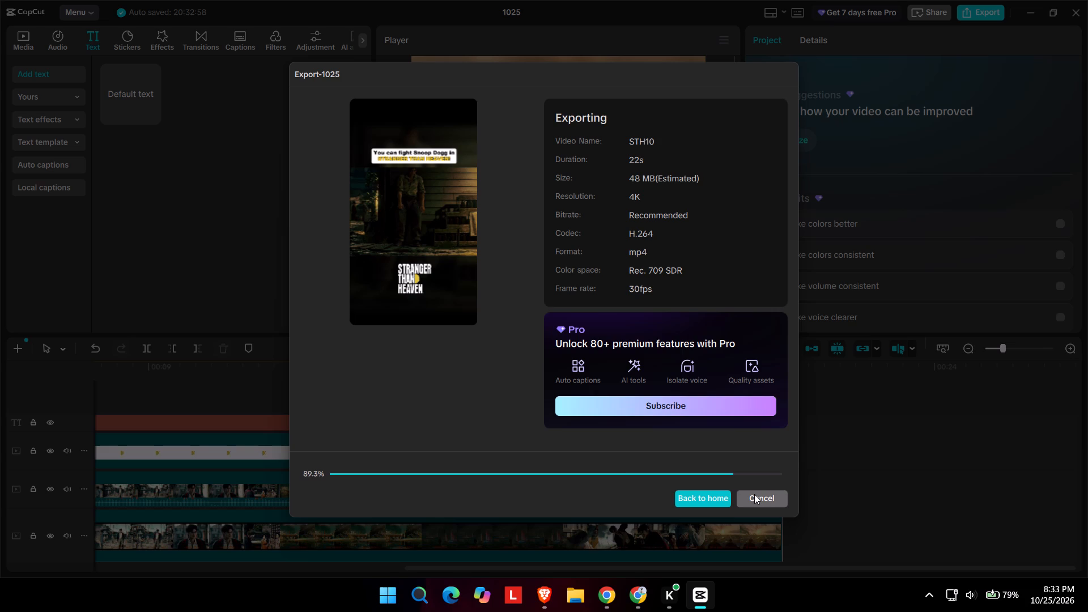
left_click(754, 494)
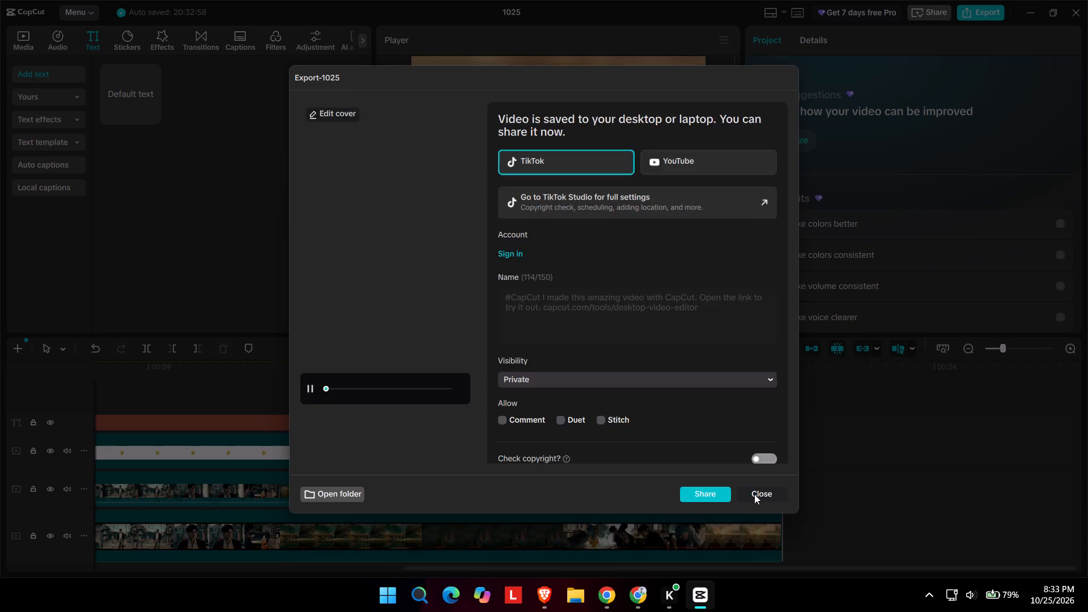
left_click(1066, 459)
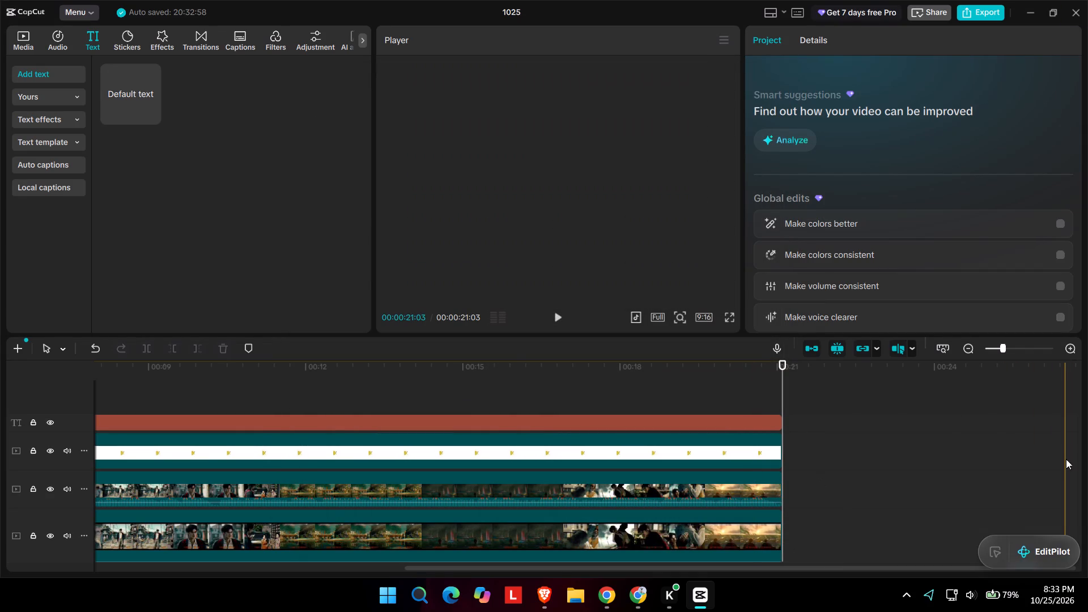
Undo the deletion and the split at 00:00:21:03 across all tracks.
key("ctrl+z")
key("ctrl+z")
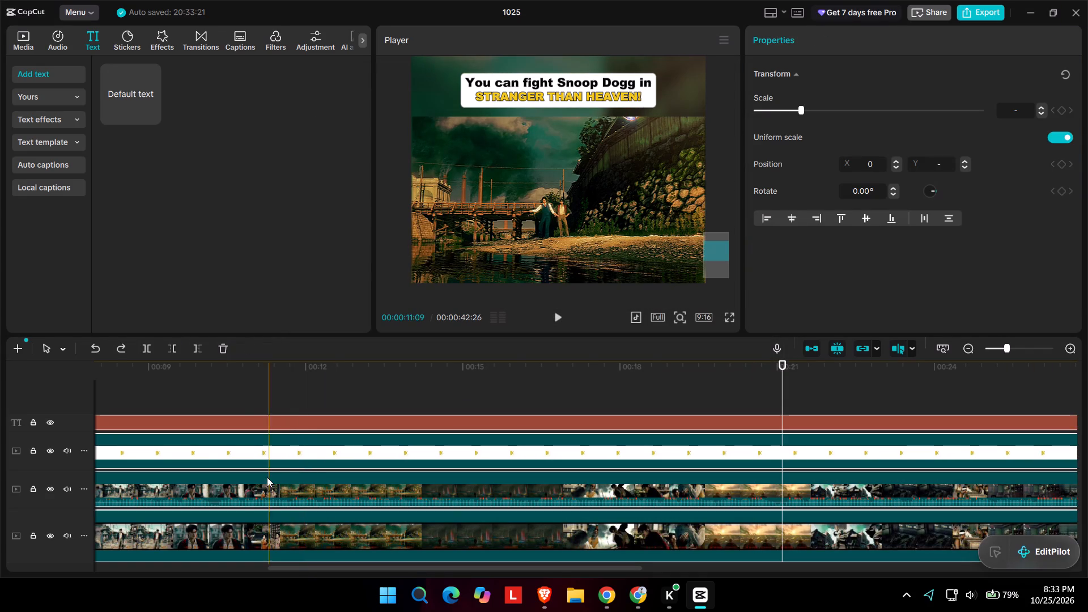
Replace the foreground clip with Minigames.mp4, keeping the original video effect.
left_click(284, 416)
left_click(24, 45)
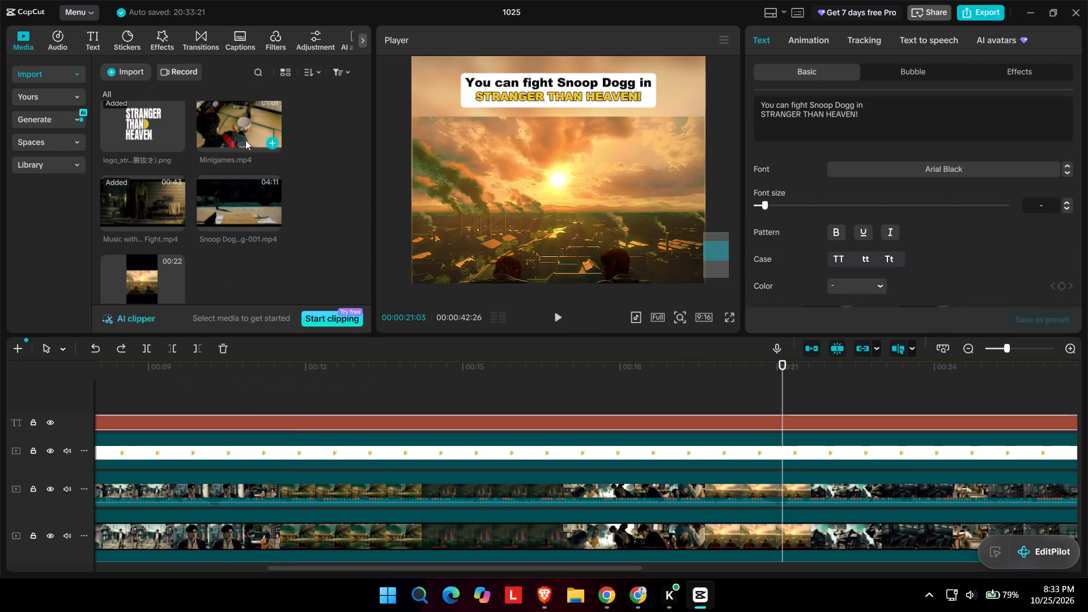
left_click_drag(232, 130, 333, 488)
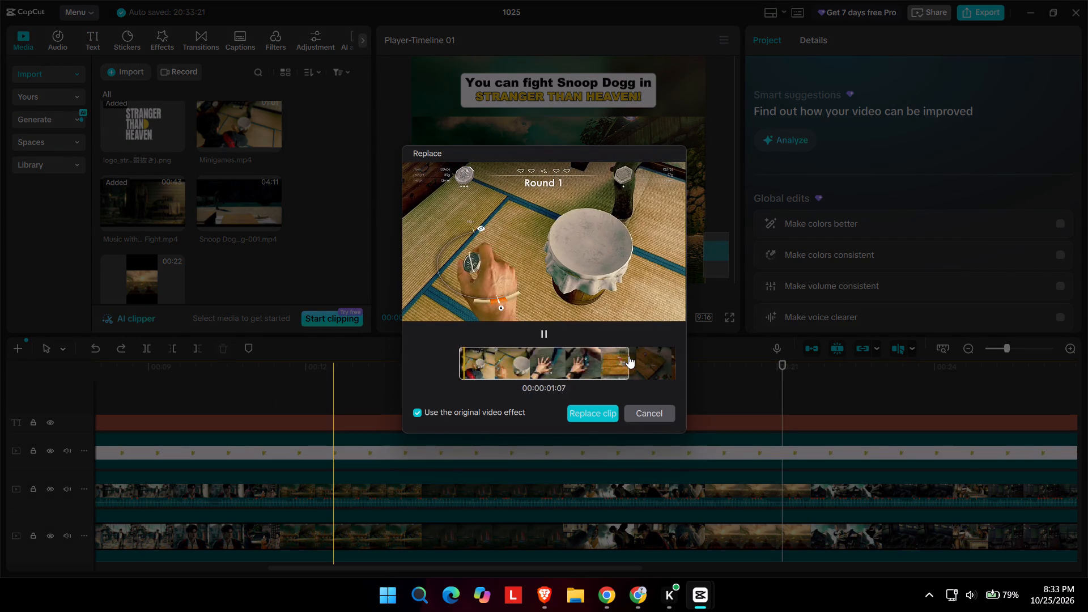
left_click(604, 415)
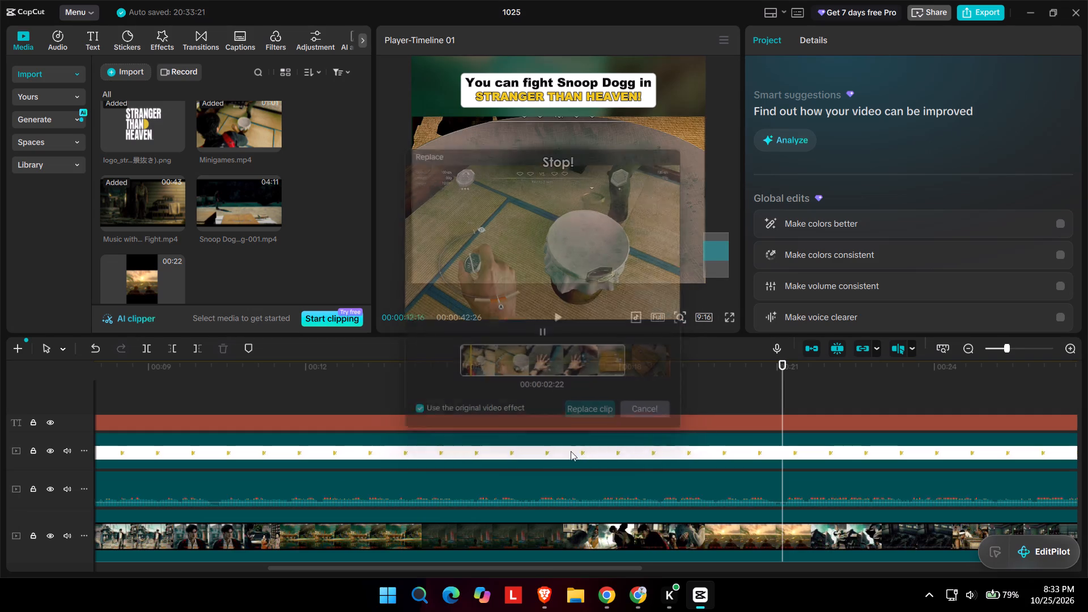
scroll(561, 489, "left", 4)
scroll(641, 487, "down", 2, "ctrl")
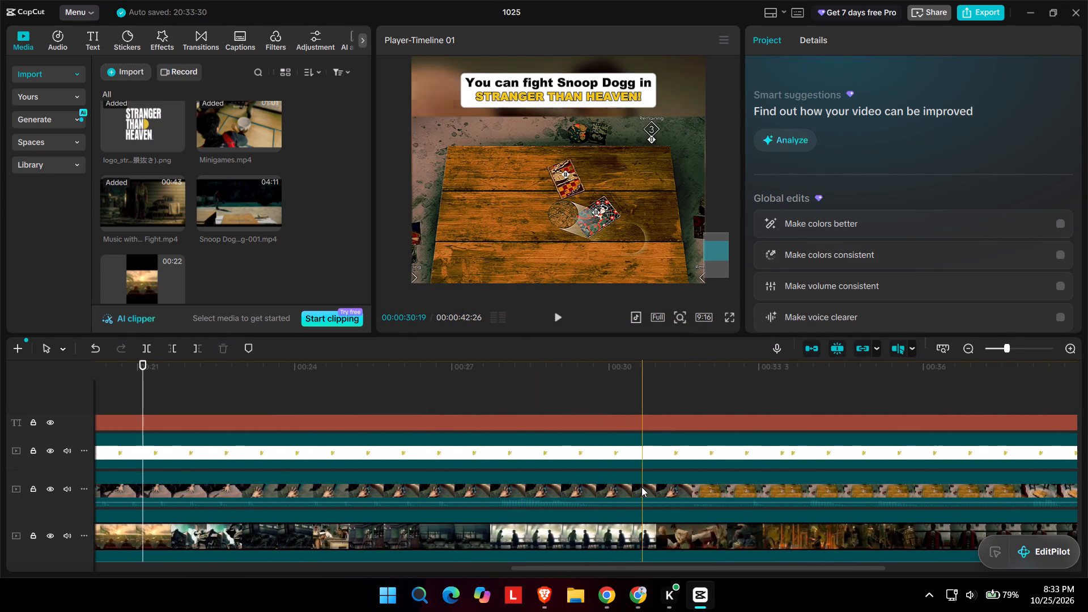
Play through the Minigames.mp4 footage around the bottle-cap game and the hand scene to find a starting moment.
scroll(641, 487, "down", 9, "ctrl")
right_click_drag(423, 477, 312, 456)
scroll(184, 421, "right", 5)
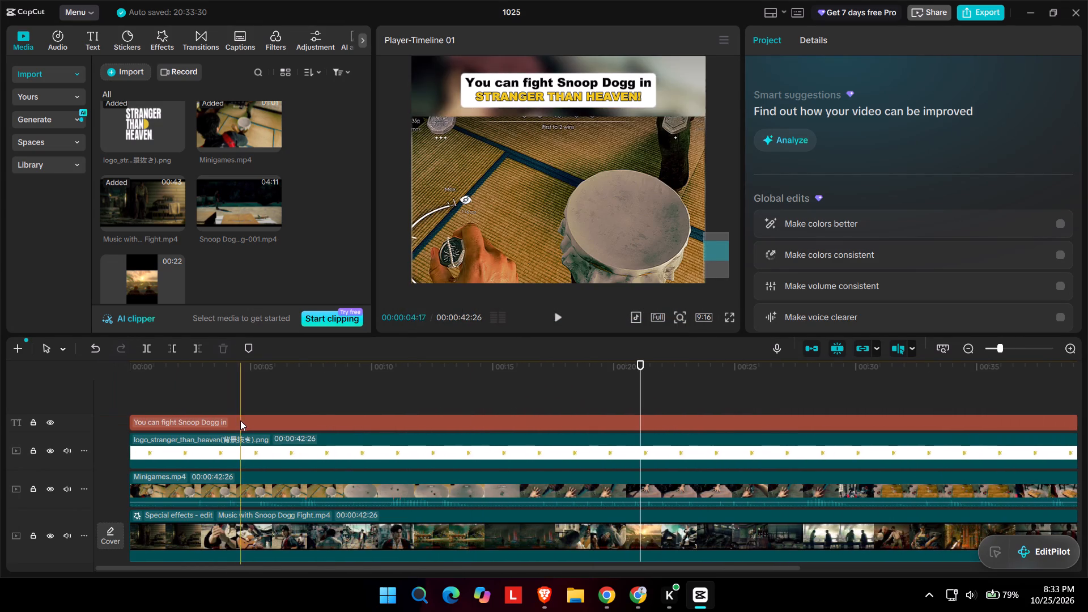
left_click(182, 386)
key("space")
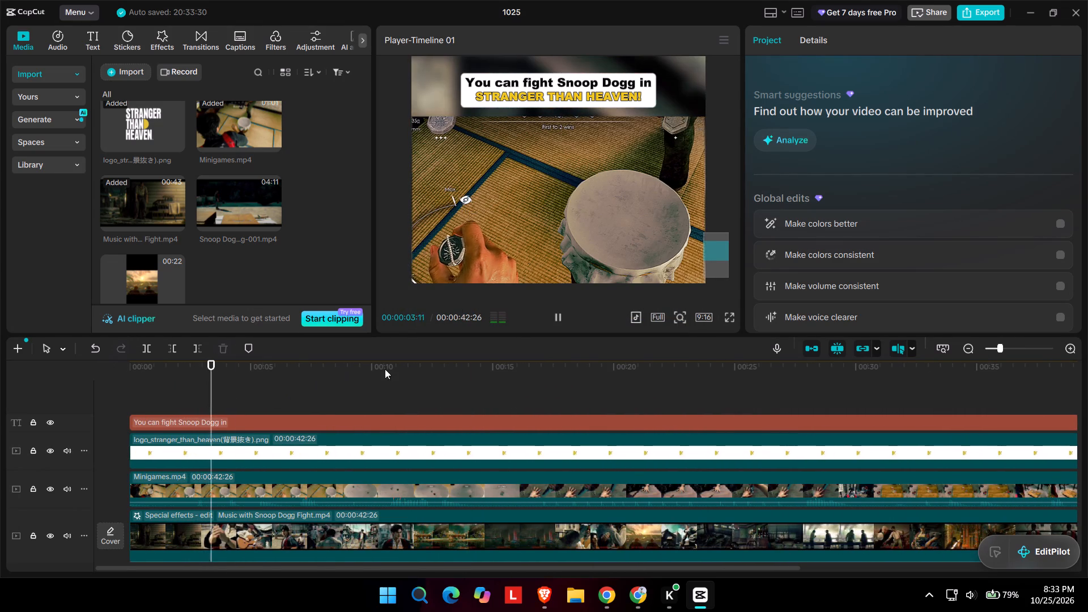
left_click(486, 386)
key("space")
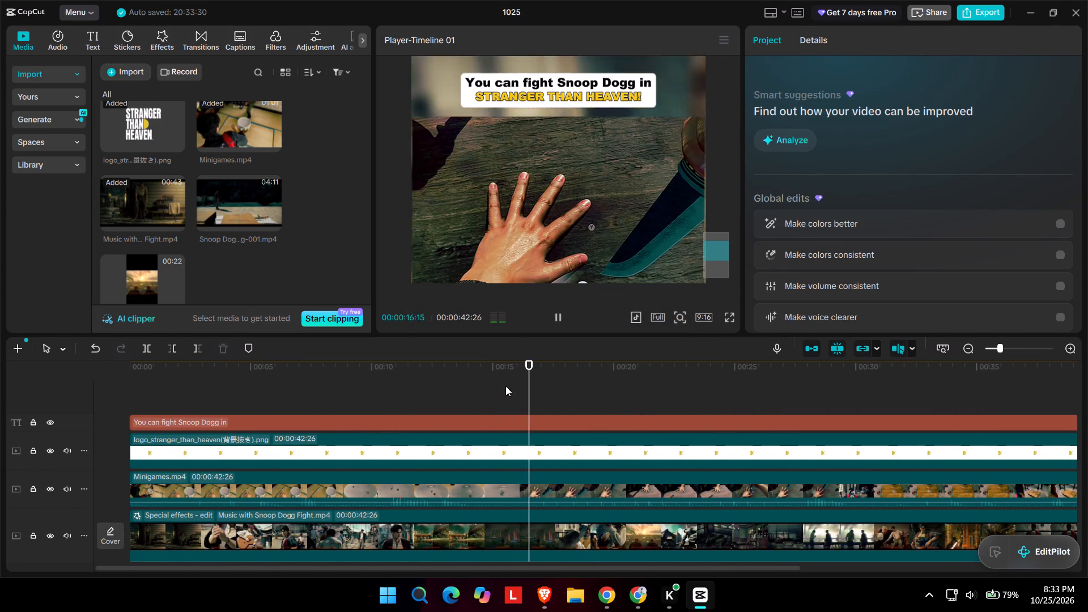
left_click(448, 365)
key("space")
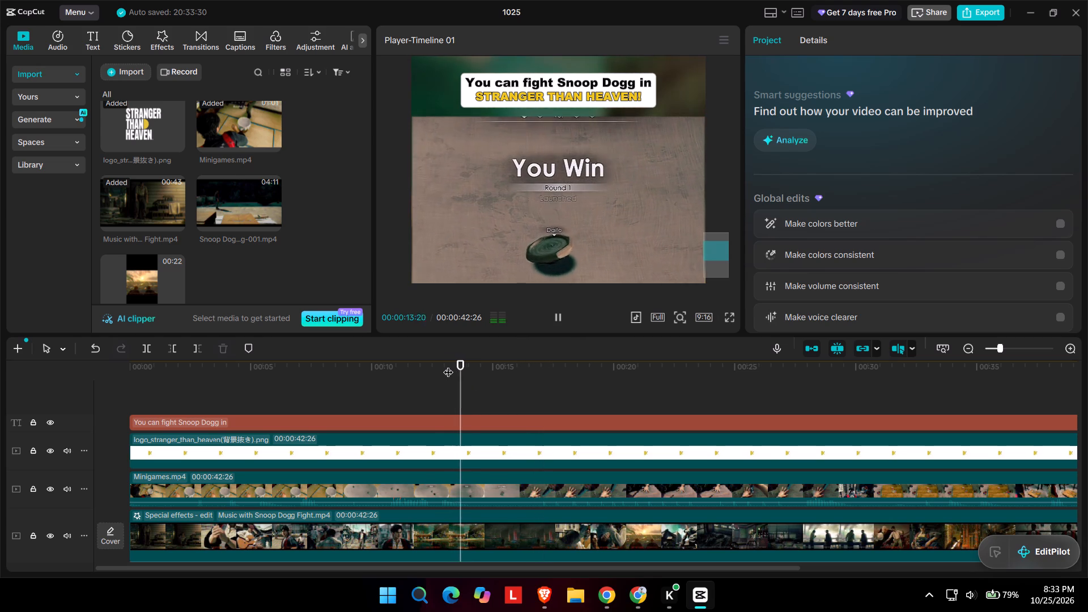
key("space")
left_click(448, 365)
left_click_drag(448, 365, 443, 365)
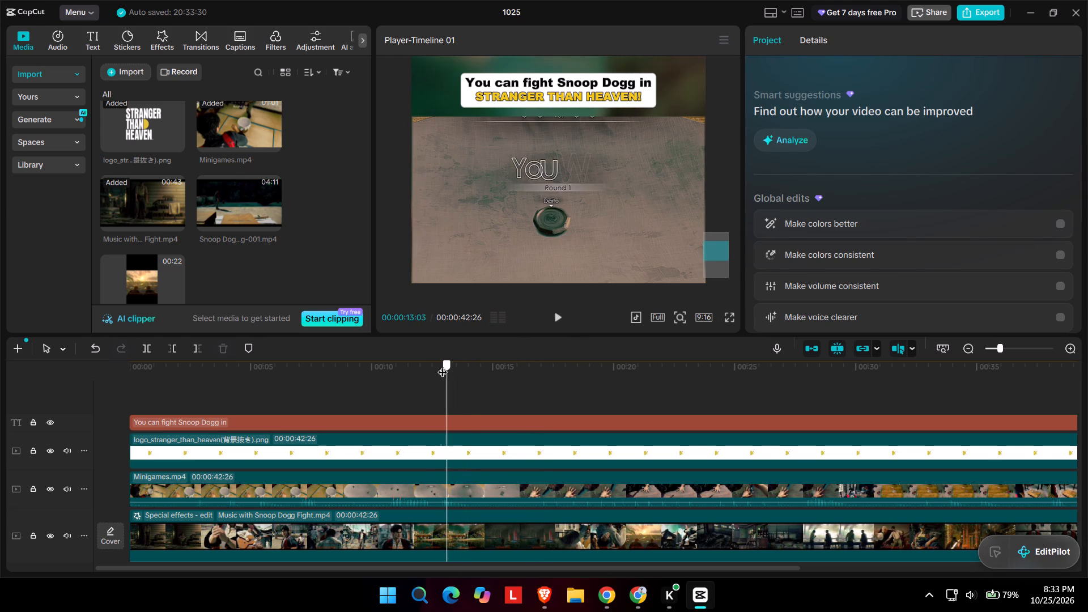
left_click_drag(443, 365, 424, 366)
left_click(424, 482)
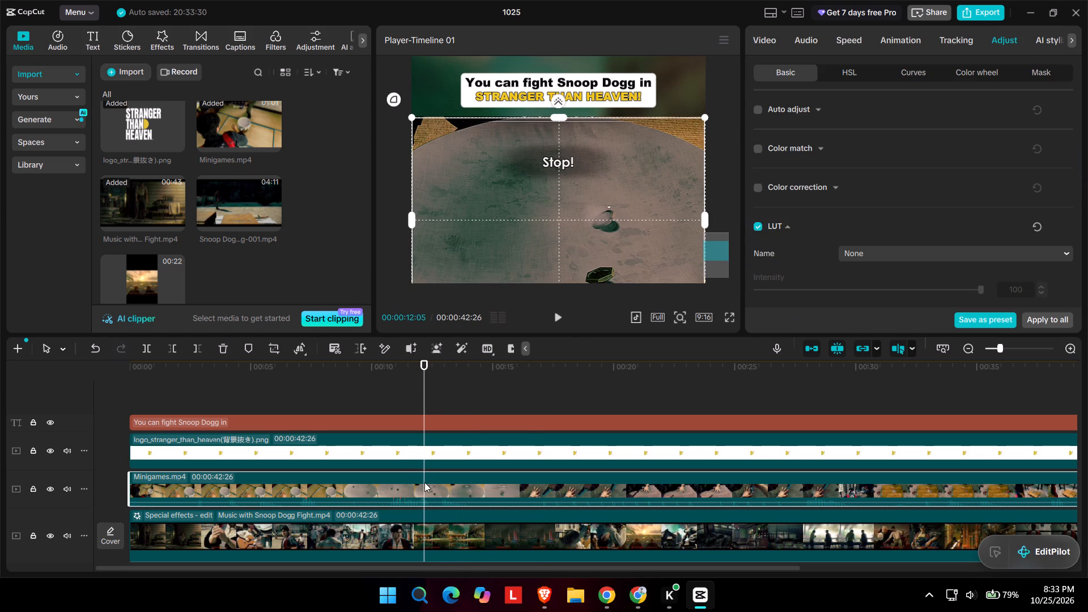
left_click(394, 476)
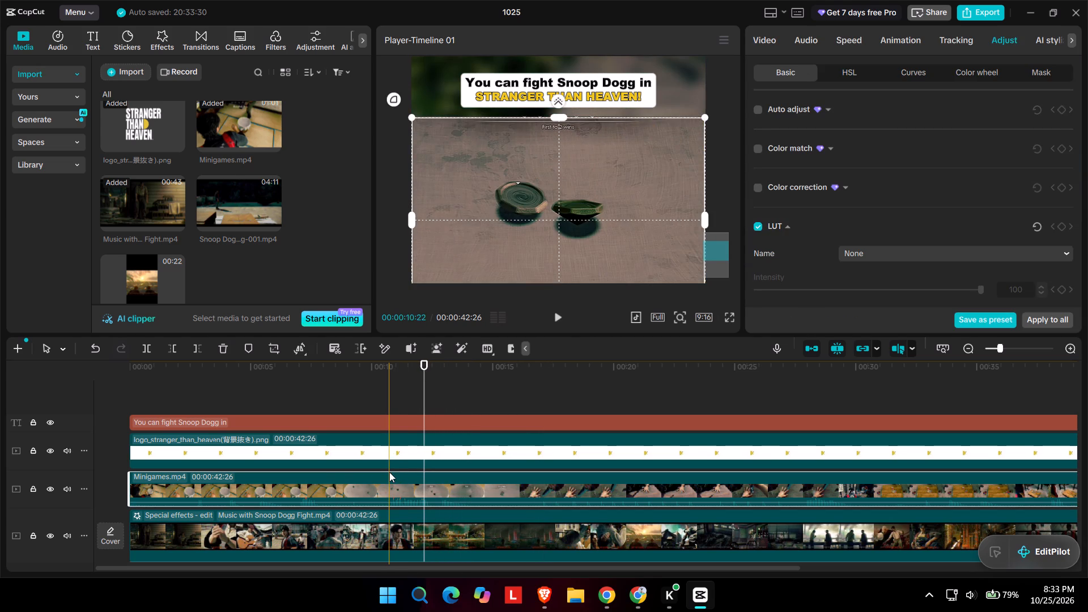
key("space")
key("space")
Split the Minigames.mp4 foreground clip at 00:00:10:16 and delete the part before the cut.
left_click(374, 388)
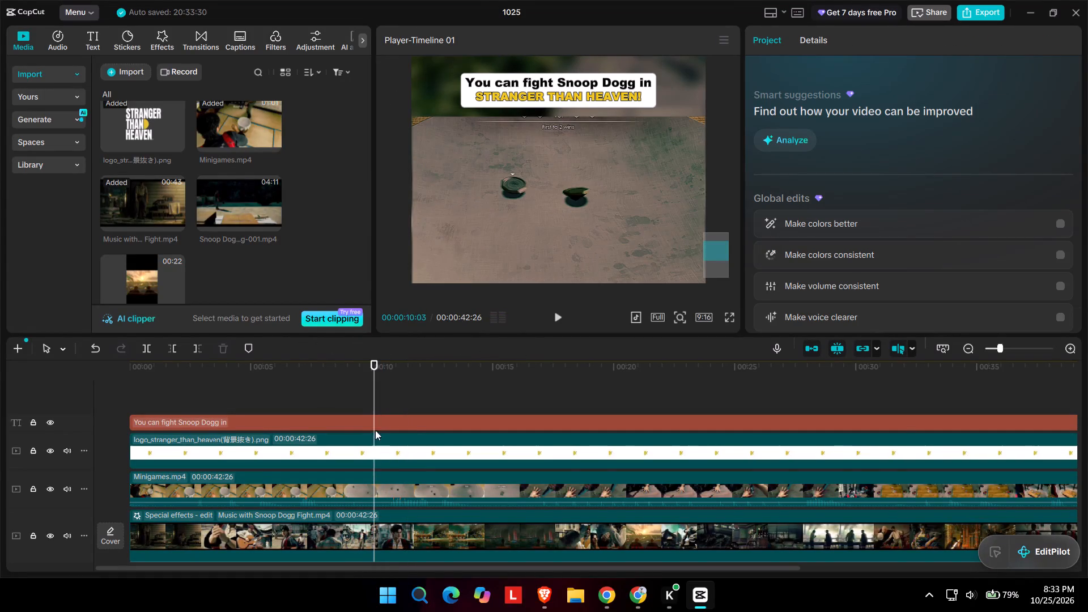
key("space")
key("space")
left_click(382, 493)
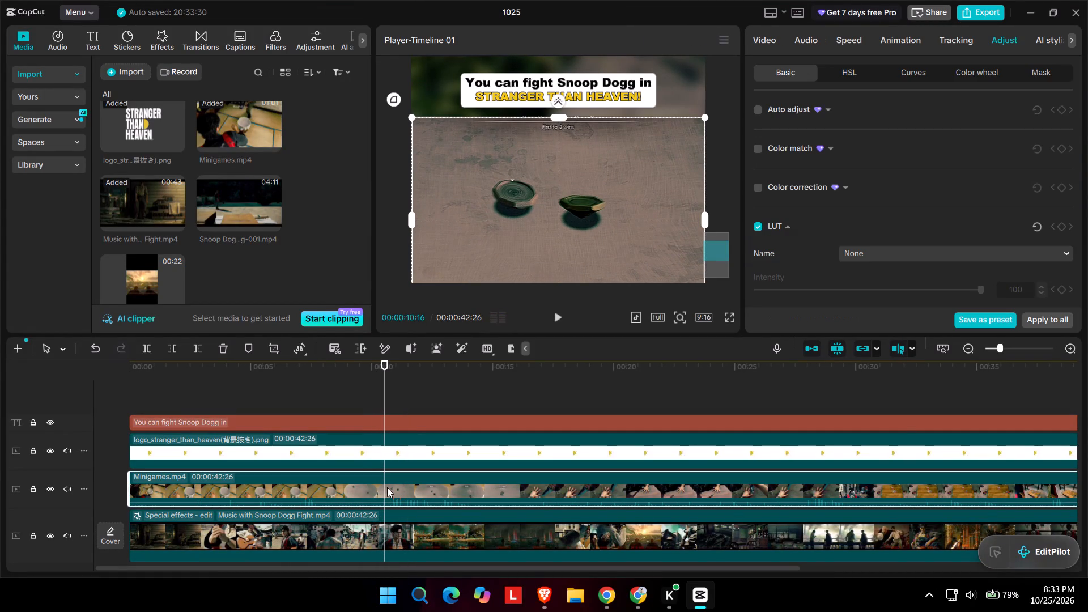
key("ctrl+b")
left_click(368, 487)
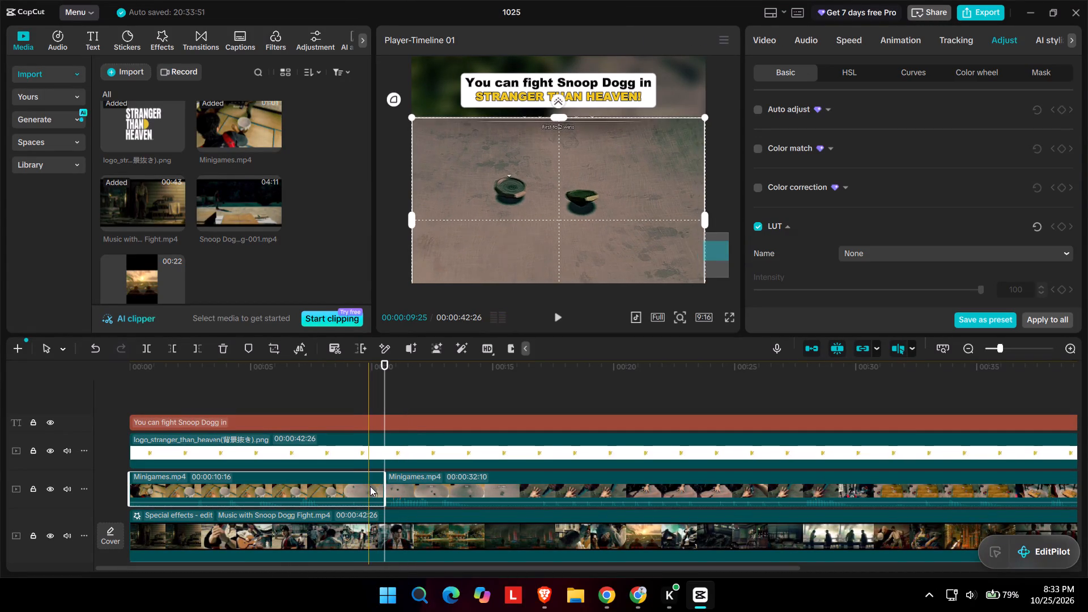
key("Delete")
Move the remaining Minigames.mp4 clip to the timeline start and extend its end to a duration of 00:00:49:14.
left_click_drag(429, 486, 180, 488)
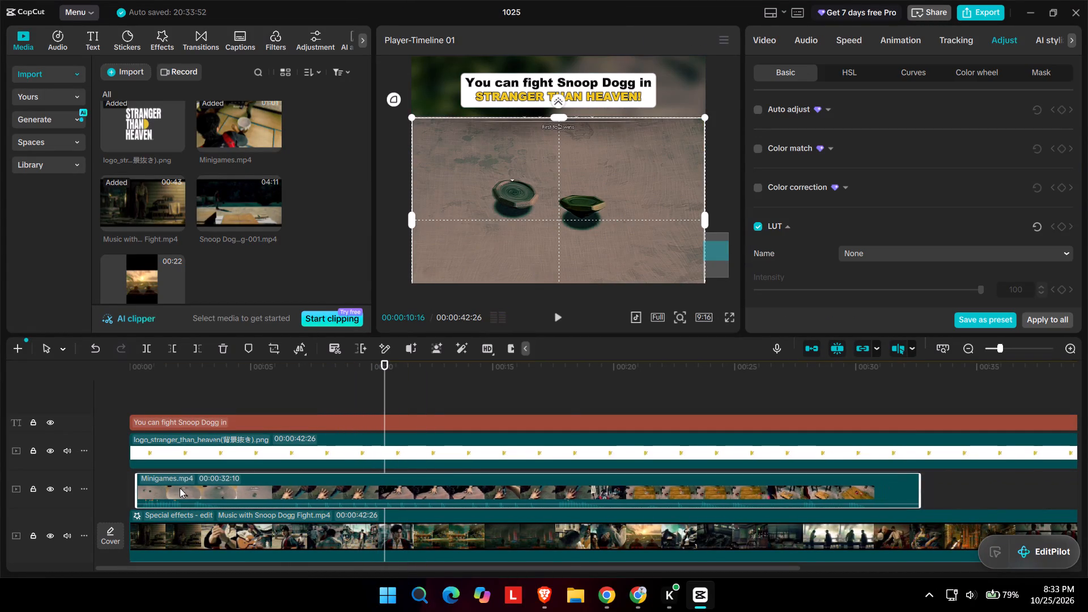
left_click_drag(180, 488, 169, 486)
left_click_drag(910, 487, 1087, 484)
scroll(958, 488, "left", 6)
scroll(996, 484, "right", 9)
Play the foreground to find an ending, split Minigames.mp4 at 00:00:19:12 and delete the part after the cut.
left_click(261, 406)
key("space")
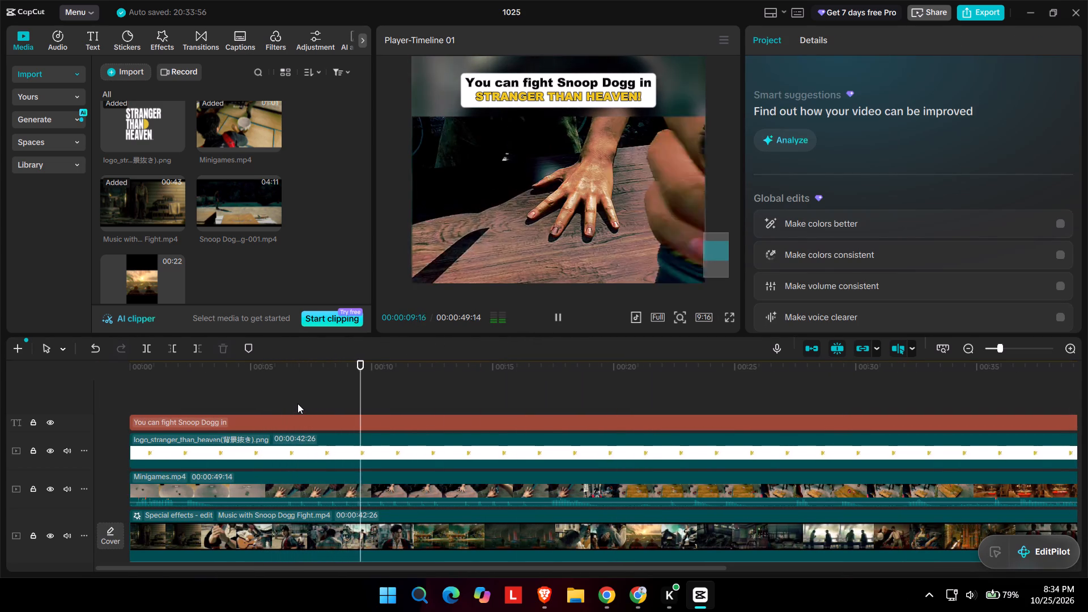
scroll(555, 226, "down", 1)
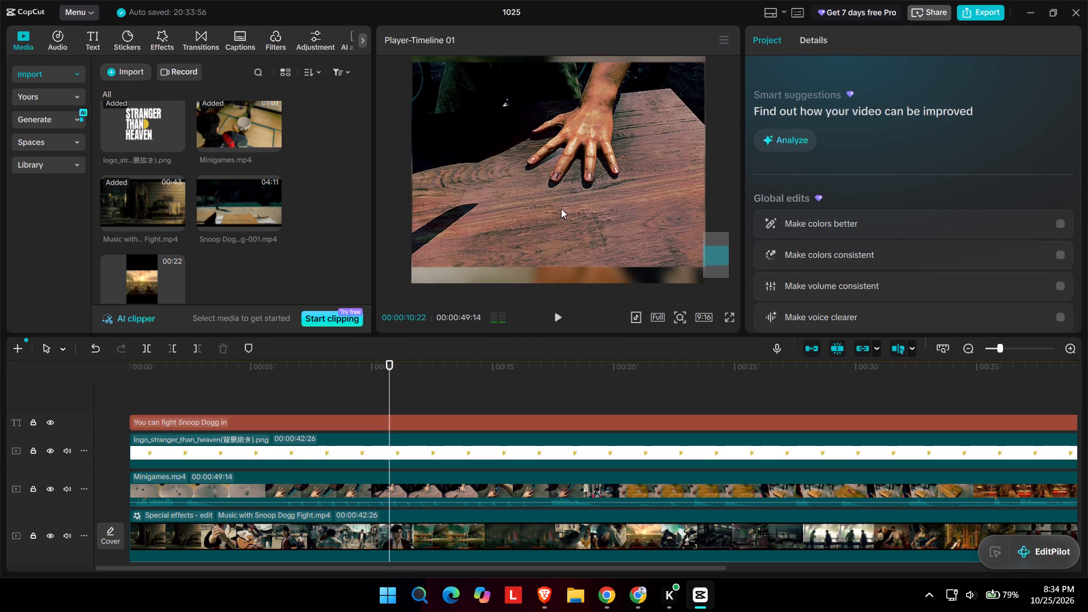
scroll(561, 209, "down", 1)
scroll(562, 203, "up", 1)
scroll(562, 203, "down", 4, "ctrl")
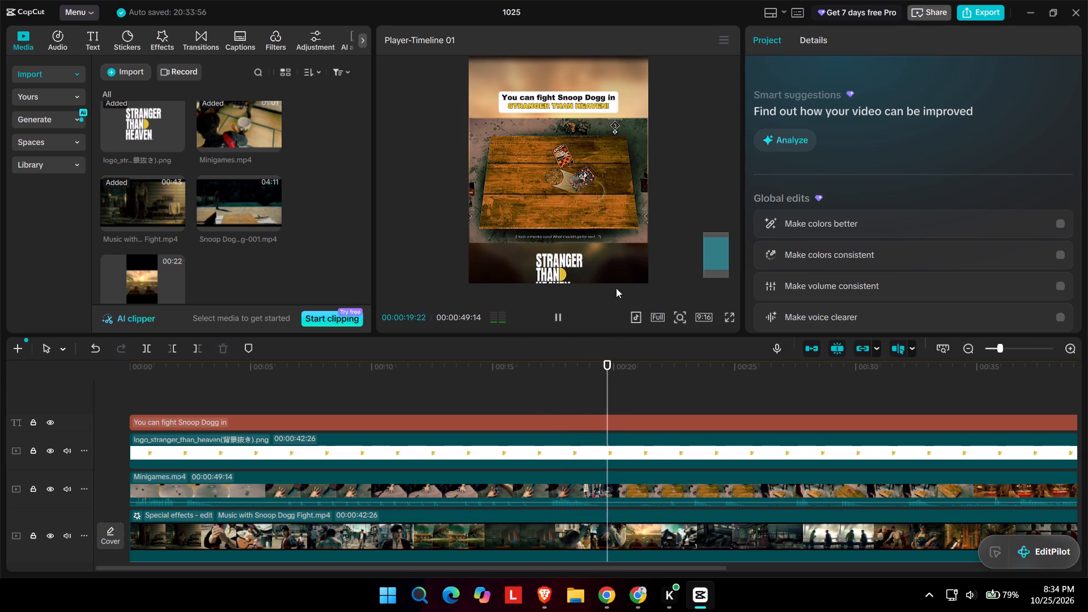
key("space")
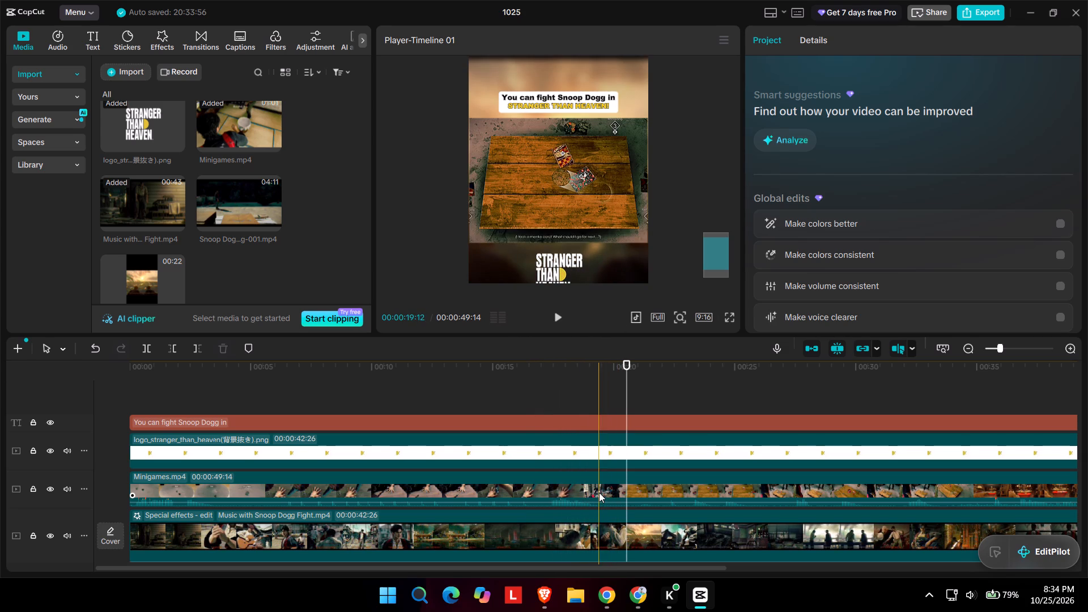
left_click(596, 492)
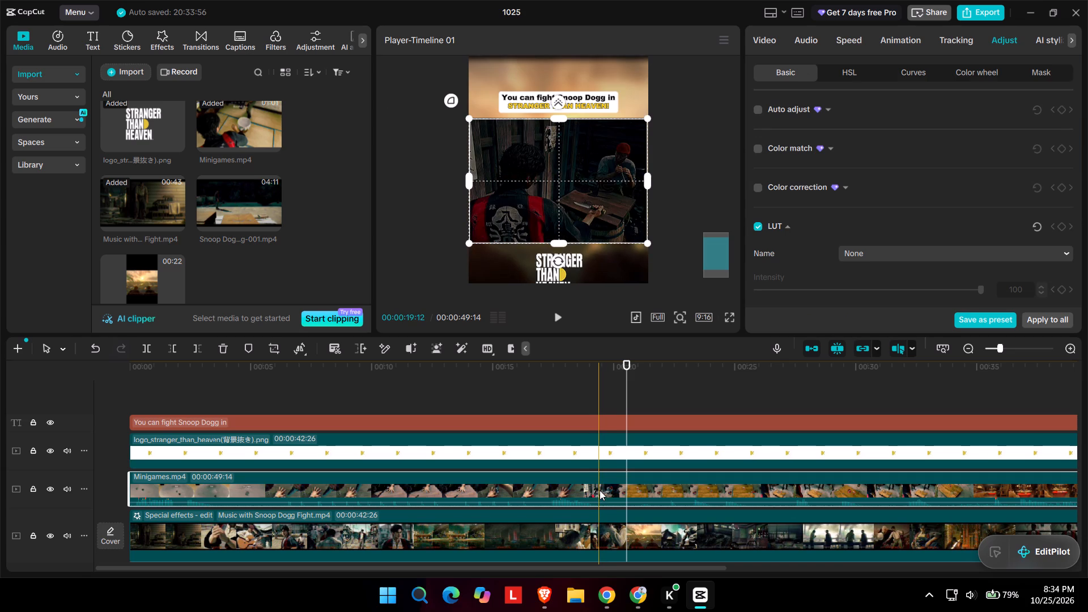
key("ctrl+b")
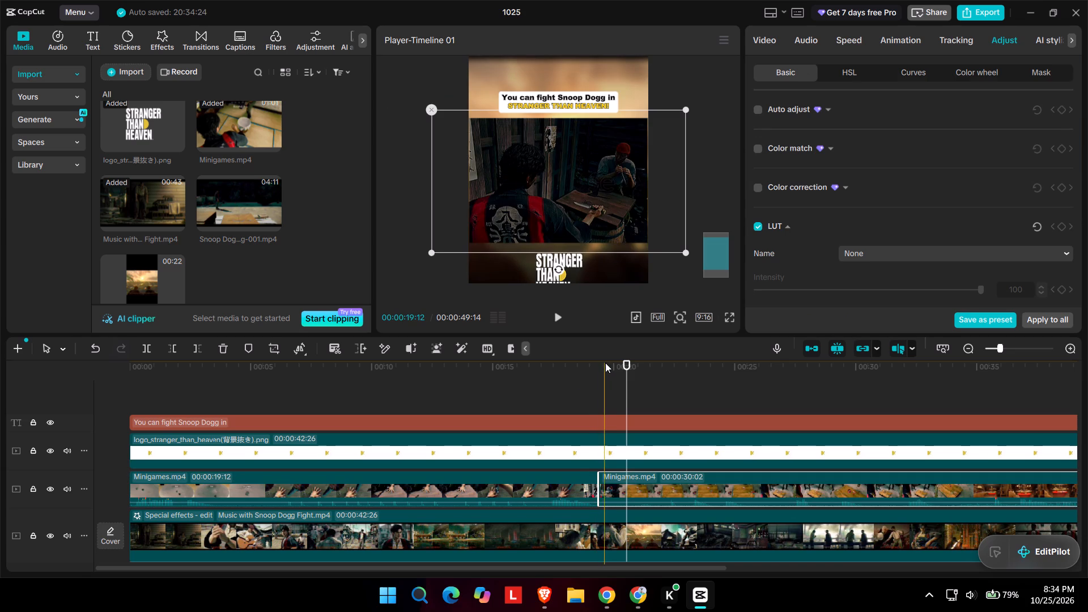
key("Delete")
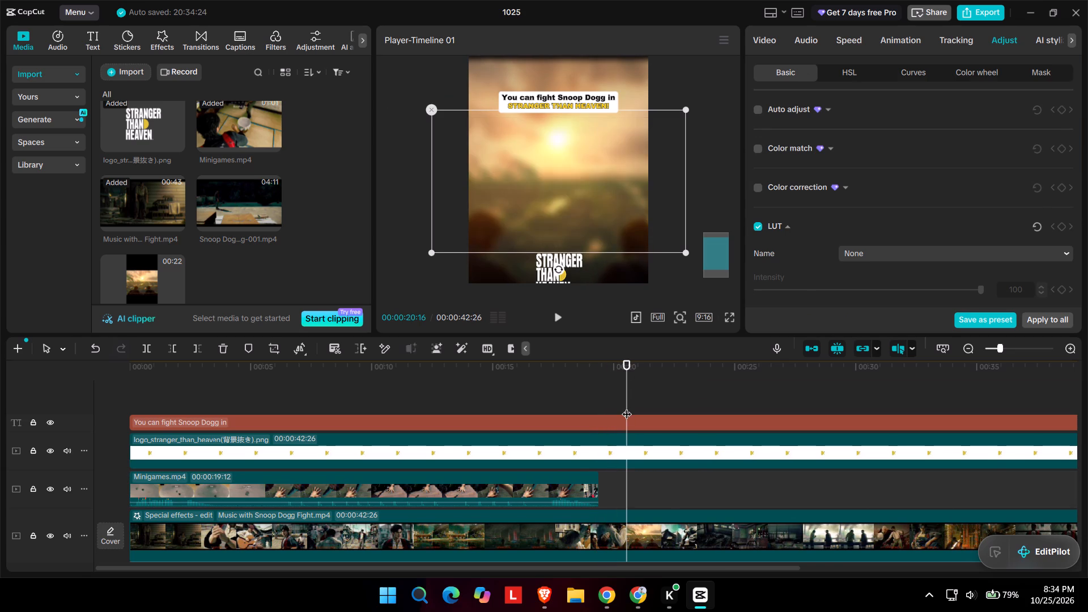
Split the caption, logo and background tracks at 00:00:19:12 and delete everything after the cut.
left_click(600, 444, "ctrl")
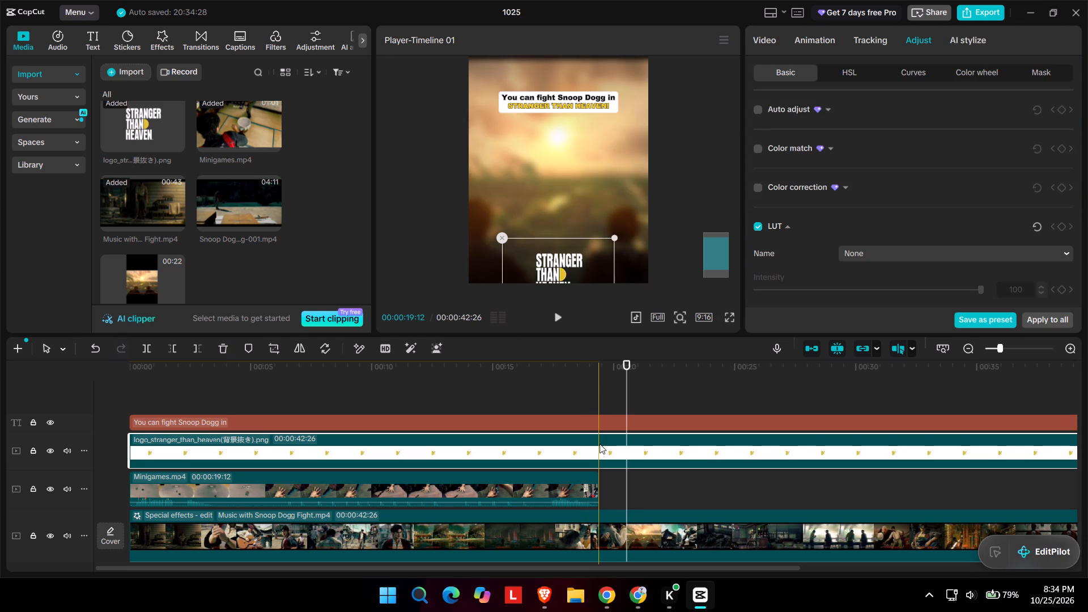
left_click(599, 532, "ctrl")
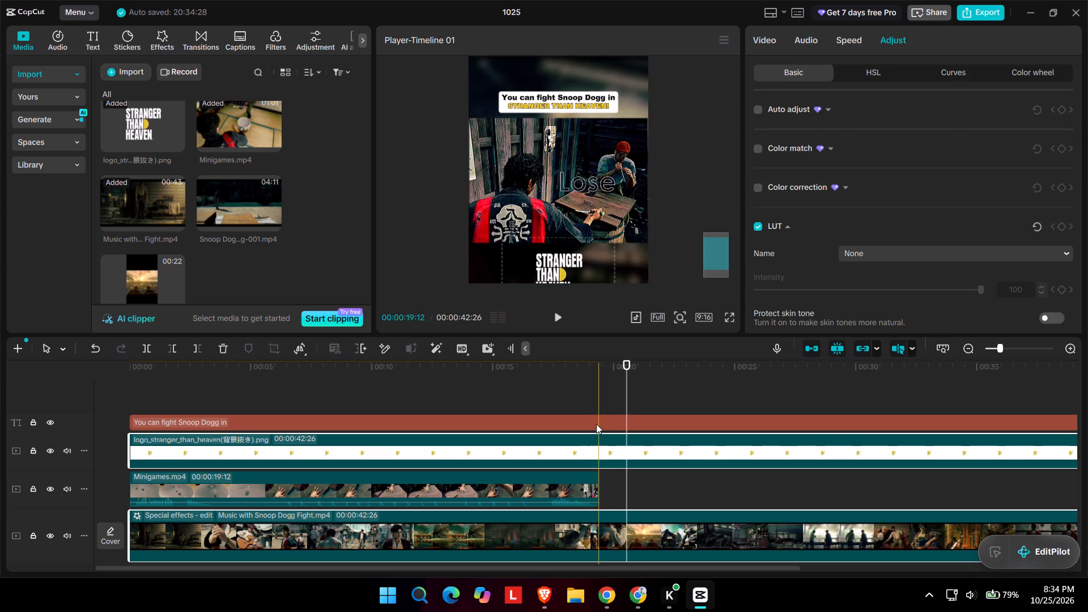
left_click(600, 420, "ctrl")
key("ctrl+b")
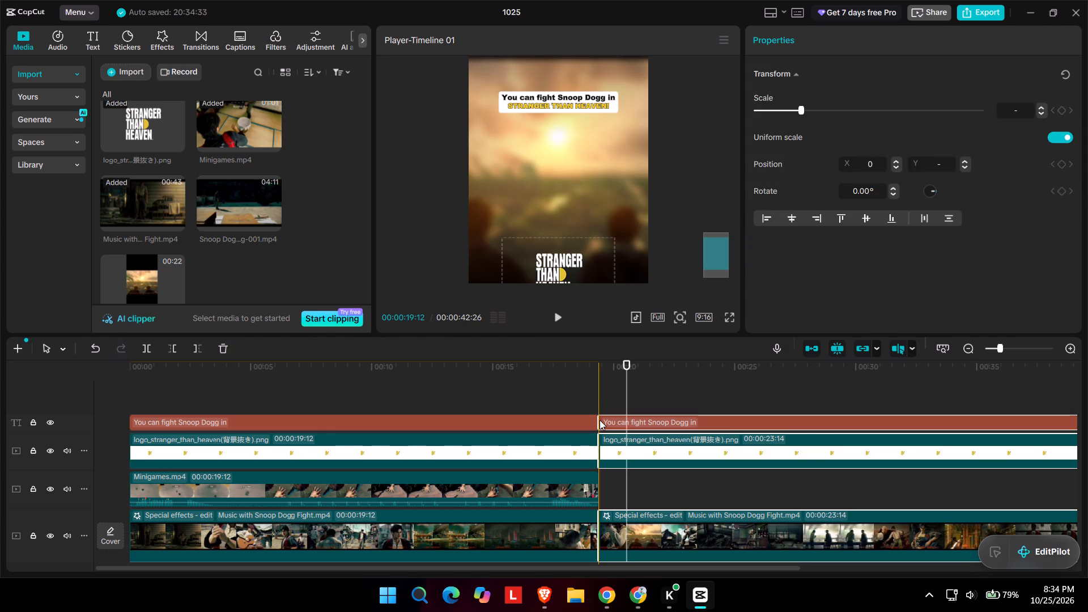
key("Delete")
Duplicate the Minigames.mp4 foreground clip and place the copy at the start of the main background track.
left_click(479, 477)
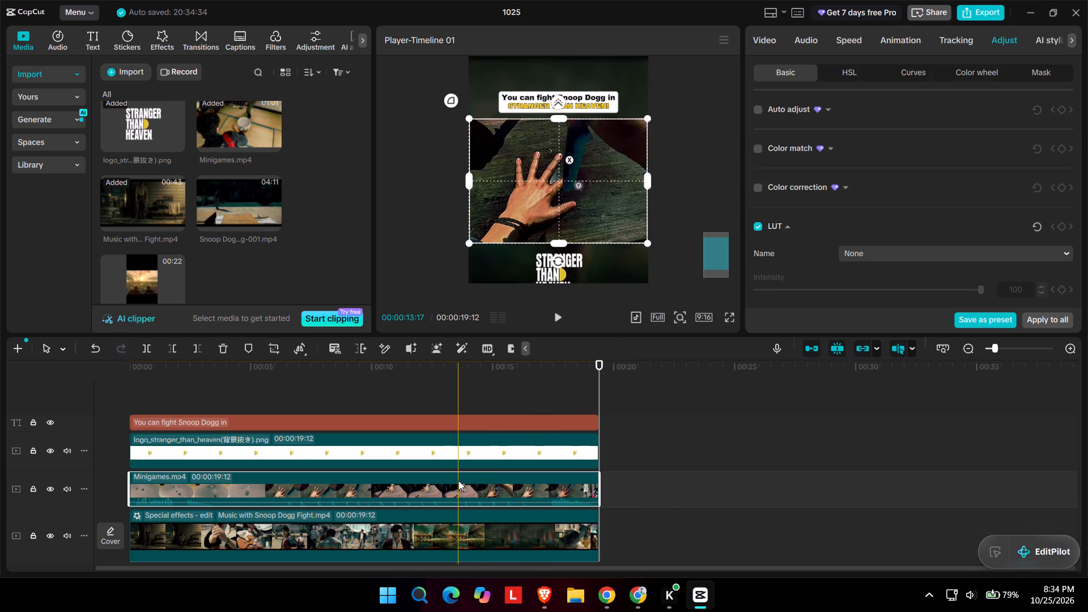
key("ctrl+c")
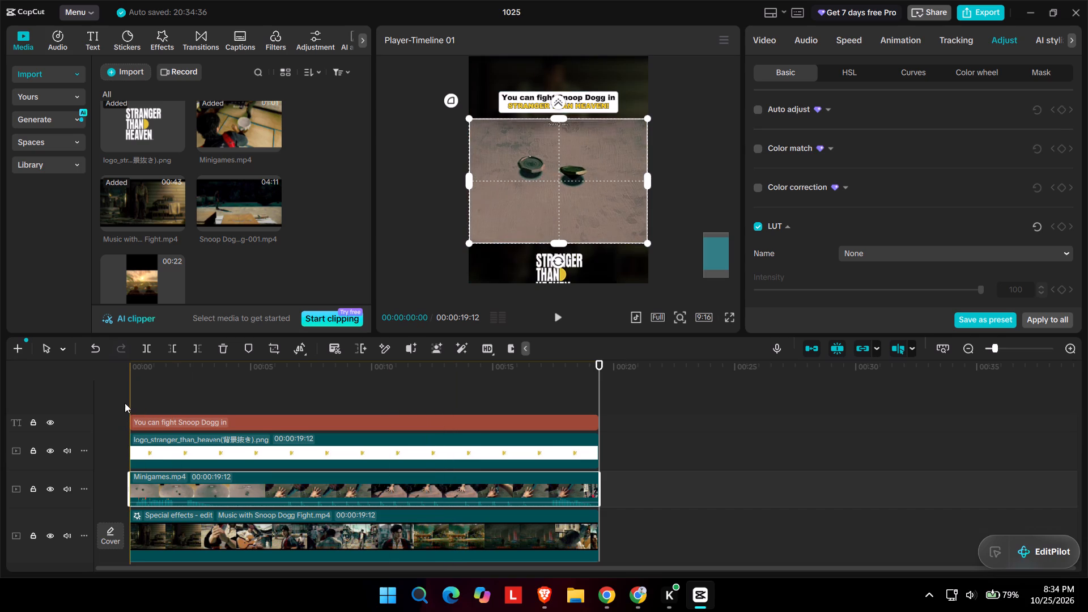
key("ctrl+v")
left_click_drag(176, 475, 177, 474)
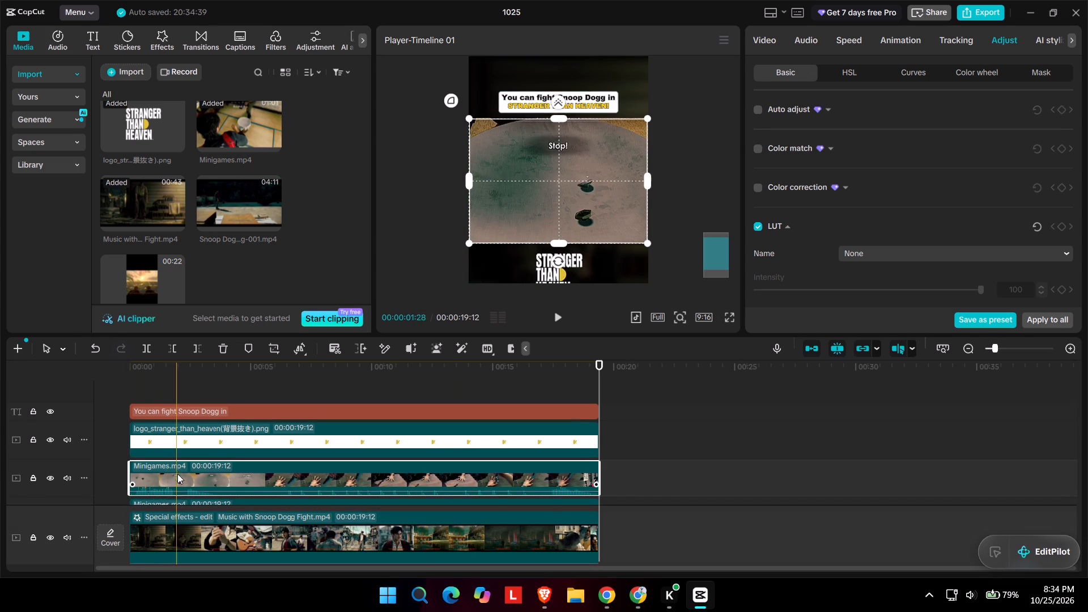
left_click_drag(177, 474, 239, 526)
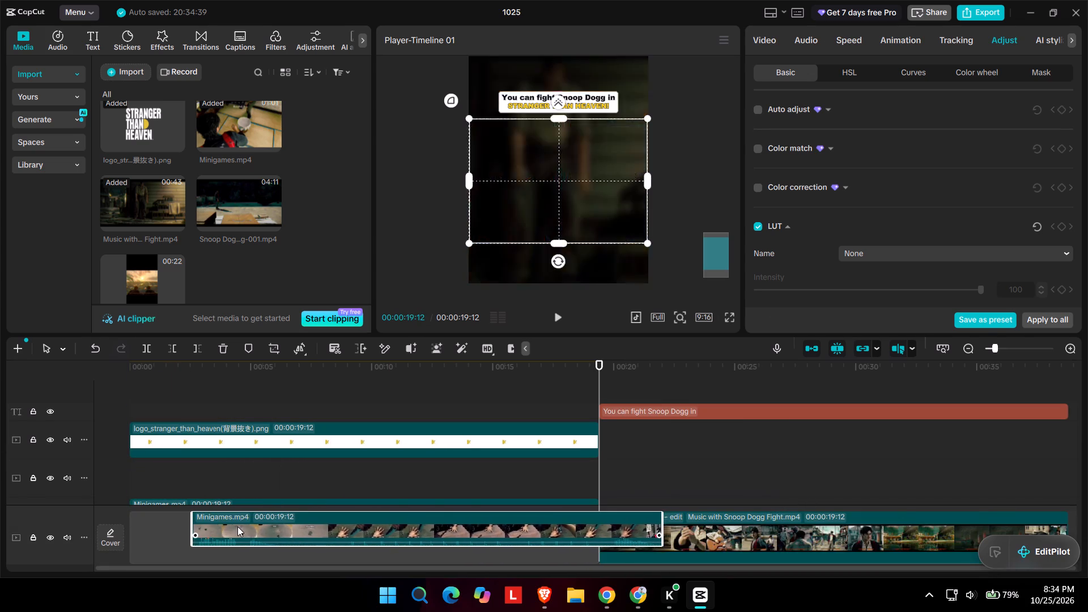
Move the displaced caption back to the timeline start, above the logo.
scroll(326, 504, "down", 1)
left_click(708, 511)
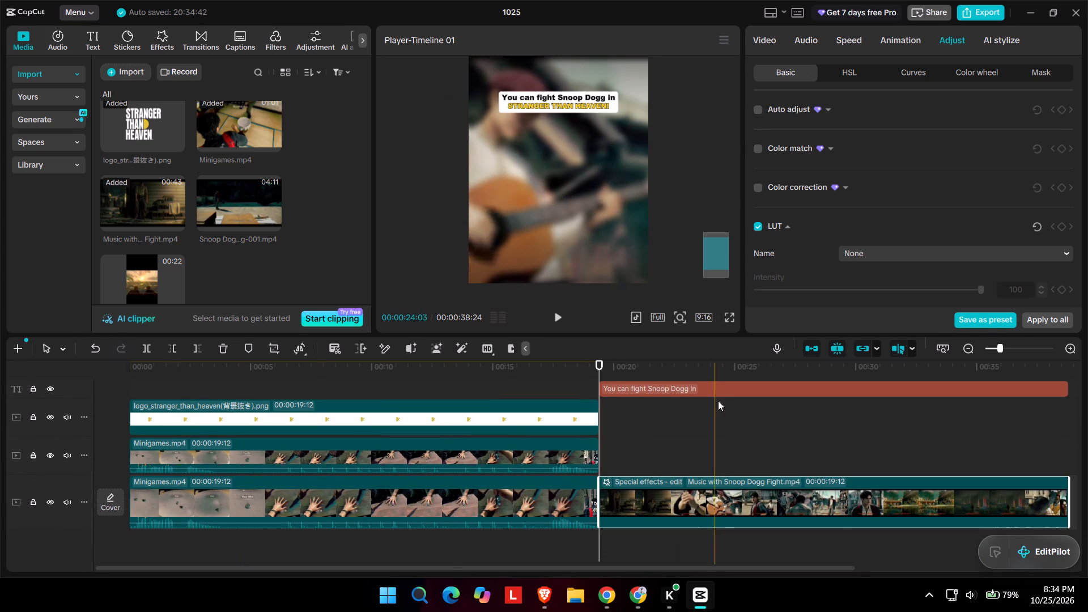
left_click(720, 387)
left_click_drag(717, 386, 249, 393)
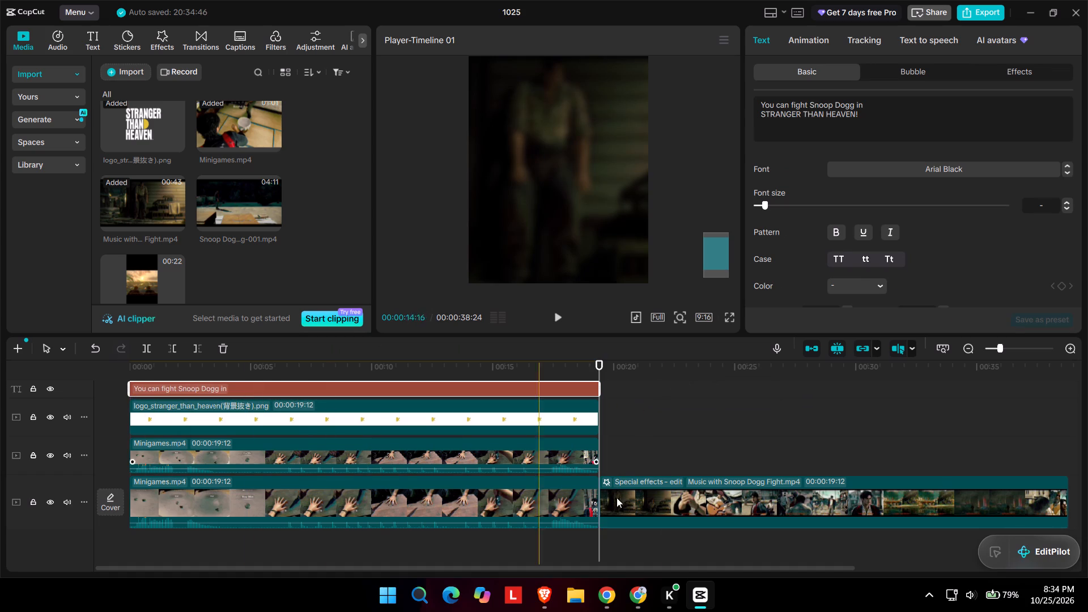
Delete the old Music with Snoop Dogg Fight.mp4 background clip that follows the Minigames.mp4 copy.
left_click(725, 516)
key("Delete")
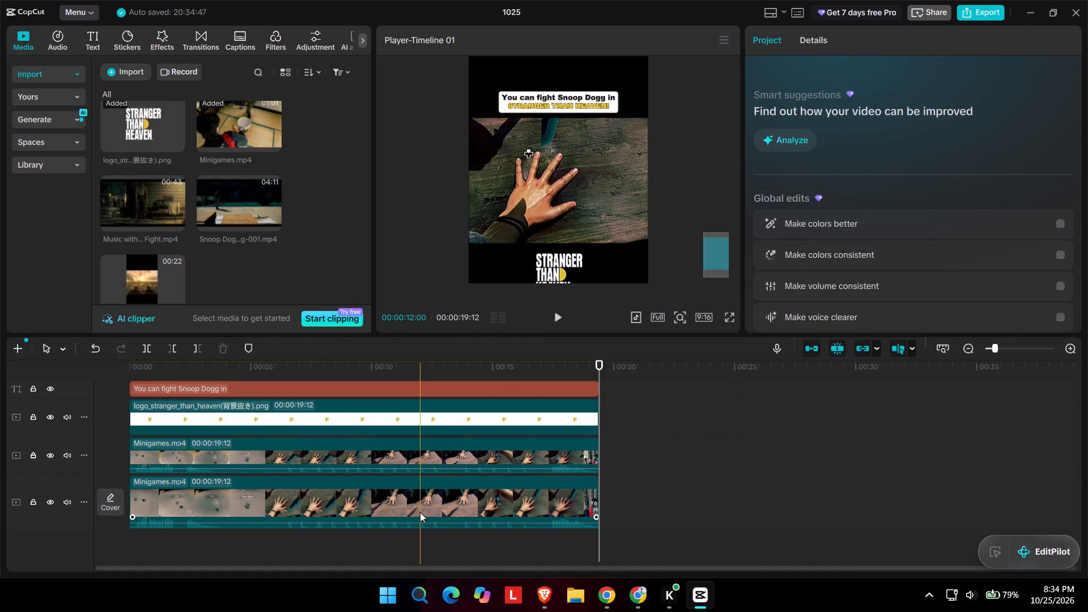
Silence the background copy of Minigames.mp4 by lowering its volume all the way.
left_click(420, 512)
left_click(387, 521)
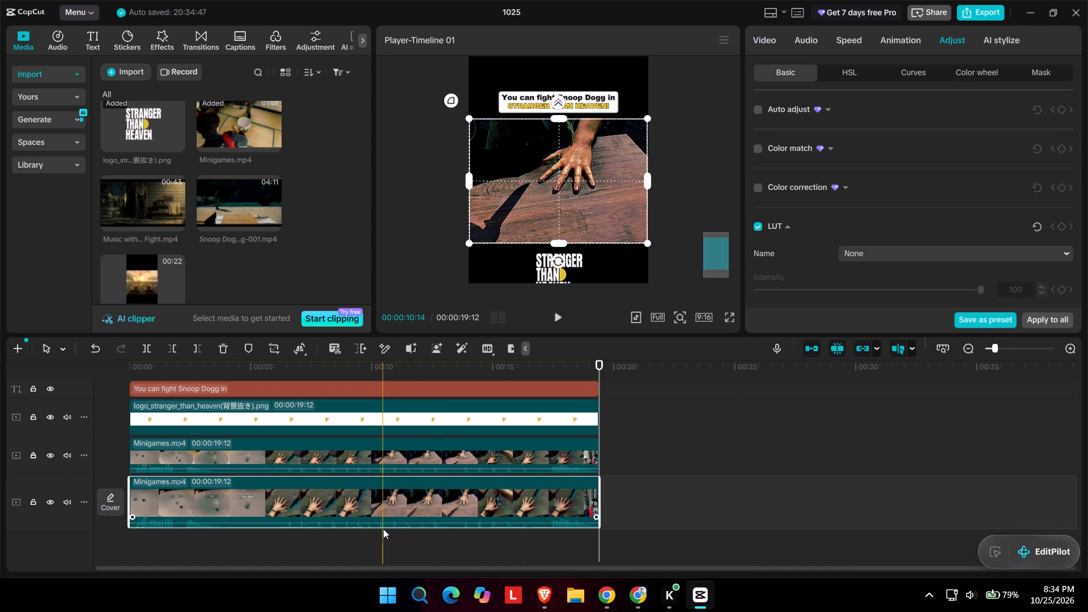
left_click_drag(385, 522, 383, 568)
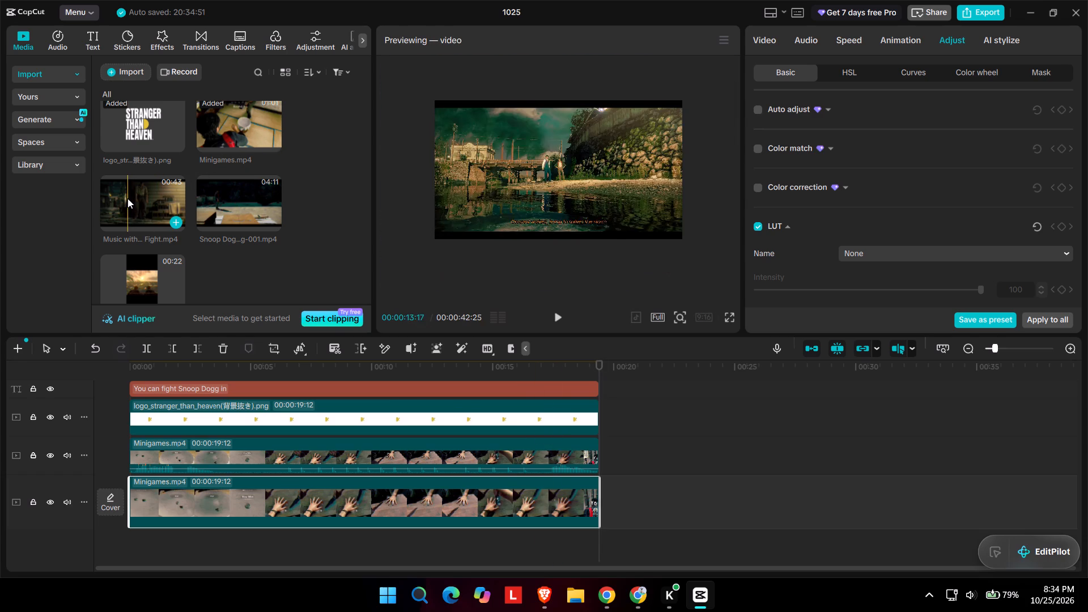
Add Music with Snoop Dogg Fight.mp4 from the media library and place it at the timeline start on its own track between the logo and foreground.
left_click_drag(127, 198, 699, 497)
left_click(661, 444)
key("space")
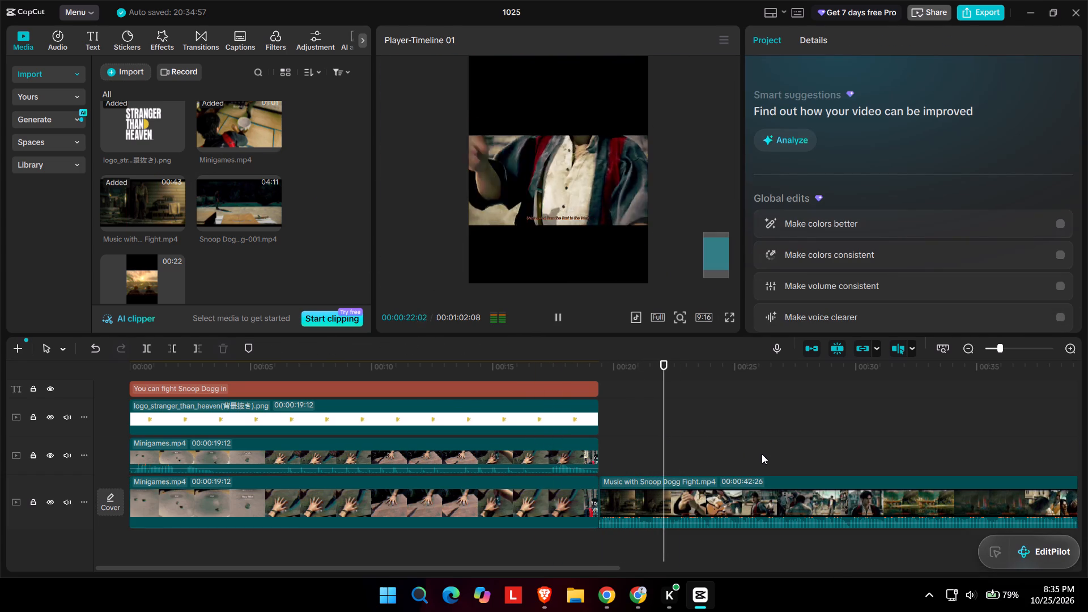
left_click(764, 506)
scroll(764, 506, "left", 1)
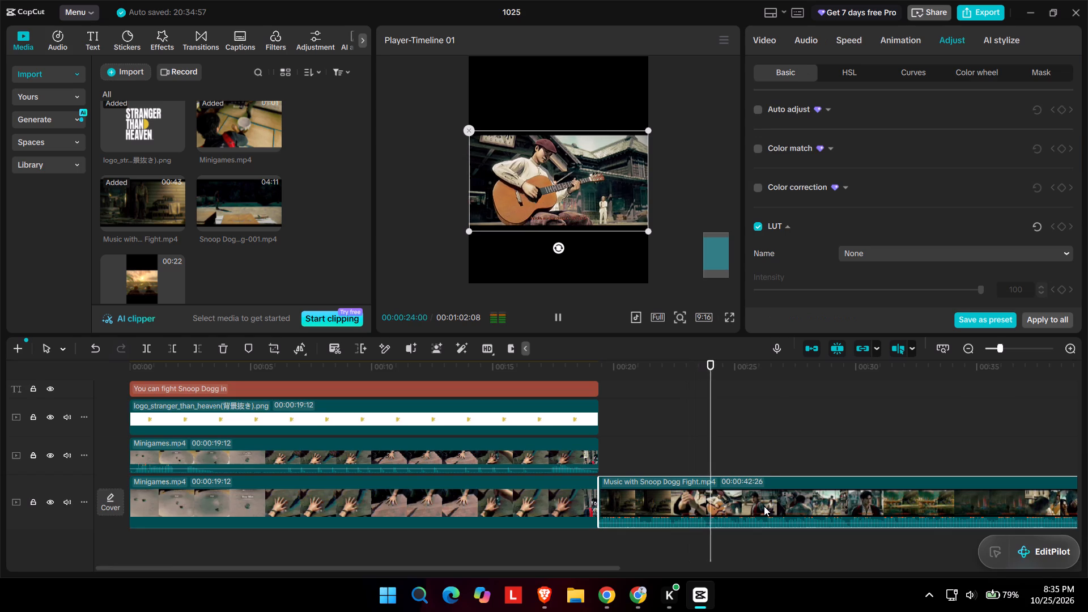
scroll(764, 506, "left", 1)
left_click_drag(618, 491, 614, 495)
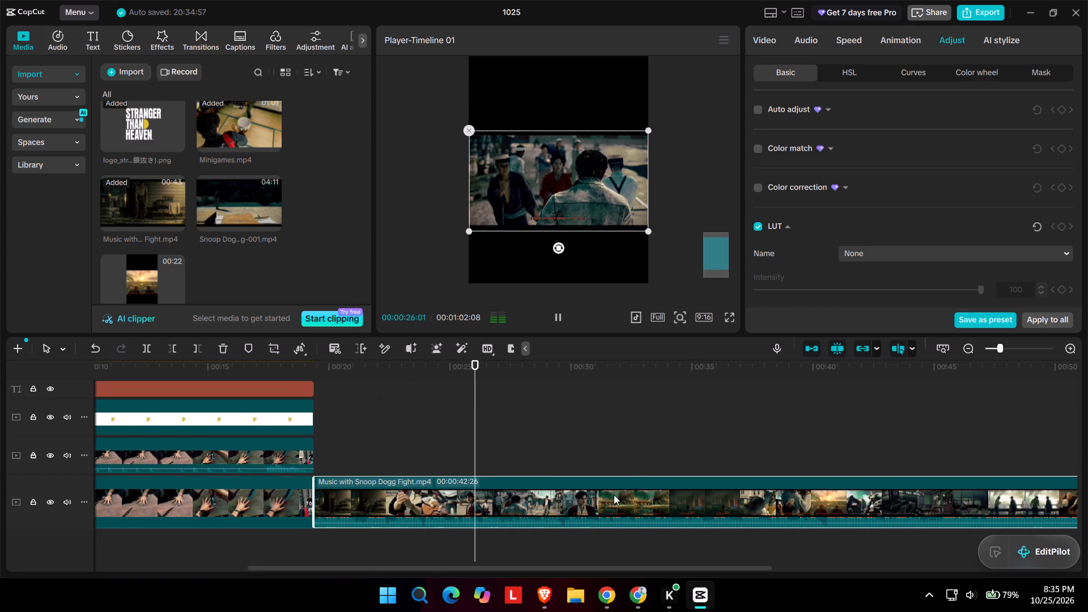
left_click_drag(614, 495, 230, 465)
scroll(230, 464, "right", 2)
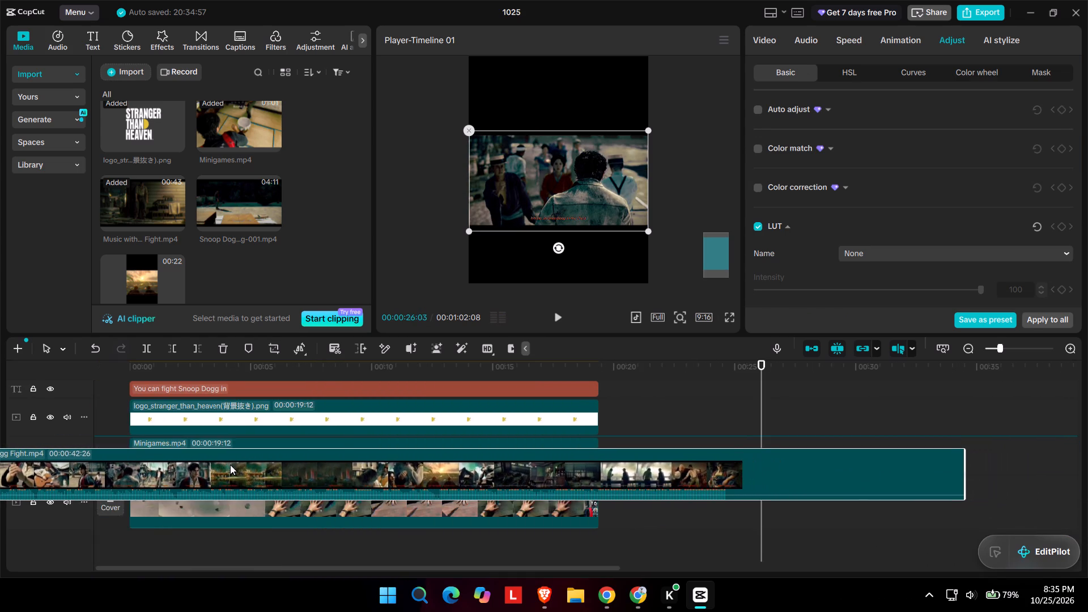
scroll(230, 465, "right", 1)
left_click_drag(230, 465, 320, 438)
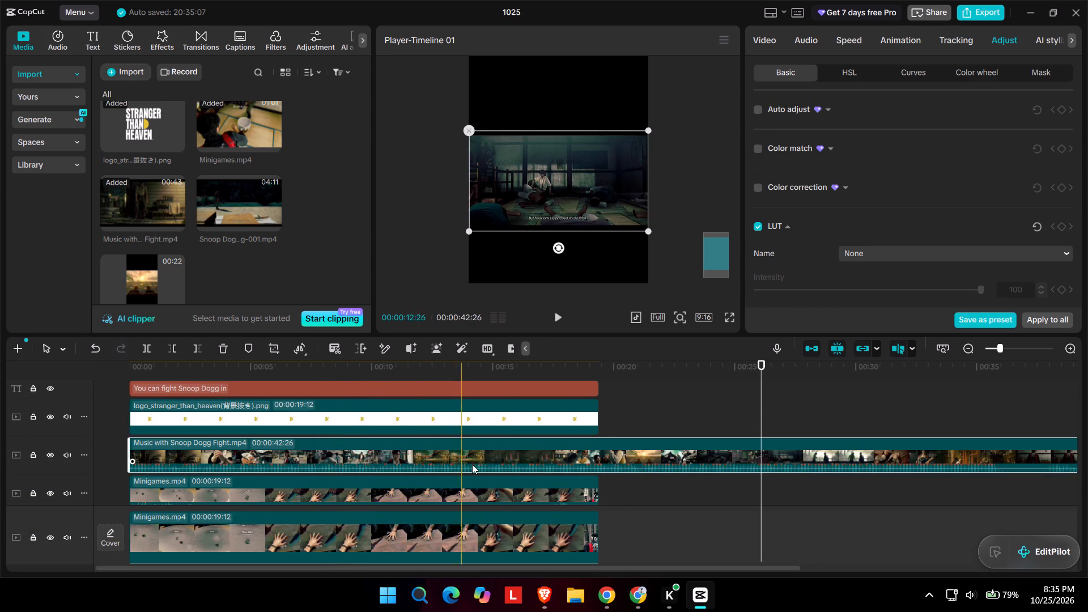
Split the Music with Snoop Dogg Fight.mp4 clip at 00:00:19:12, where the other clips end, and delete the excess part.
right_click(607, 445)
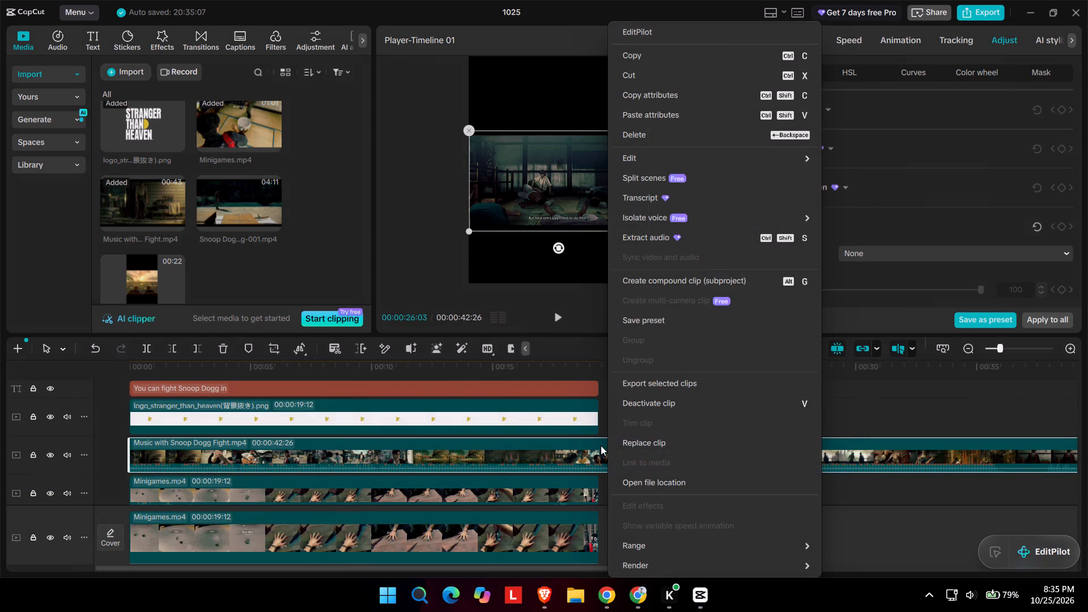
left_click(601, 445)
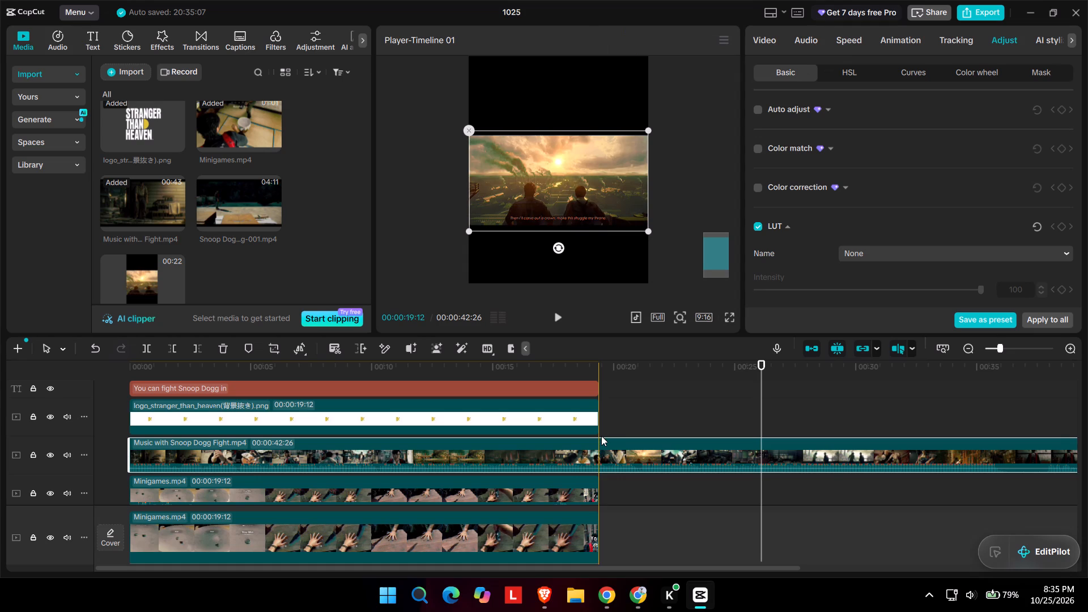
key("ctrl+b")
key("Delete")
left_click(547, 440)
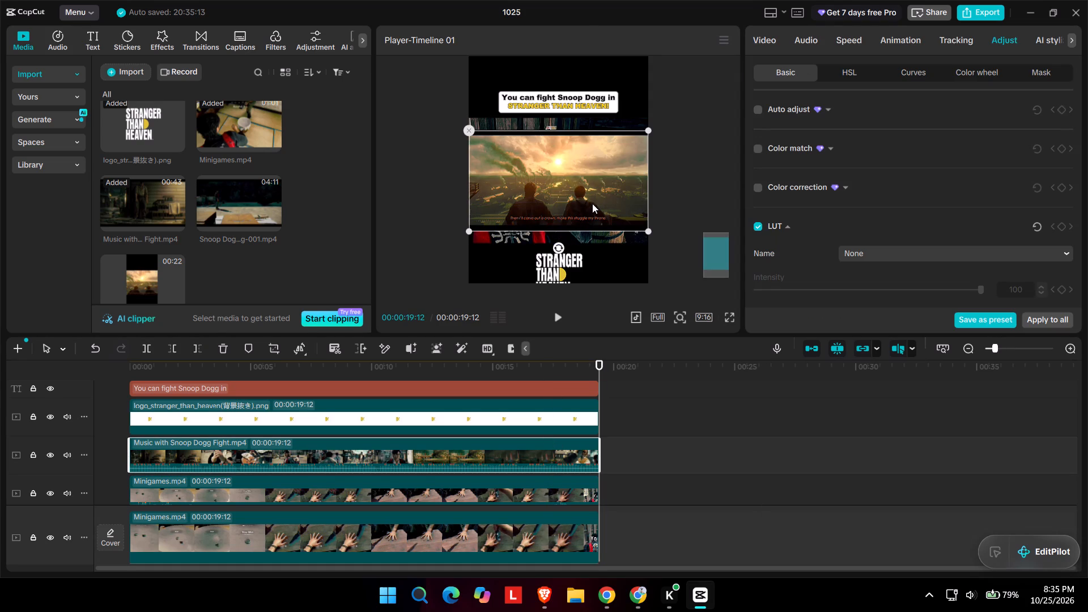
Move the Music with Snoop Dogg Fight.mp4 picture off the canvas to about X 2394, Y -265, keeping only its sound in use.
left_click_drag(592, 203, 773, 246)
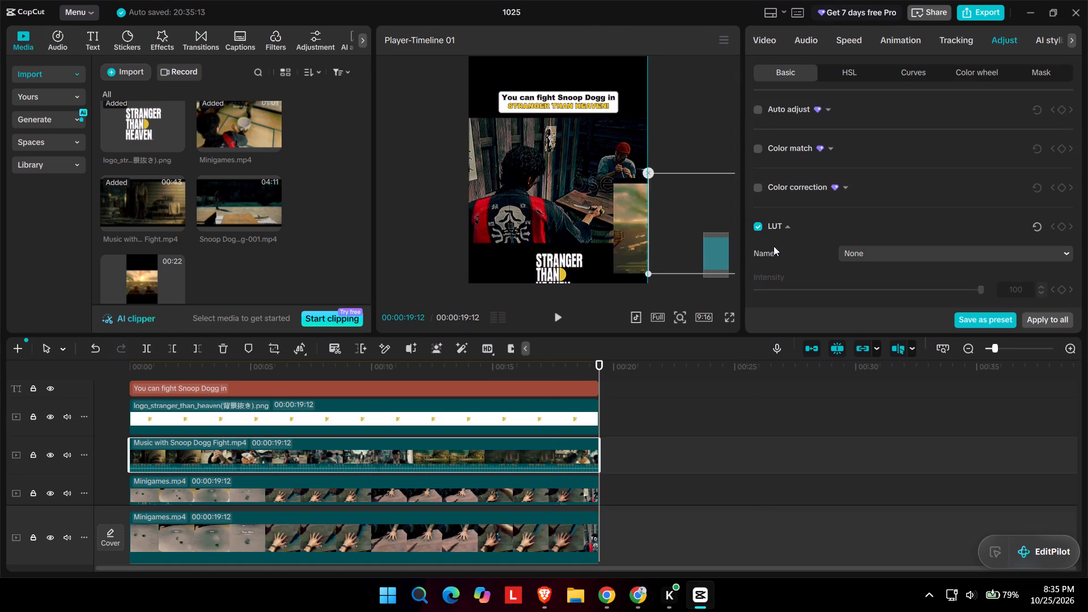
left_click_drag(773, 246, 790, 226)
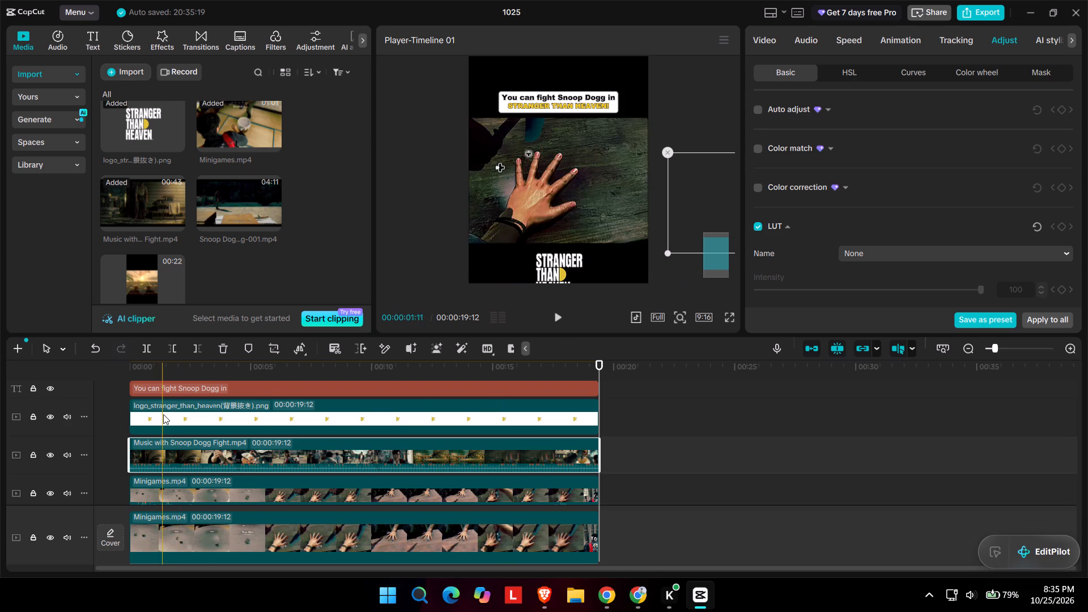
Preview the mix from the start and lower the Music with Snoop Dogg Fight.mp4 clip's volume to -9.0 dB.
scroll(206, 485, "down", 1)
left_click(133, 367)
key("space")
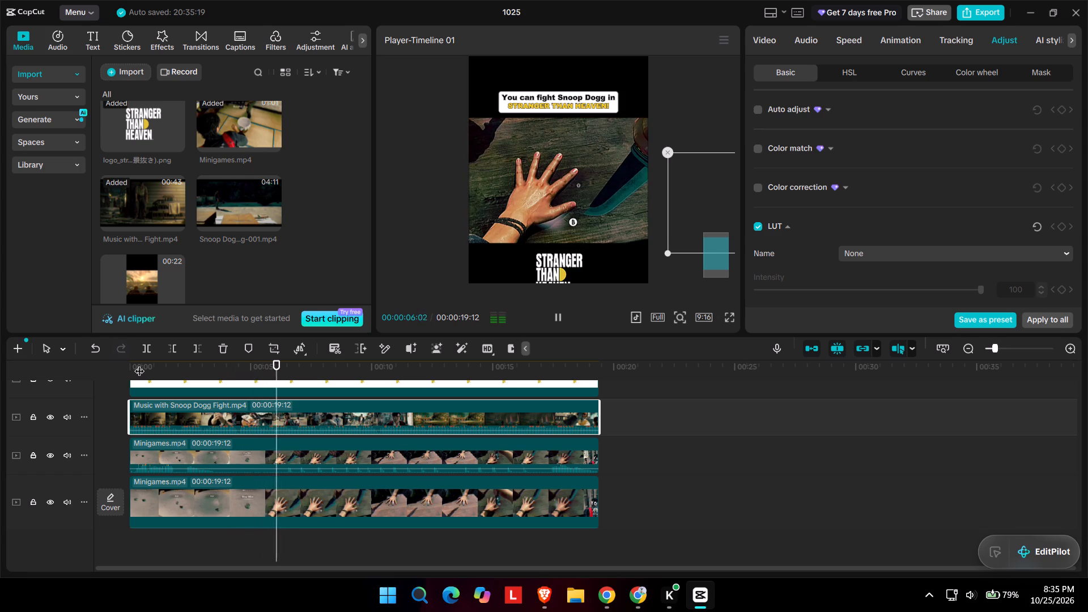
key("space")
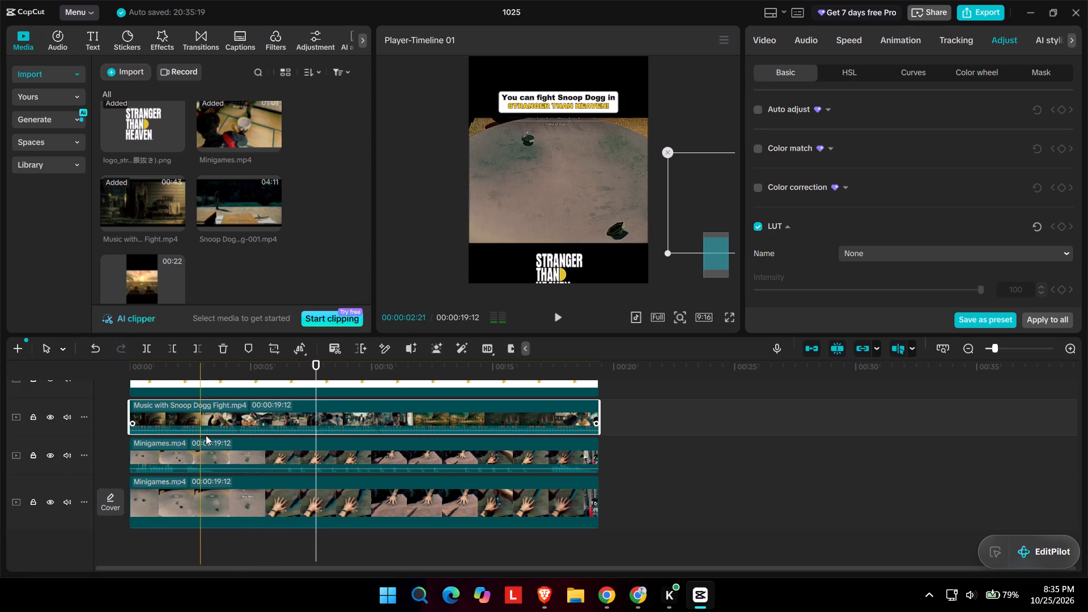
left_click(237, 430)
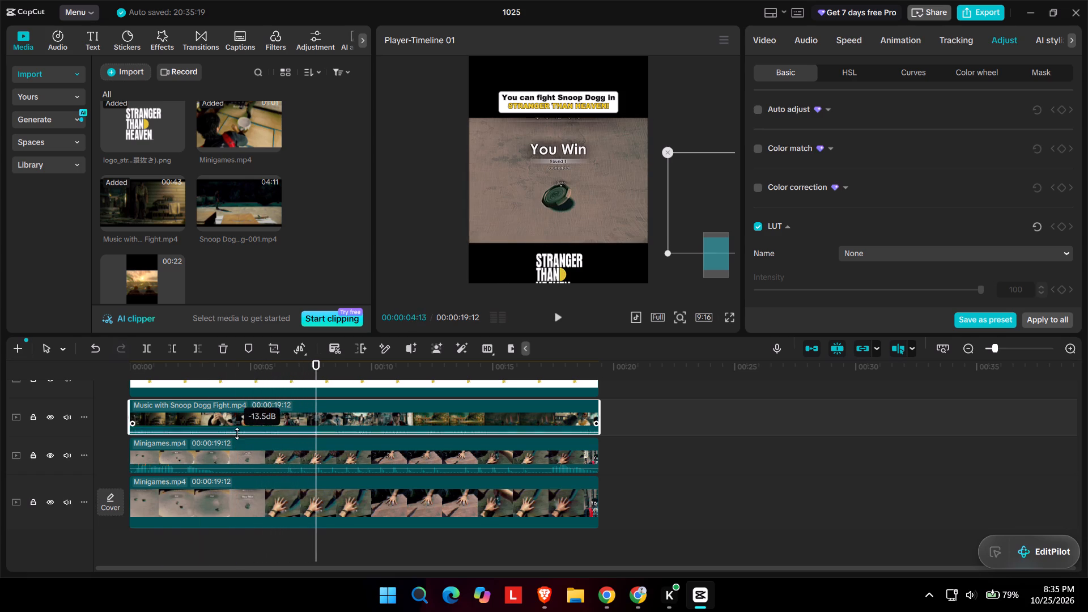
left_click(784, 35)
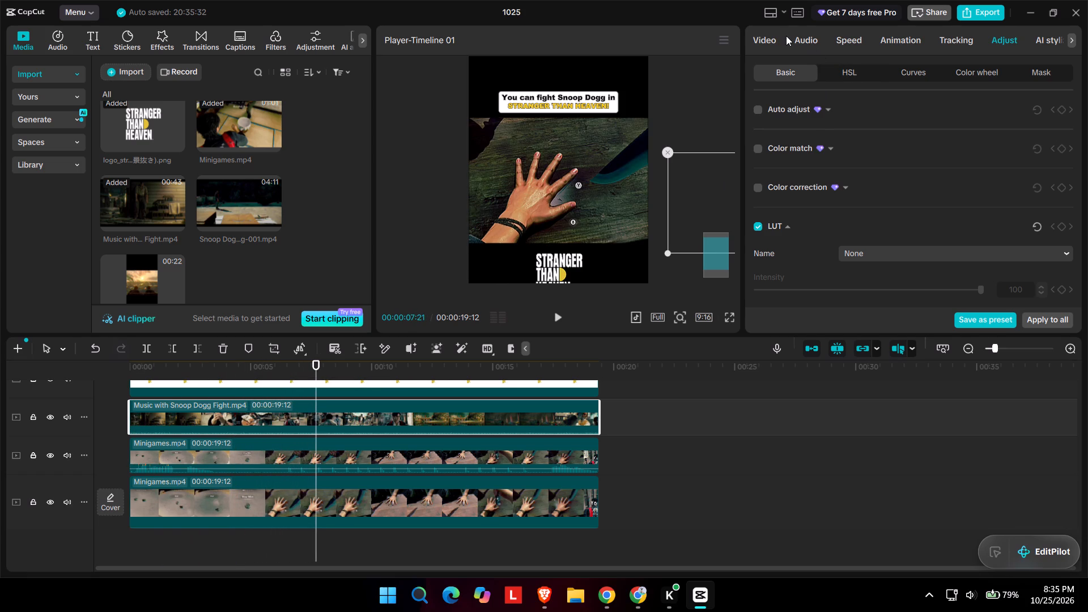
left_click(811, 40)
left_click(891, 149)
left_click_drag(891, 149, 898, 149)
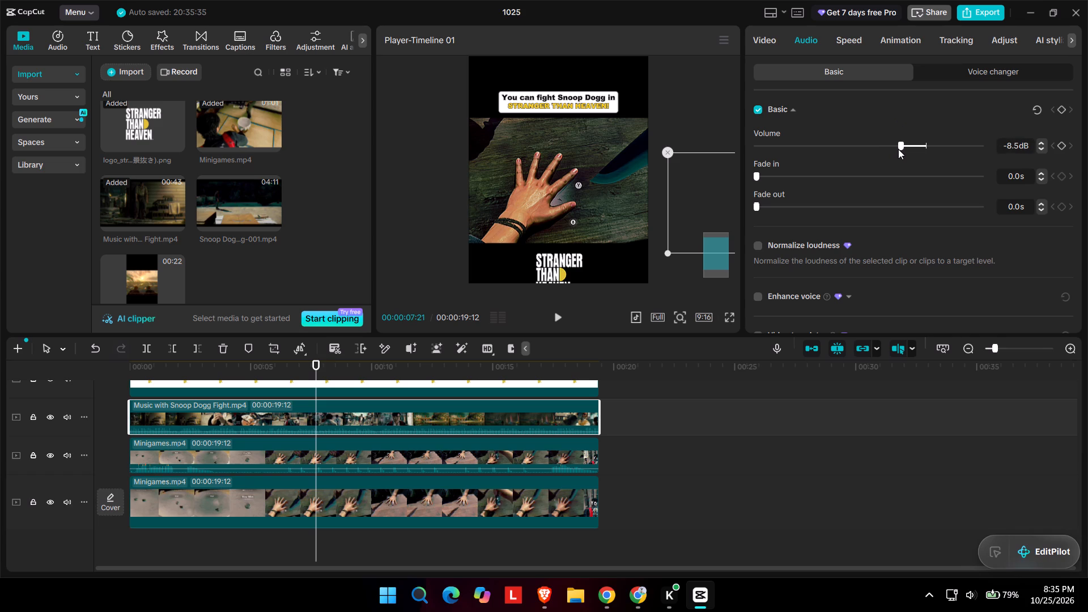
left_click_drag(898, 149, 897, 149)
left_click(1045, 147)
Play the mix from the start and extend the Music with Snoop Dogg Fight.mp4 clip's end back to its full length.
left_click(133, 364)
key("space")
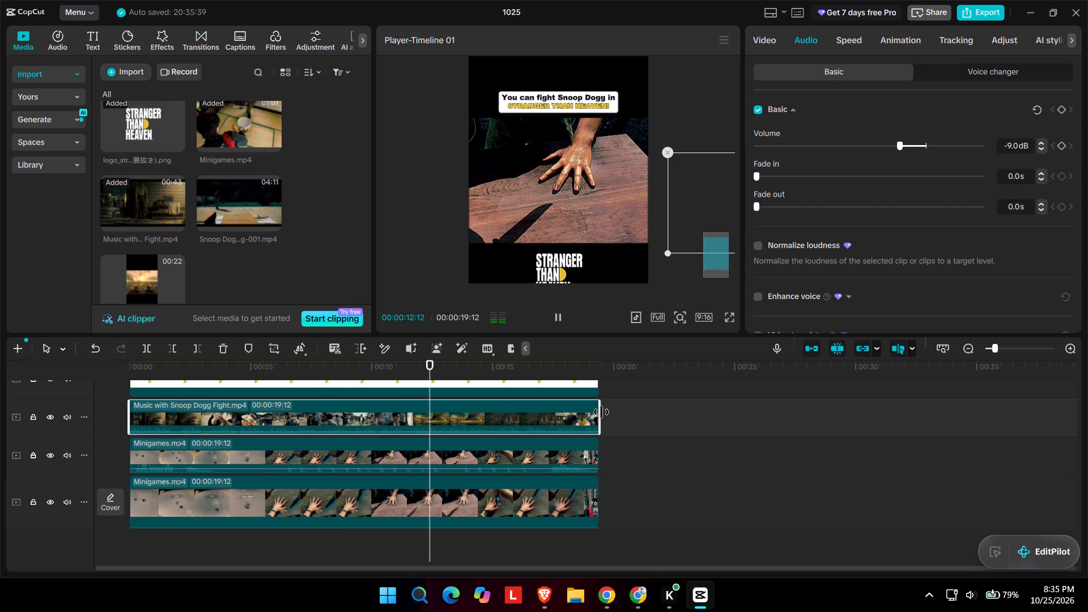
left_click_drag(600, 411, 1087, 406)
Listen through the later part of the Music with Snoop Dogg Fight.mp4 clip and split it at about 00:00:30:09.
left_click(390, 381)
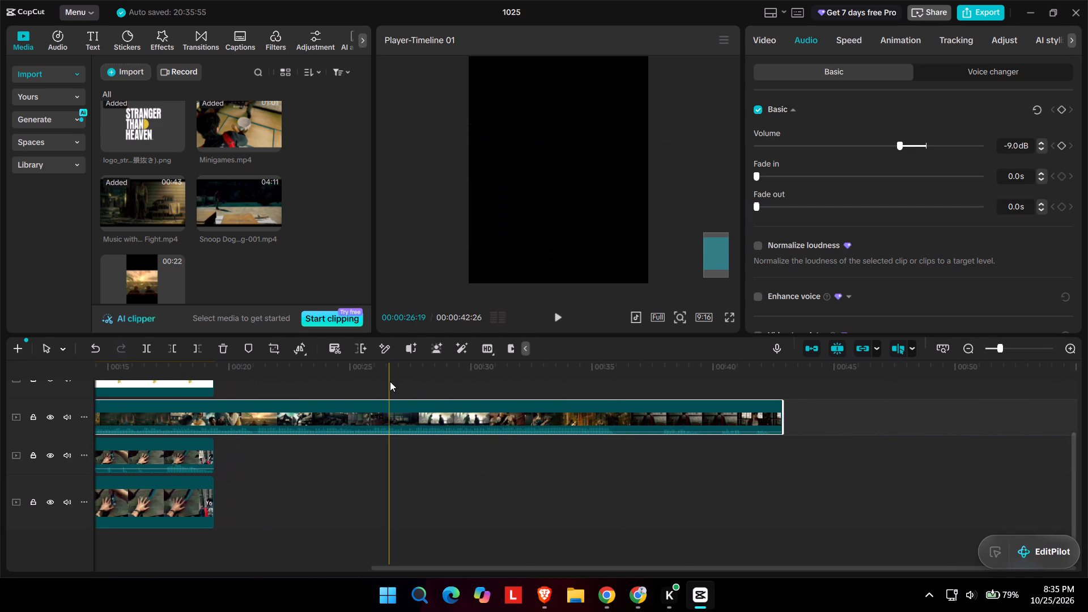
key("space")
key("space")
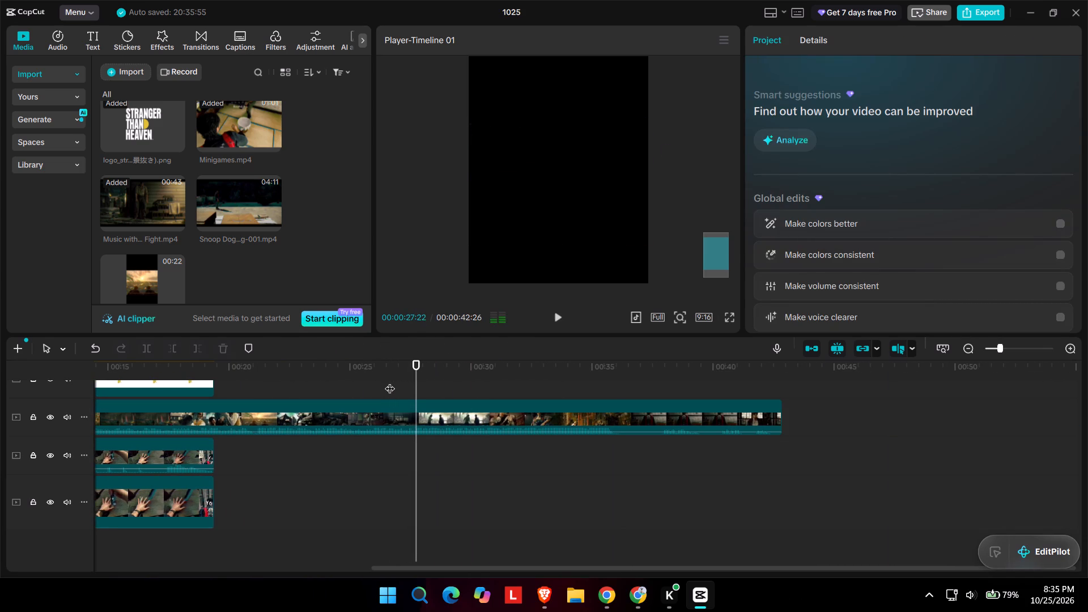
left_click(390, 381)
key("space")
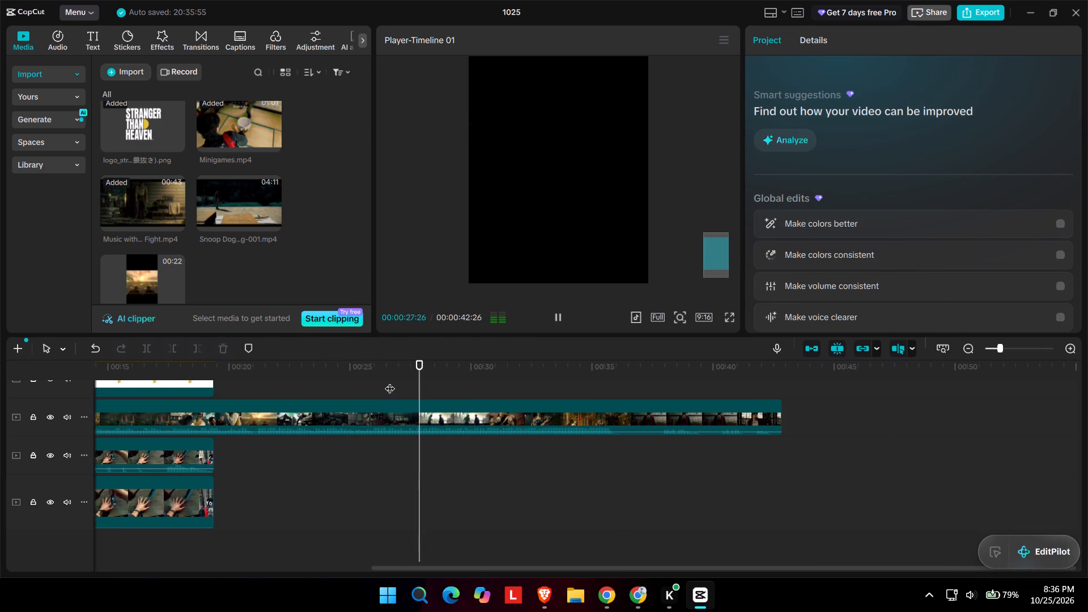
key("space")
key("space")
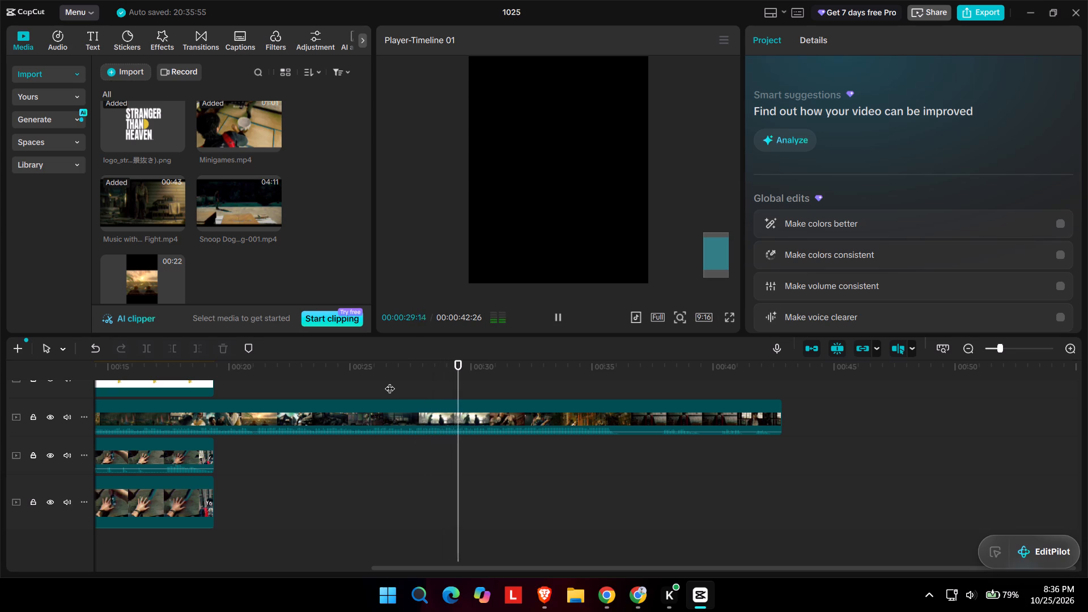
key("space")
key("space")
key("space")
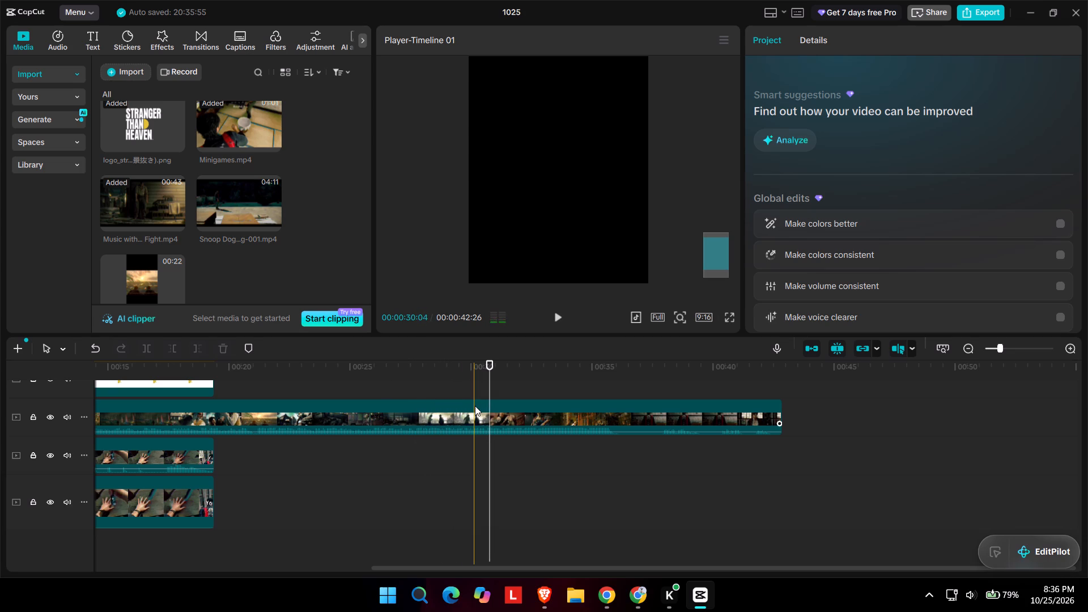
left_click(471, 394)
key("space")
key("space")
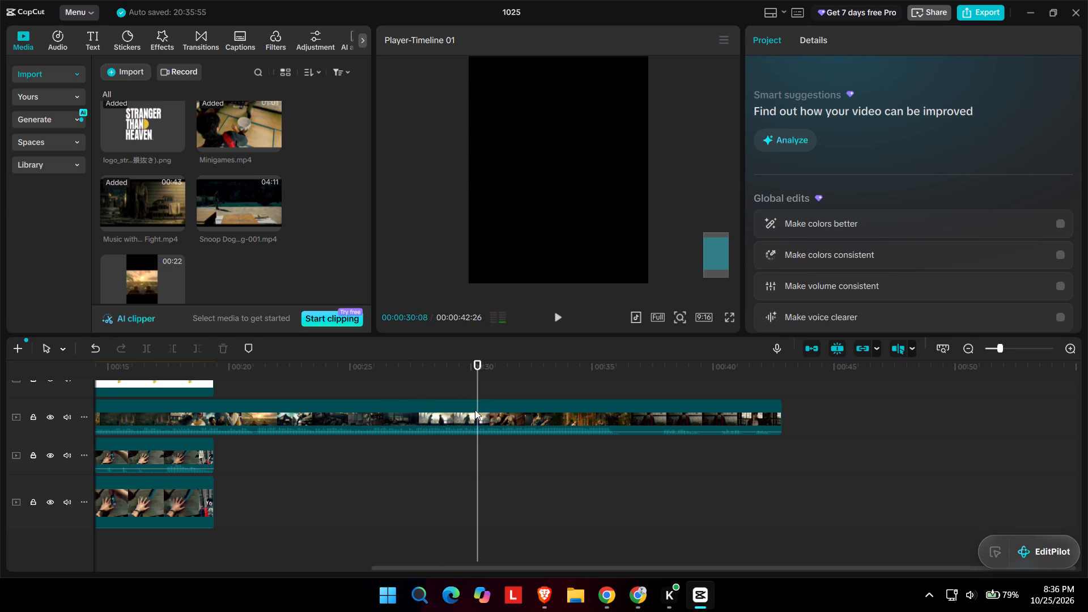
key("space")
key("space")
left_click(480, 412)
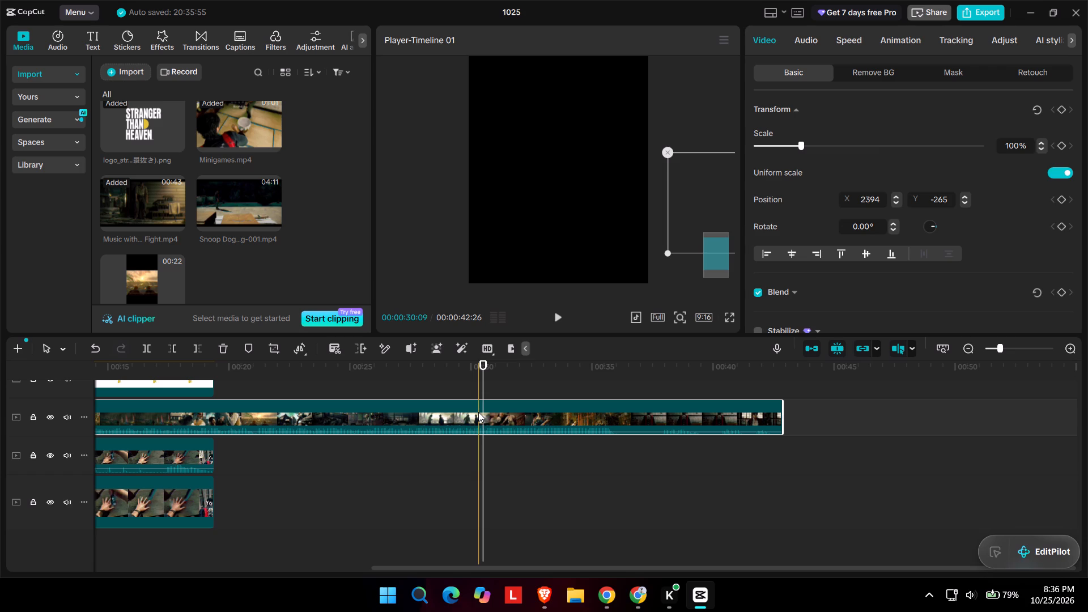
key("ctrl+b")
Move the first music part aside, past the Minigames.mp4 clips, and place the second part at the timeline start on the music track.
left_click_drag(420, 416, 555, 475)
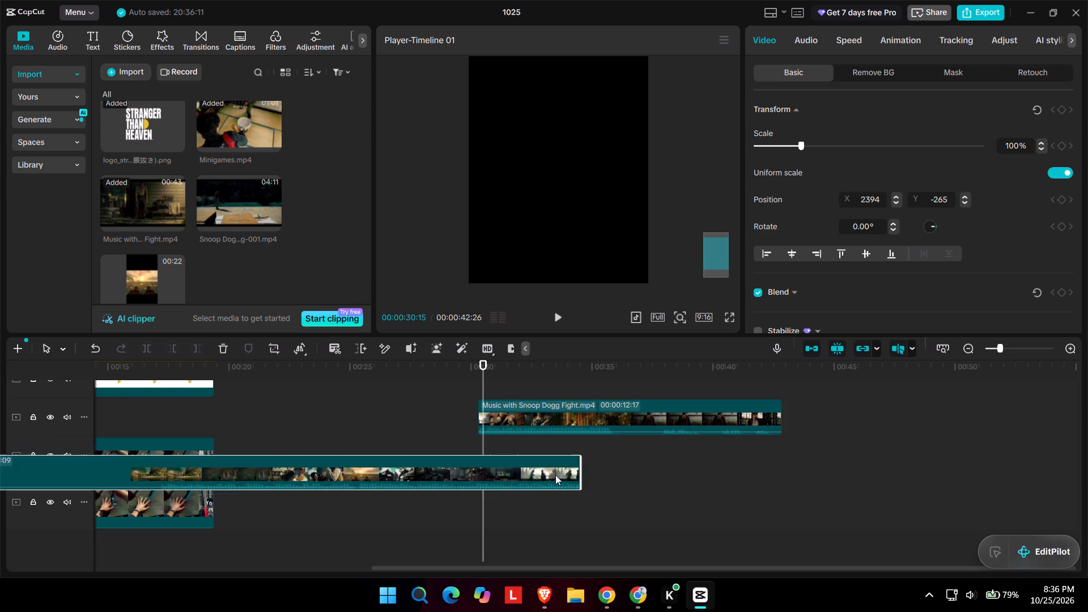
left_click_drag(555, 475, 950, 452)
left_click_drag(664, 403, 487, 411)
scroll(649, 409, "right", 5)
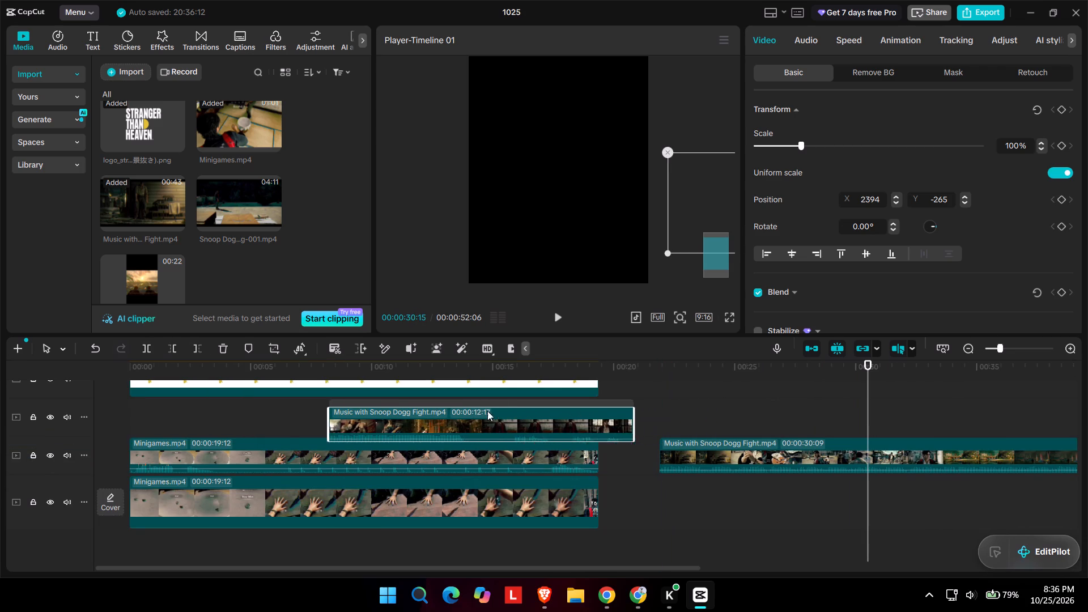
scroll(487, 411, "right", 1)
left_click_drag(487, 411, 311, 407)
Preview the music part from the start, trim its end to about 6 seconds, and play across the new cut.
left_click(133, 365)
key("space")
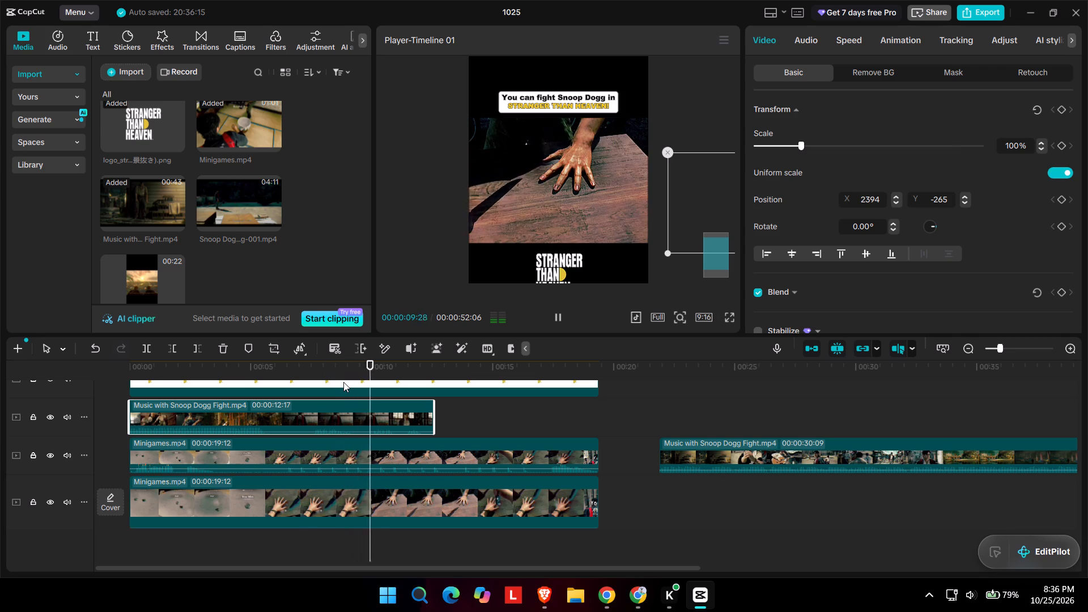
left_click(286, 415)
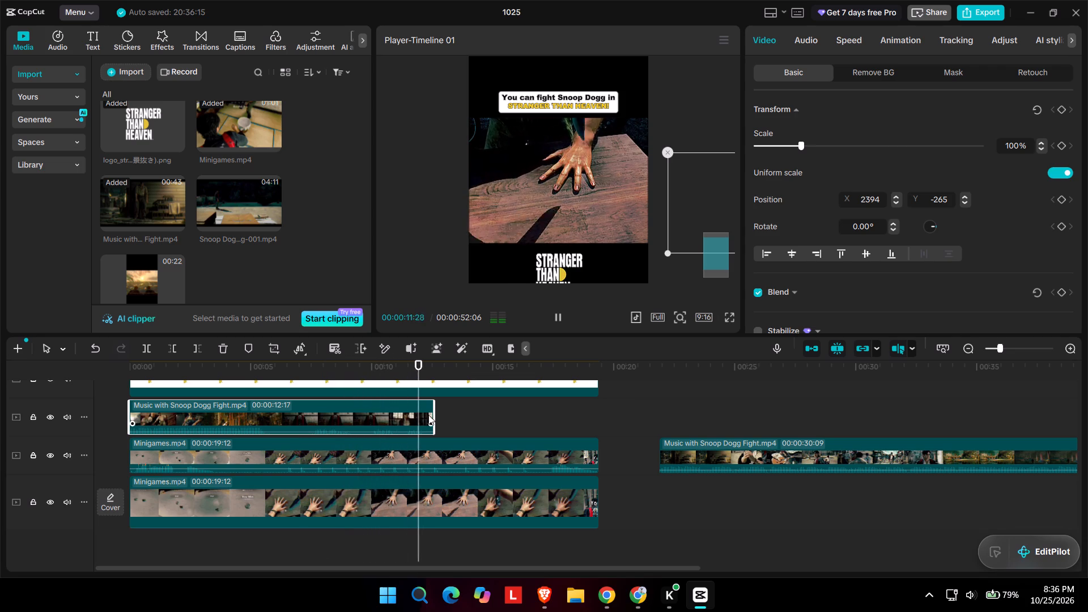
left_click_drag(433, 415, 275, 415)
left_click(252, 362)
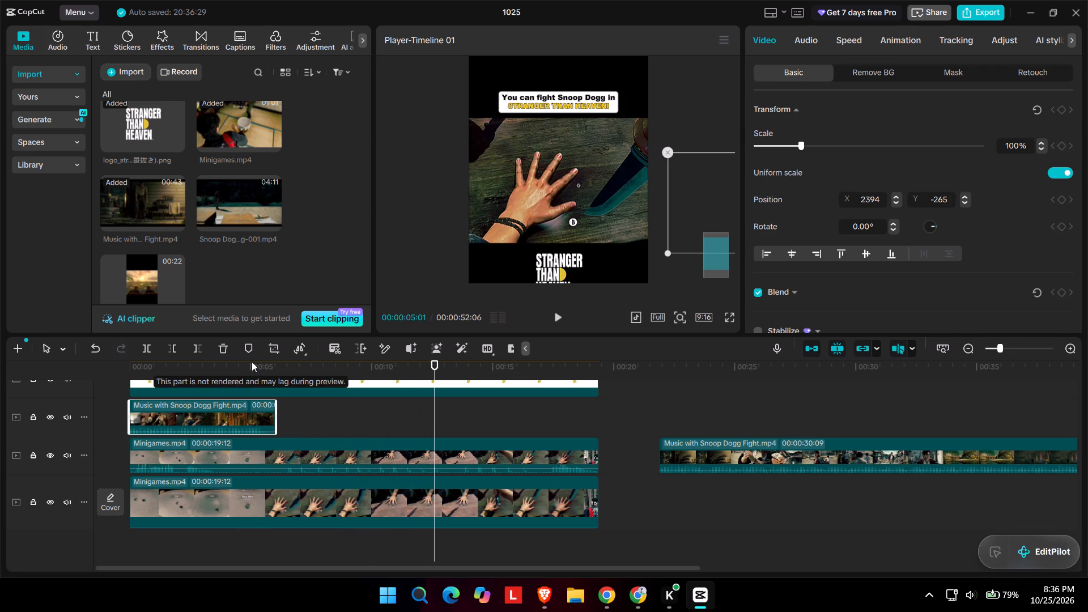
key("space")
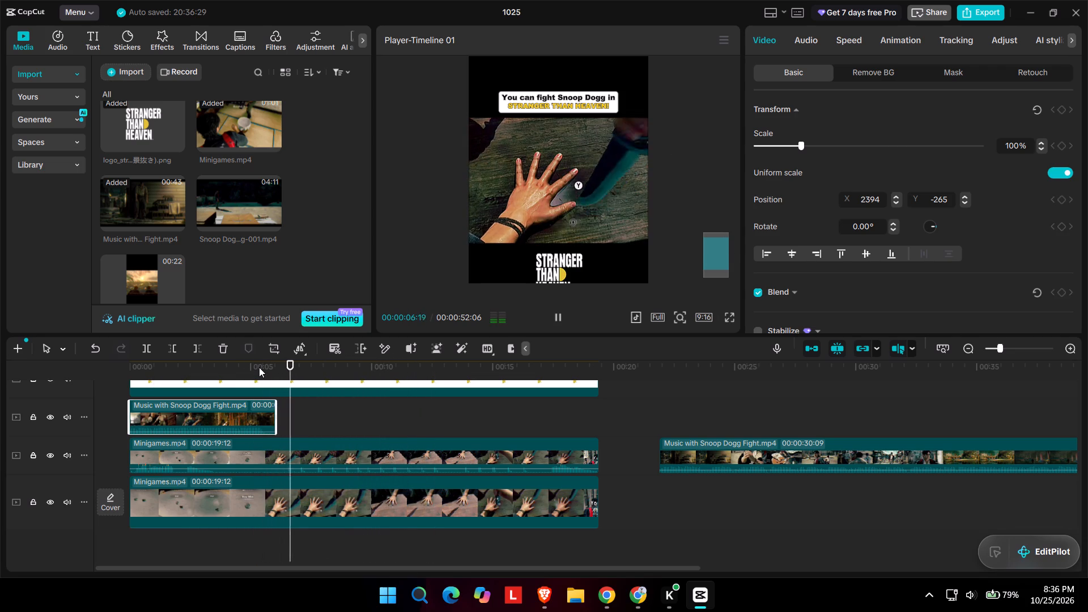
Delete the leftover first part of Music with Snoop Dogg Fight.mp4 beyond the end of the Minigames.mp4 clips.
scroll(295, 406, "up", 2)
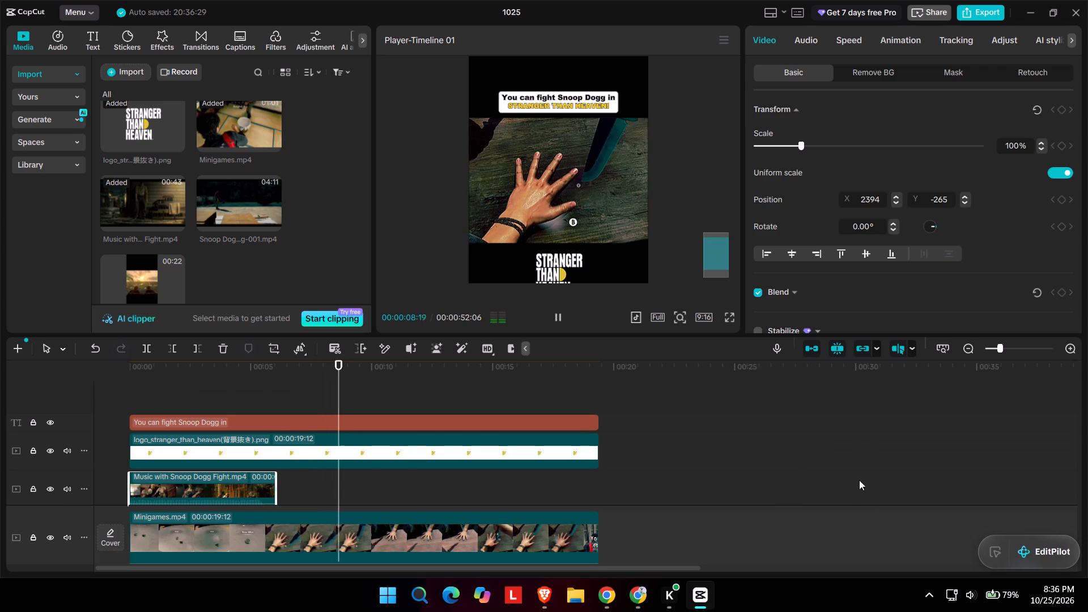
scroll(798, 470, "down", 5)
left_click(770, 460)
key("Delete")
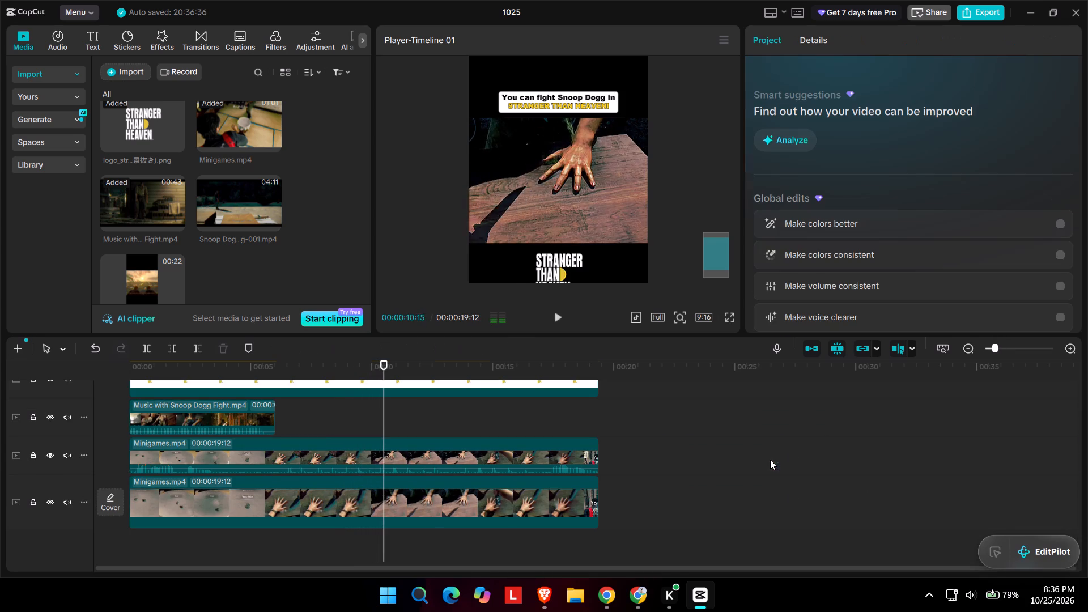
Select the caption clip, switch to the Google Docs brief in Chrome, and copy the "For Combat" on-screen text line about minigames.
scroll(324, 417, "up", 3)
left_click(261, 419)
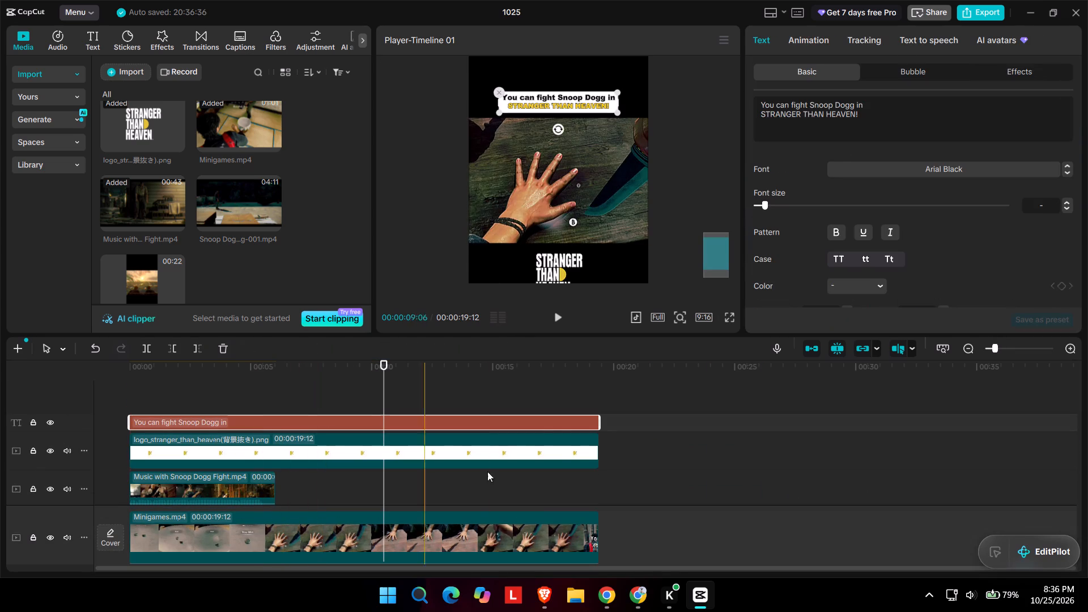
left_click(613, 599)
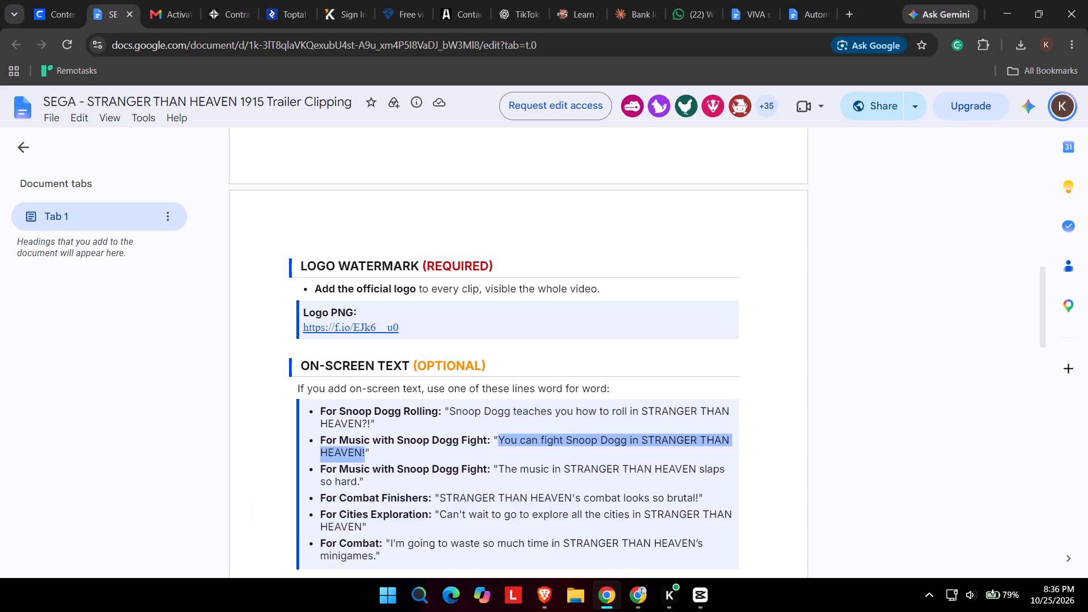
scroll(356, 305, "down", 1)
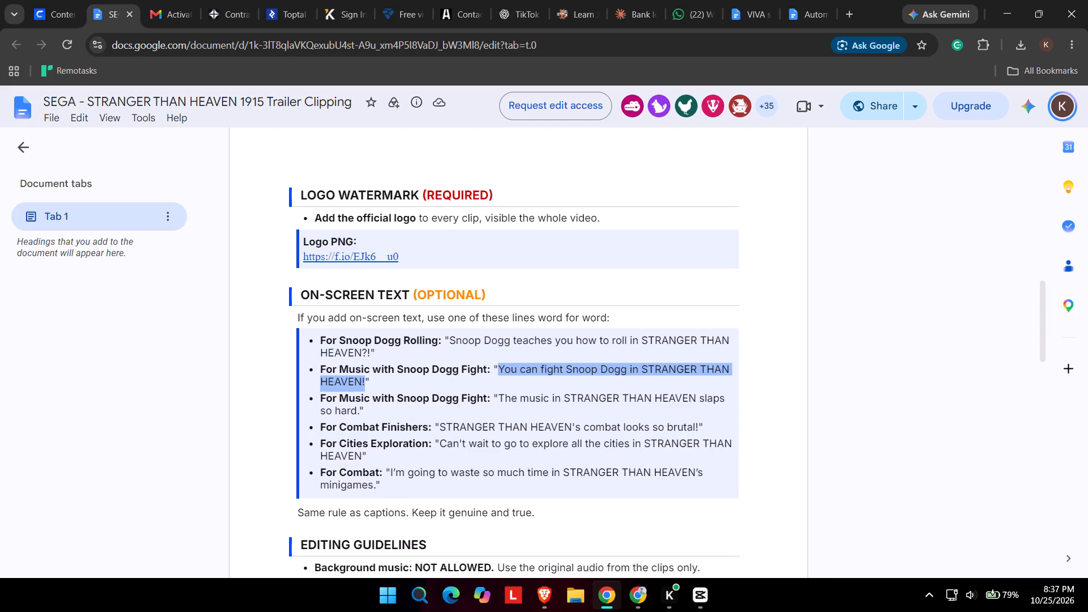
left_click_drag(390, 471, 377, 491)
key("ctrl+c")
Back in CapCut, replace the caption with "I'm going to waste so much time in STRANGER THAN HEAVEN's minigames.", breaking the line before STRANGER.
left_click(698, 591)
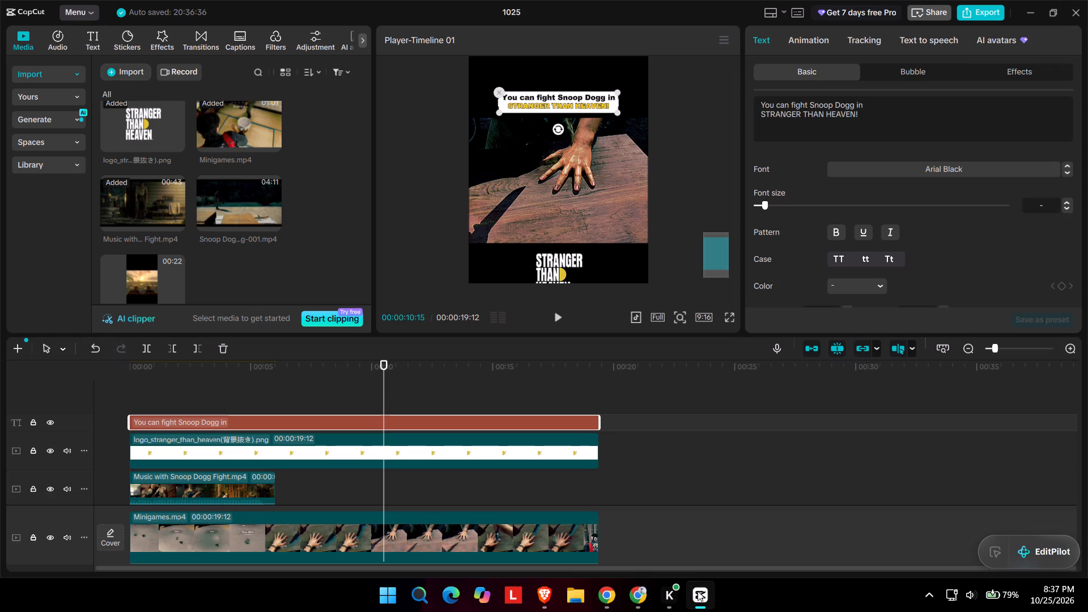
left_click_drag(908, 120, 749, 84)
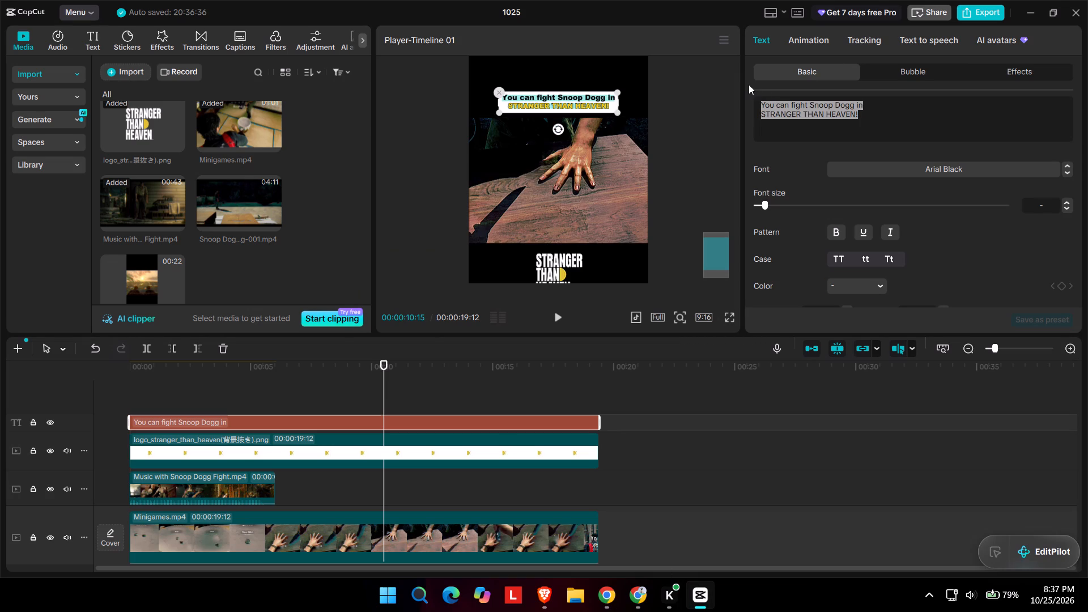
left_click_drag(749, 84, 748, 84)
key("ctrl+v")
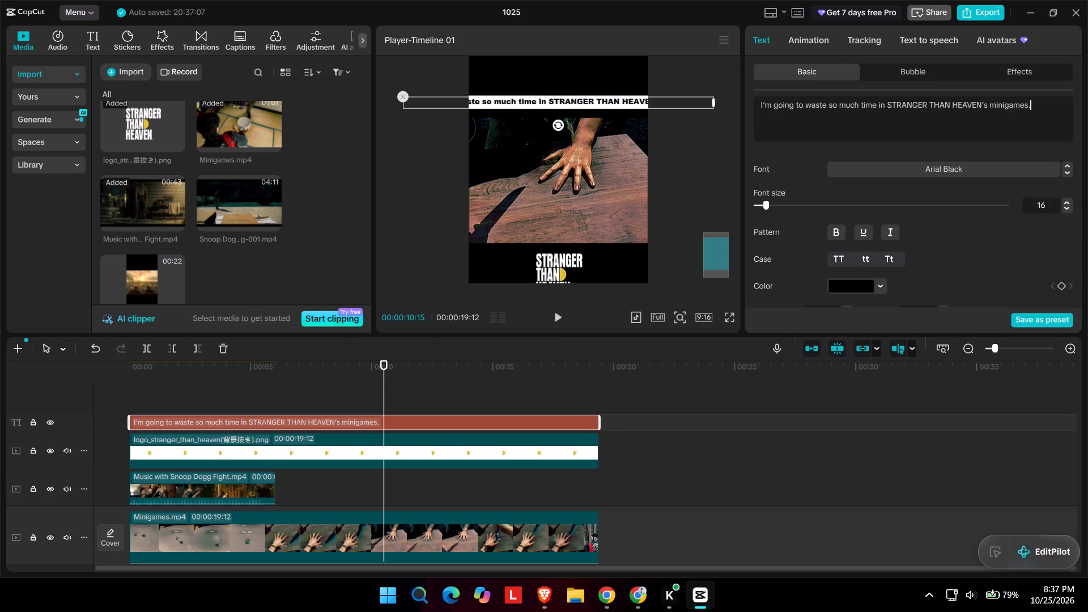
left_click(887, 105)
key("BackSpace")
key("Return")
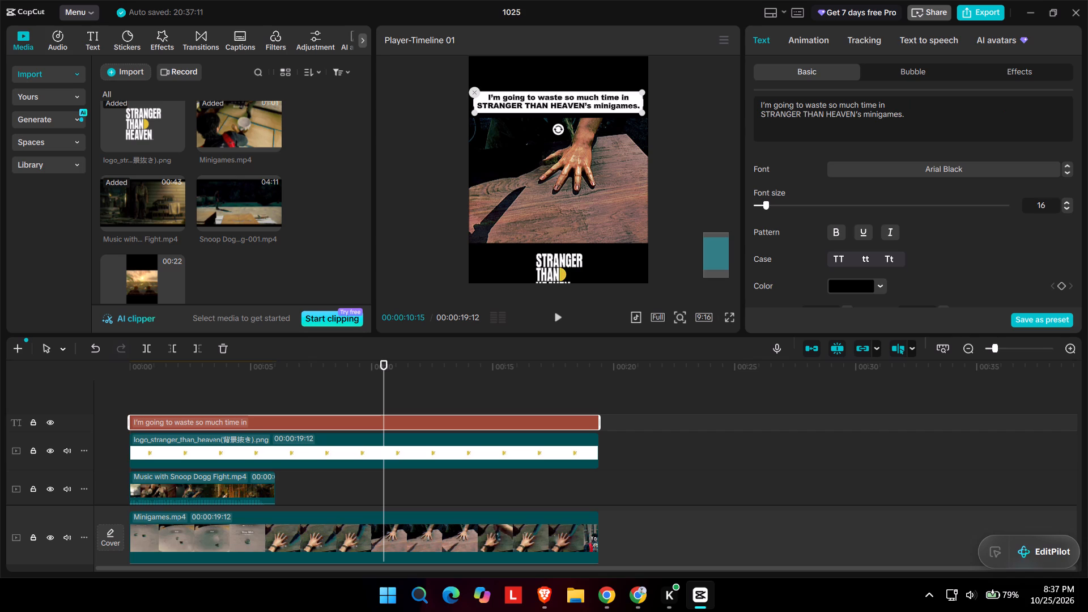
Colour the words STRANGER THAN HEAVEN's in the caption yellow (F4C70F).
left_click_drag(861, 112, 749, 116)
left_click(861, 281)
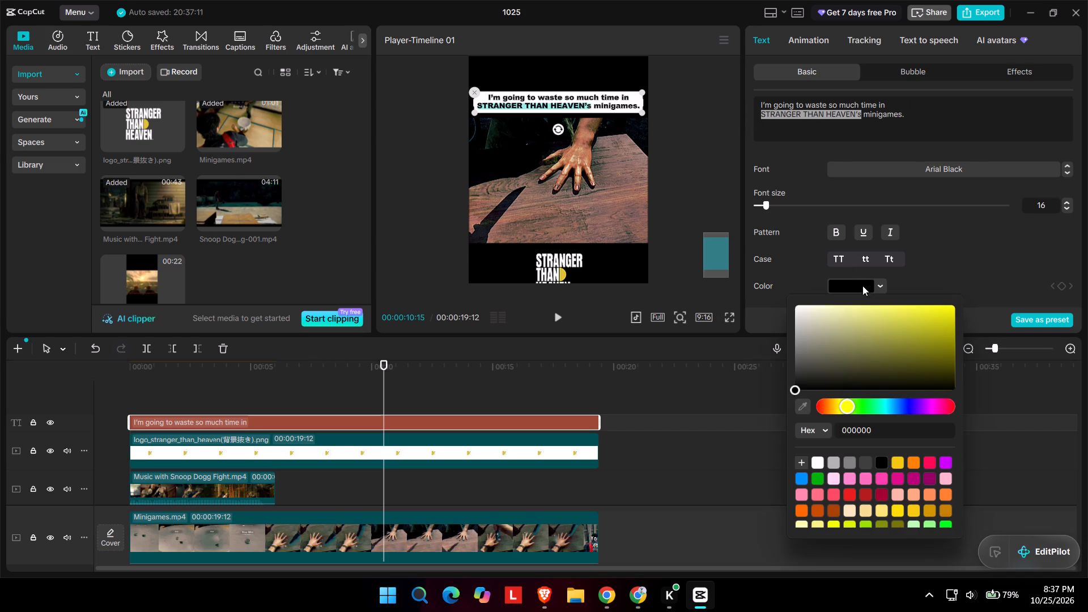
left_click(900, 461)
left_click(981, 243)
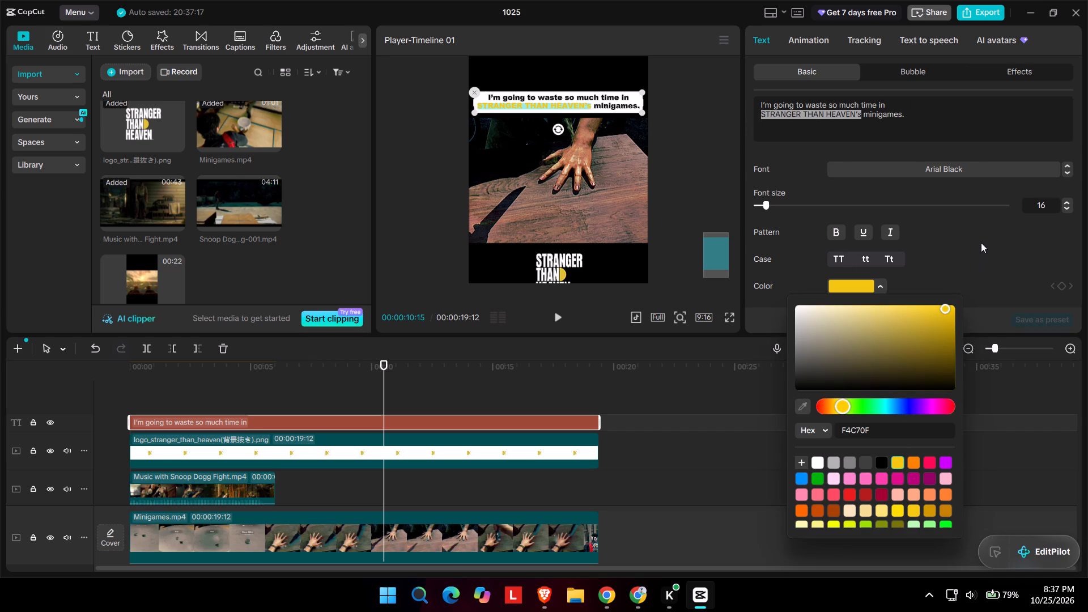
Add a black stroke with thickness 28 to the words STRANGER THAN HEAVEN's in the caption.
scroll(872, 244, "down", 8)
scroll(770, 173, "up", 1)
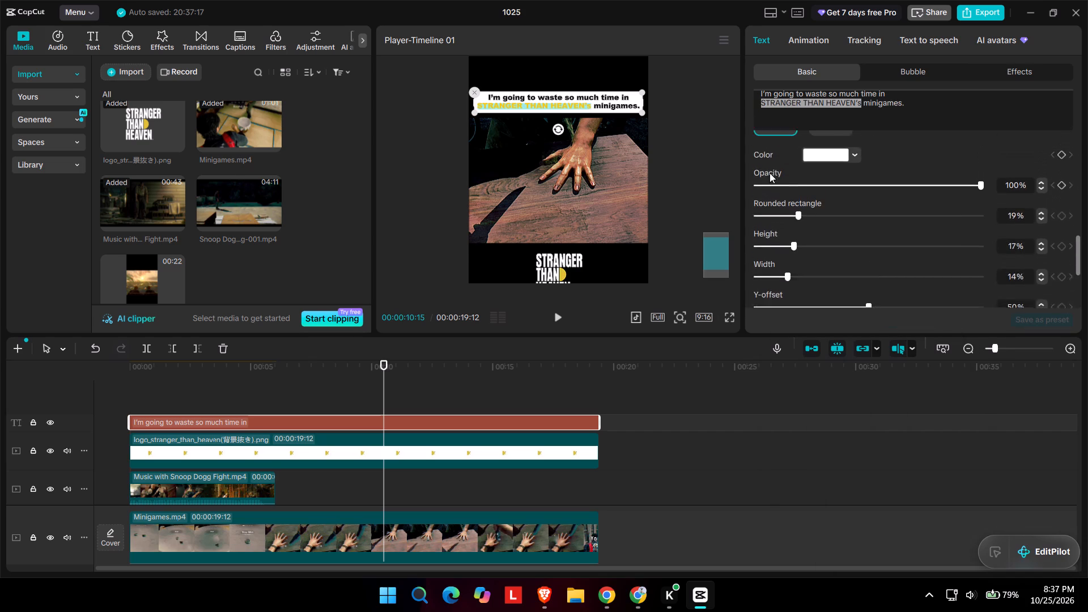
scroll(770, 173, "up", 1)
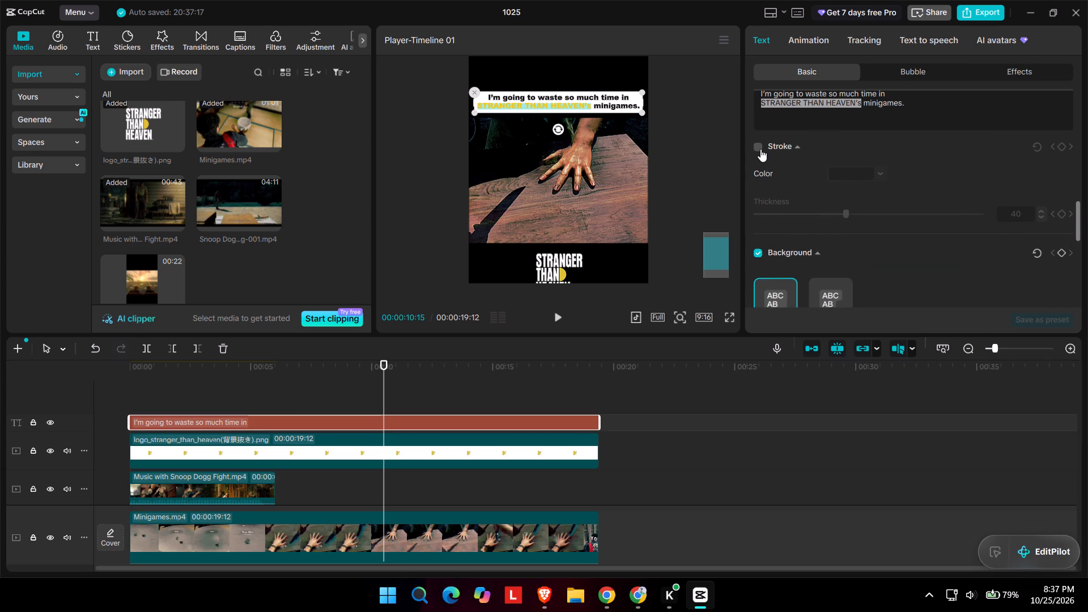
left_click(760, 149)
left_click(810, 210)
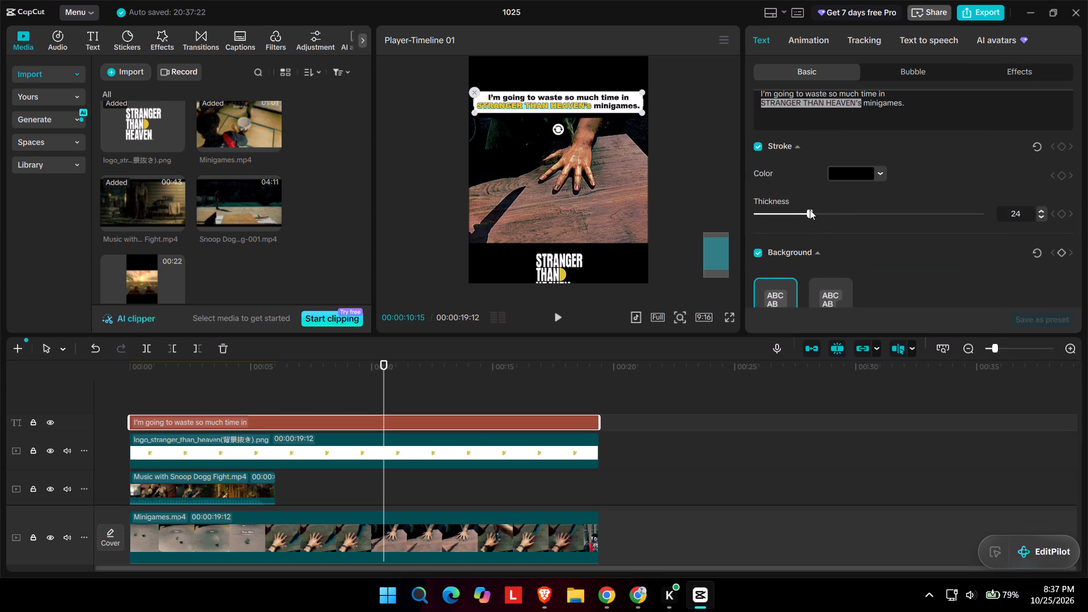
left_click(810, 210)
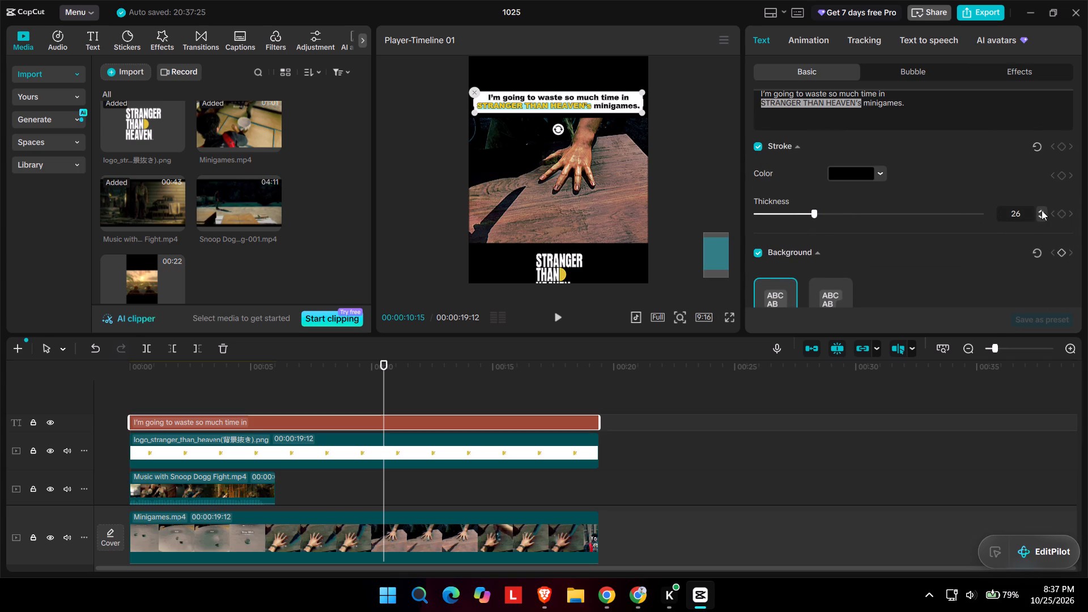
double_click(1043, 210)
left_click(939, 112)
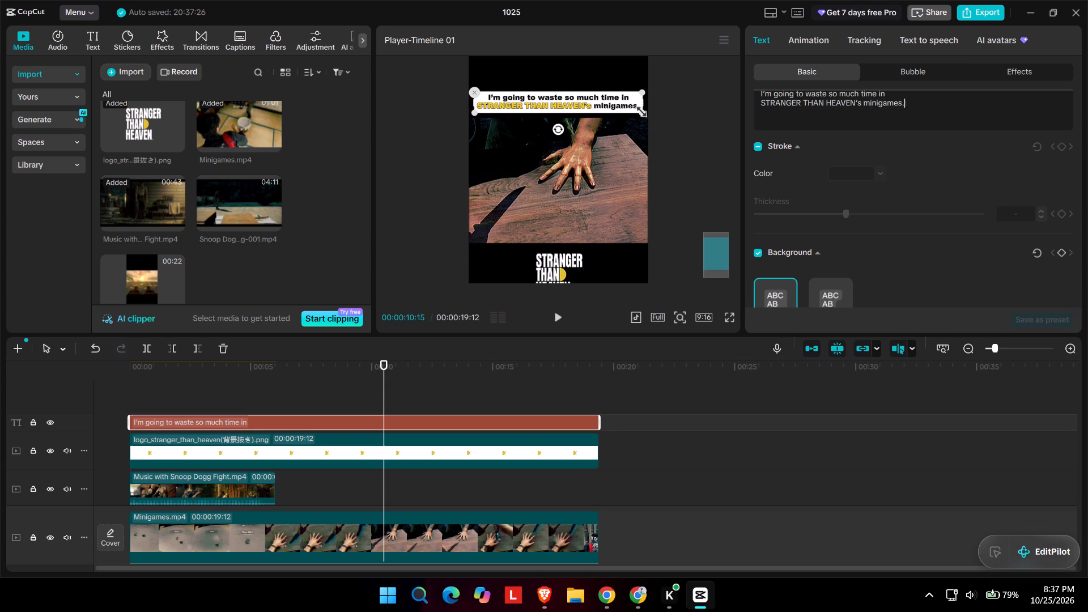
Shrink the caption box slightly and check the layout briefly in full-screen playback.
left_click_drag(638, 110, 632, 111)
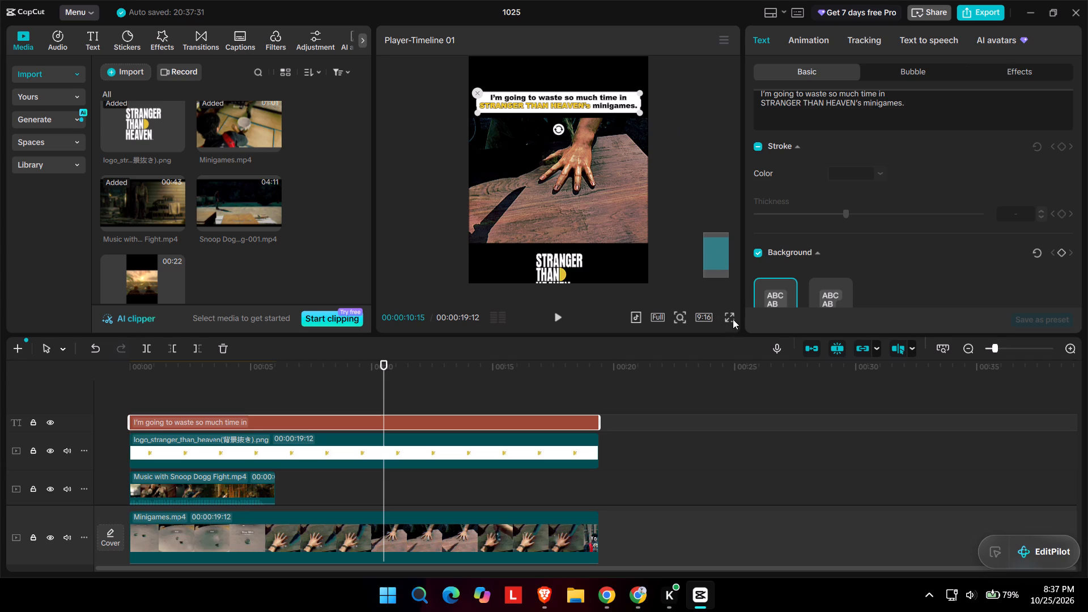
left_click(733, 319)
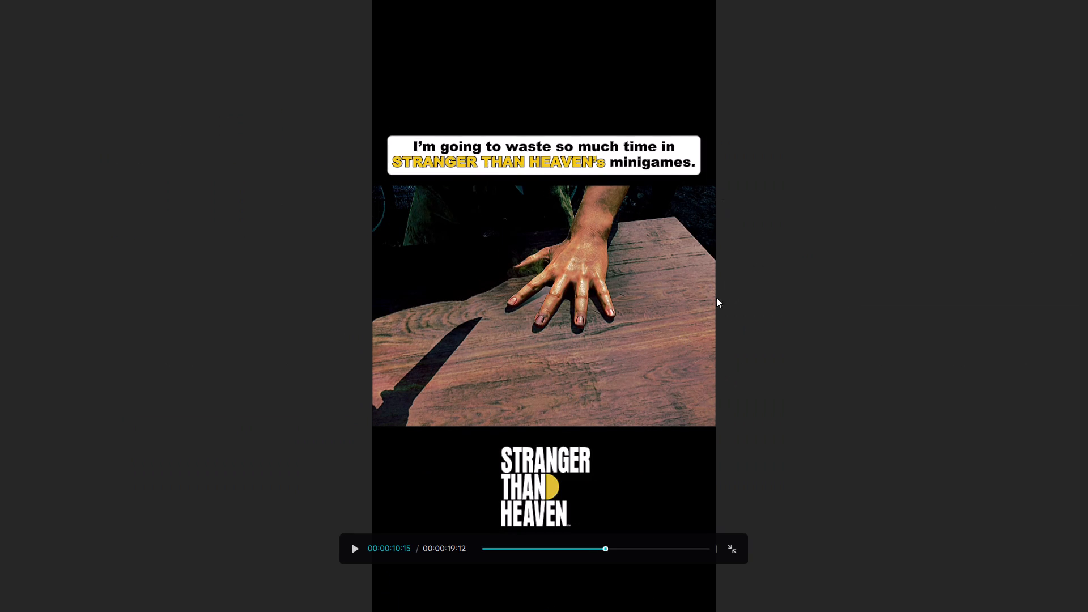
key("space")
key("space")
left_click(696, 340)
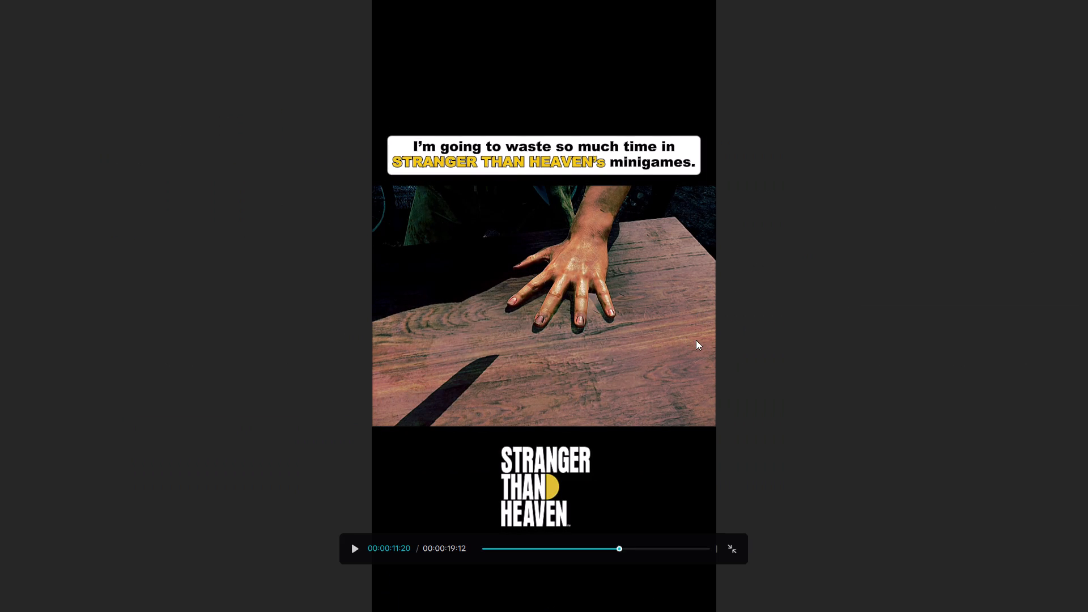
left_click(730, 549)
Turn off the mask on the main-track Minigames.mp4 clip.
scroll(270, 501, "down", 5)
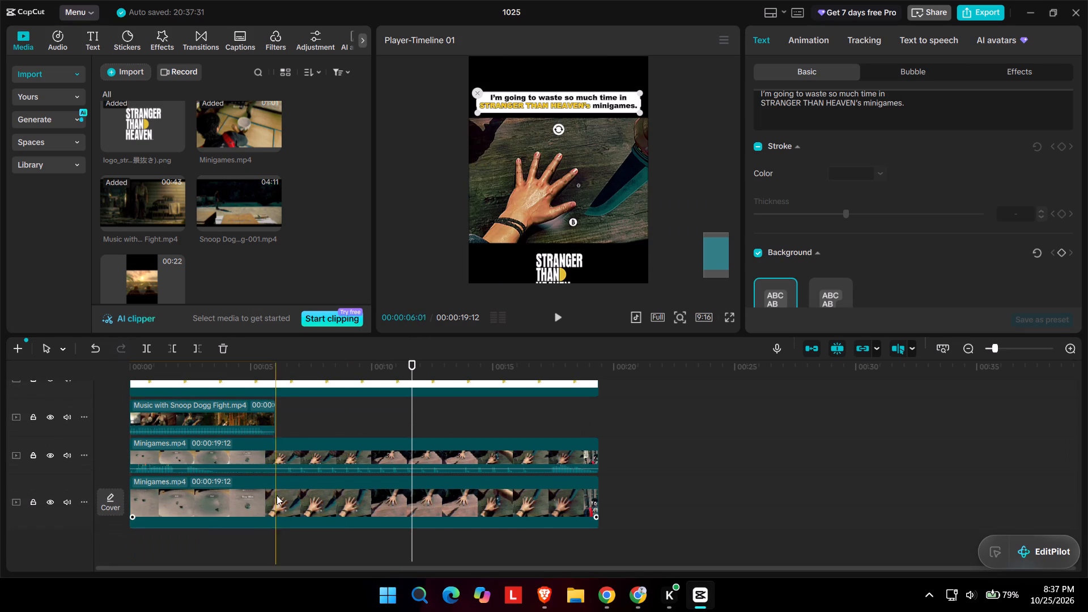
left_click(301, 499)
scroll(643, 171, "up", 1)
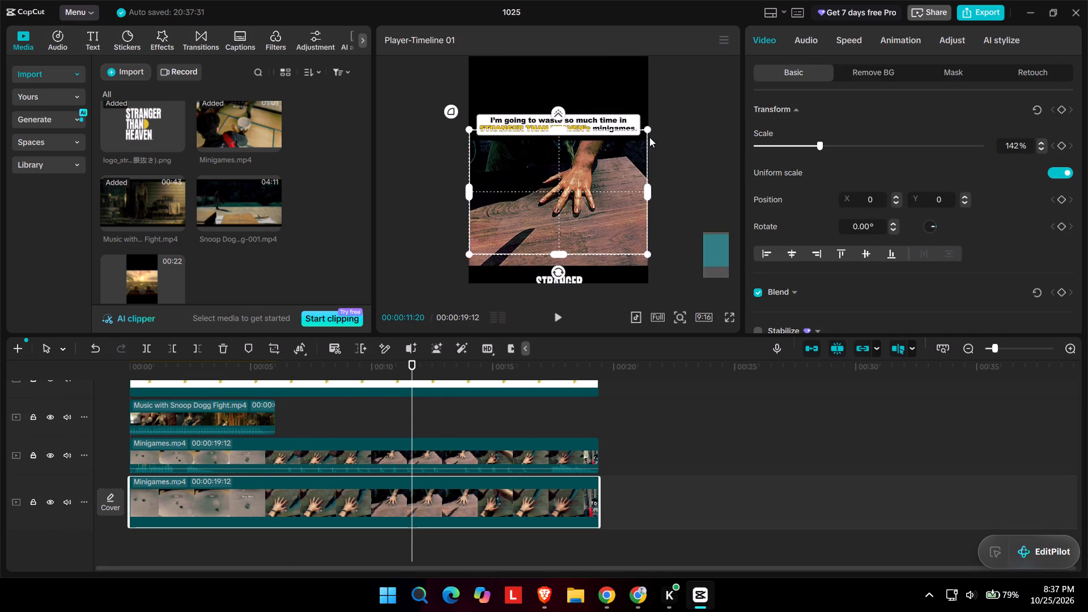
left_click(645, 144)
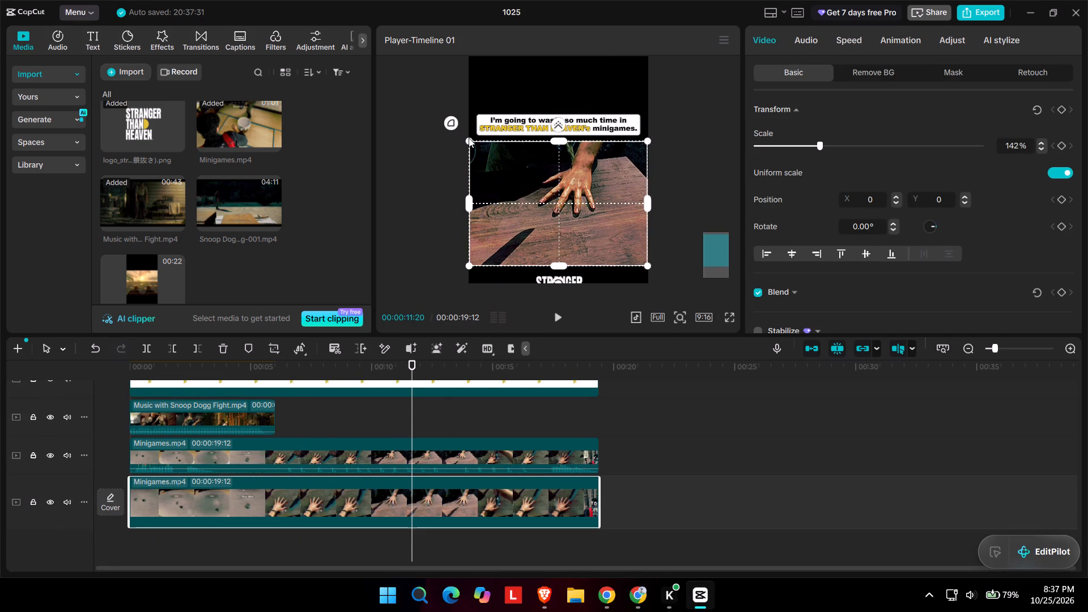
left_click(854, 76)
left_click(829, 73)
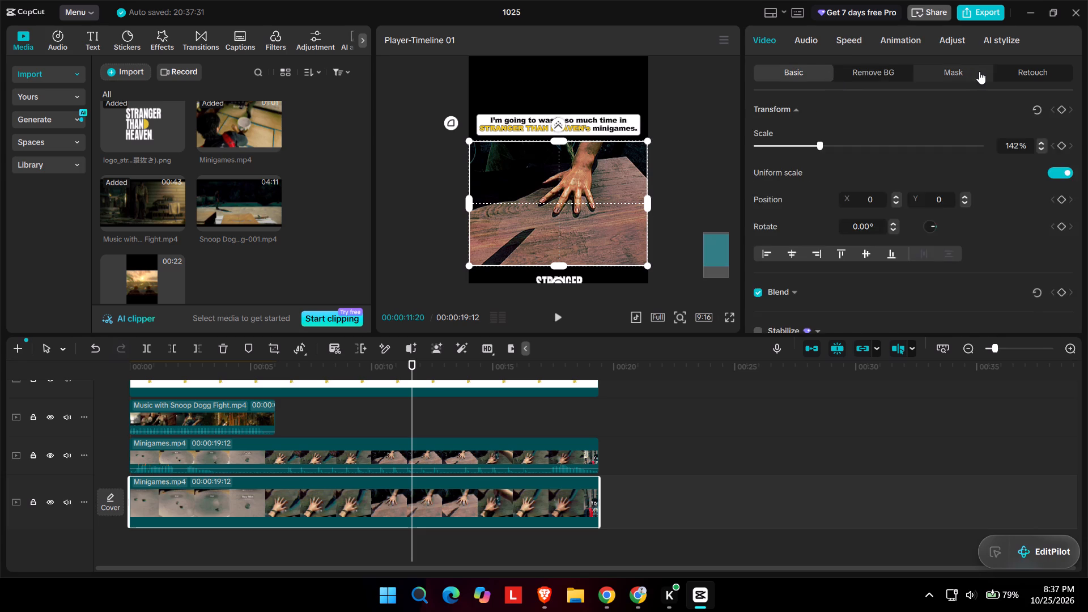
left_click(979, 71)
left_click(756, 104)
left_click(778, 73)
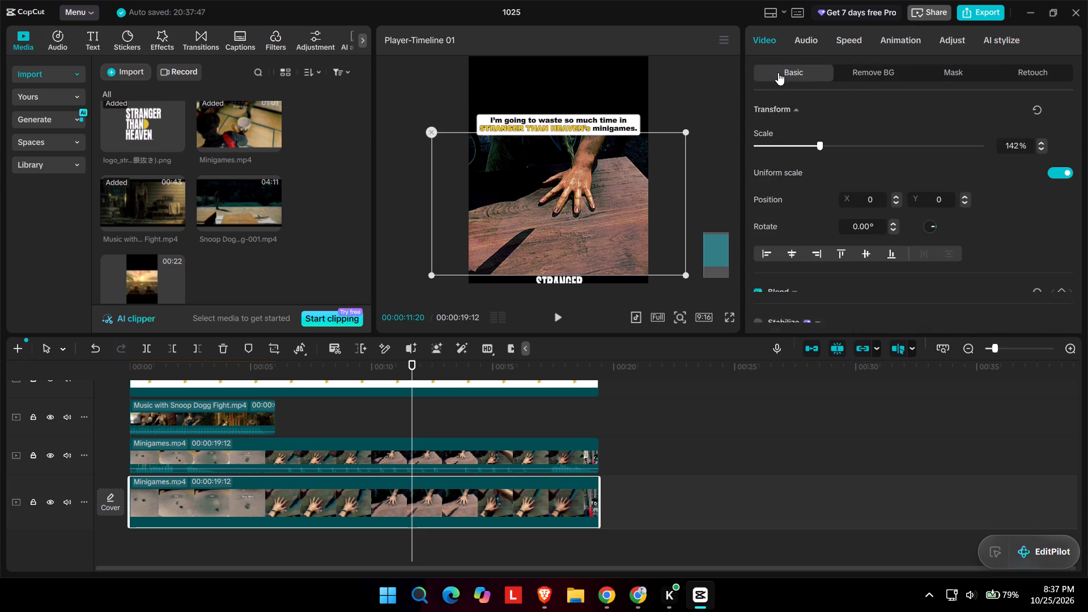
Enlarge the main-track Minigames.mp4 clip so it fills most of the 9:16 frame's height behind the caption and logo.
left_click_drag(687, 135, 821, 74)
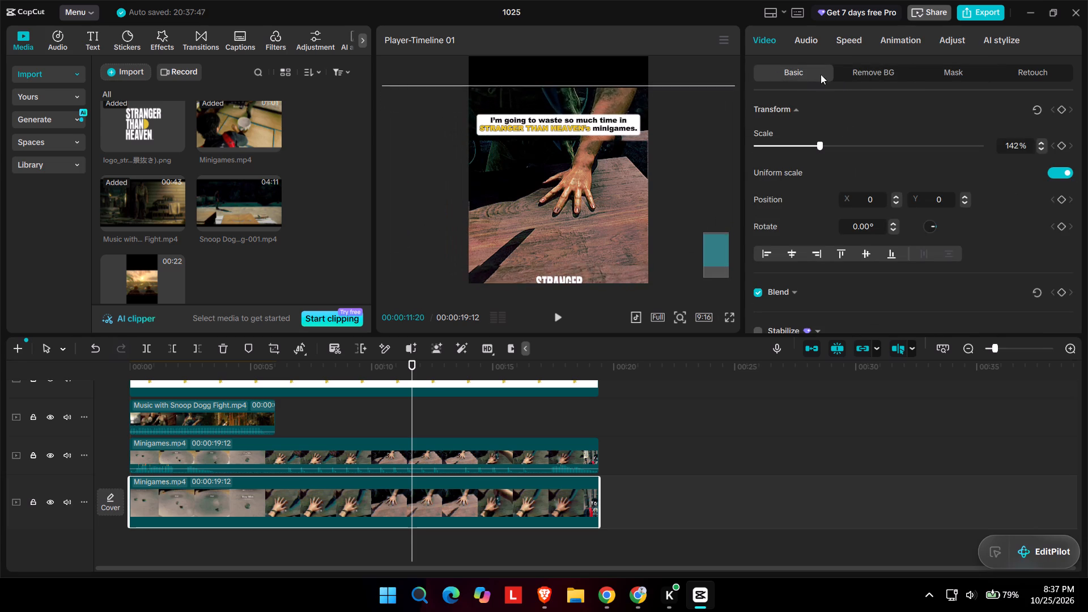
left_click_drag(821, 74, 839, 106)
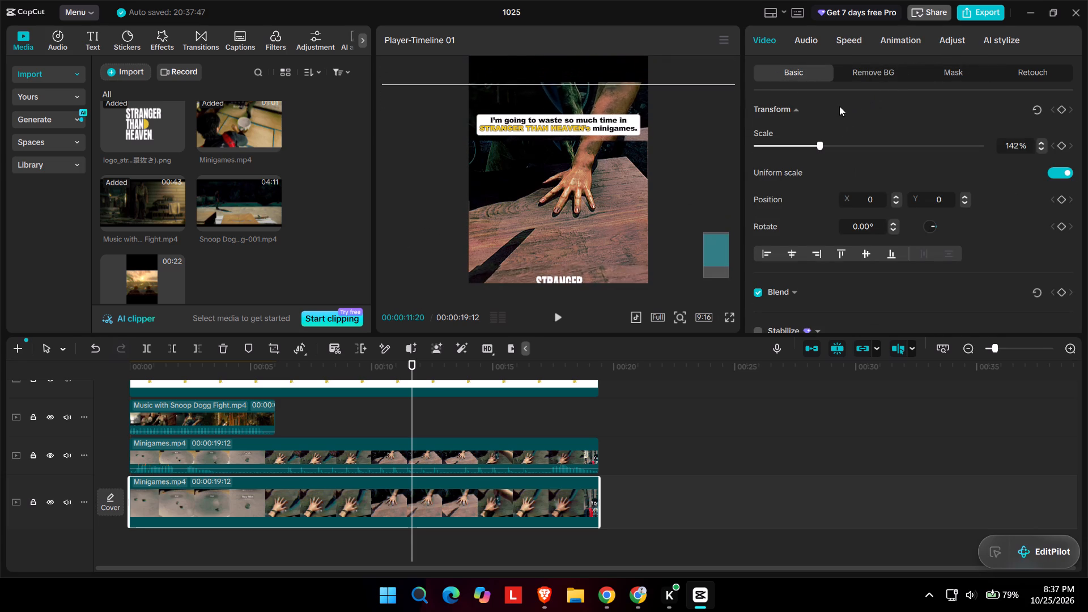
left_click_drag(839, 106, 911, 93)
scroll(865, 97, "down", 2, "ctrl")
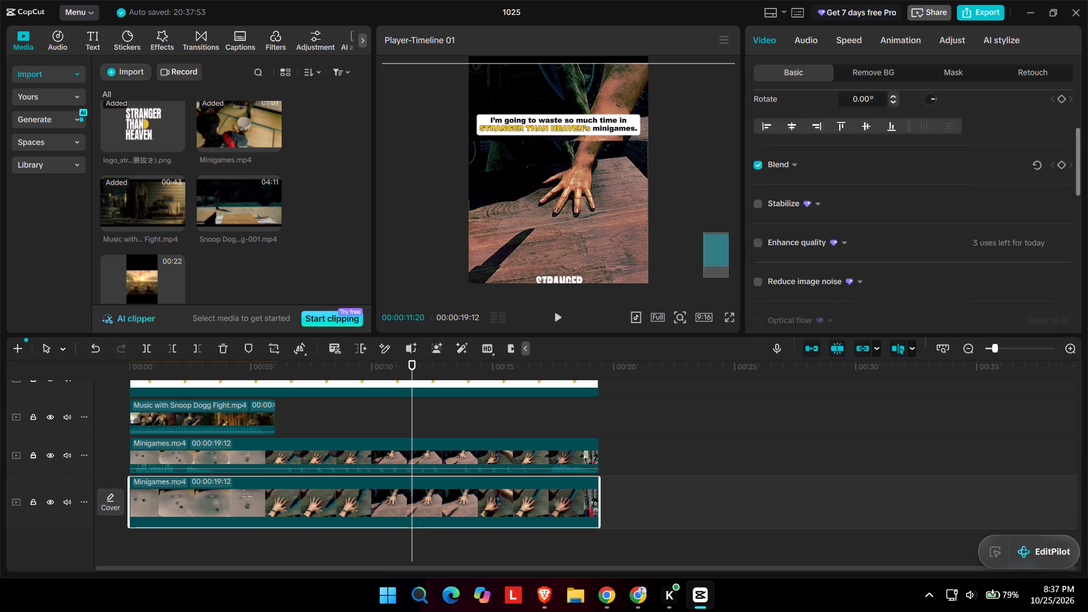
scroll(854, 99, "down", 1, "ctrl")
scroll(599, 154, "down", 4, "ctrl")
right_click_drag(619, 147, 637, 128)
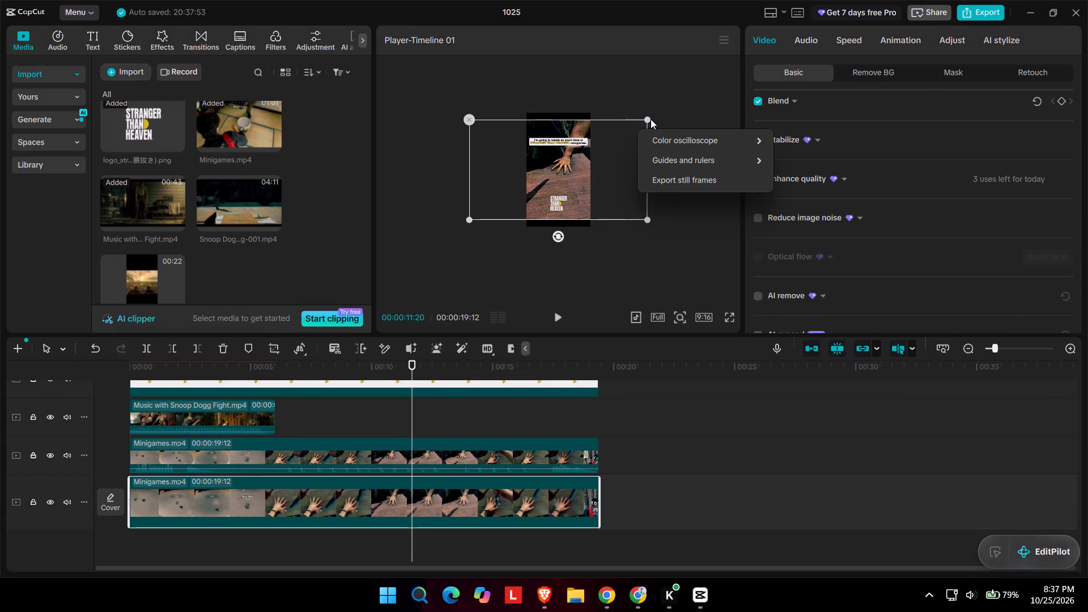
left_click(674, 116)
left_click_drag(648, 122, 645, 123)
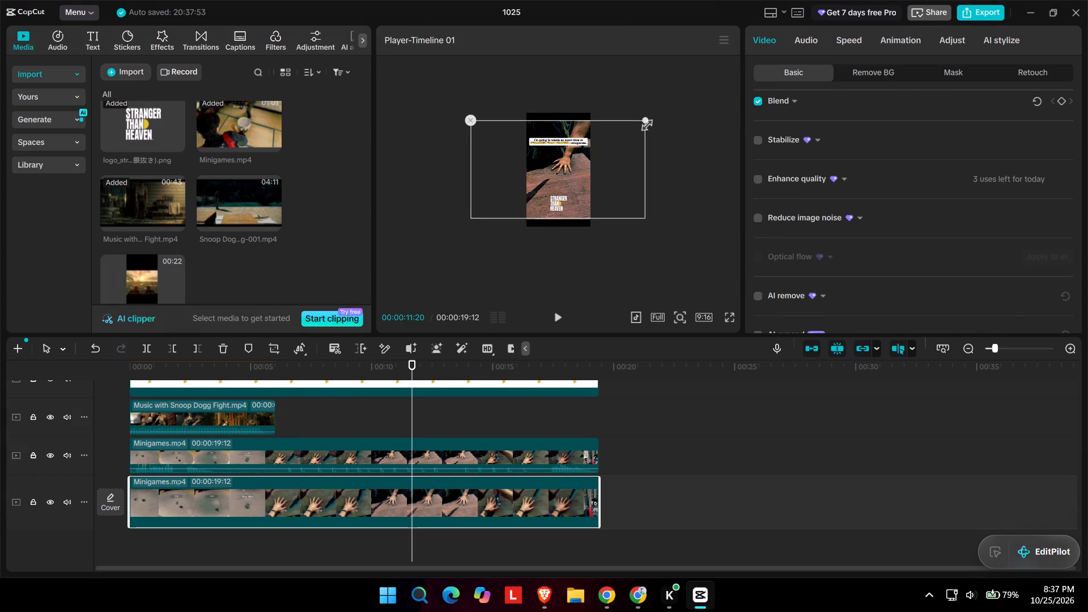
left_click_drag(645, 123, 642, 126)
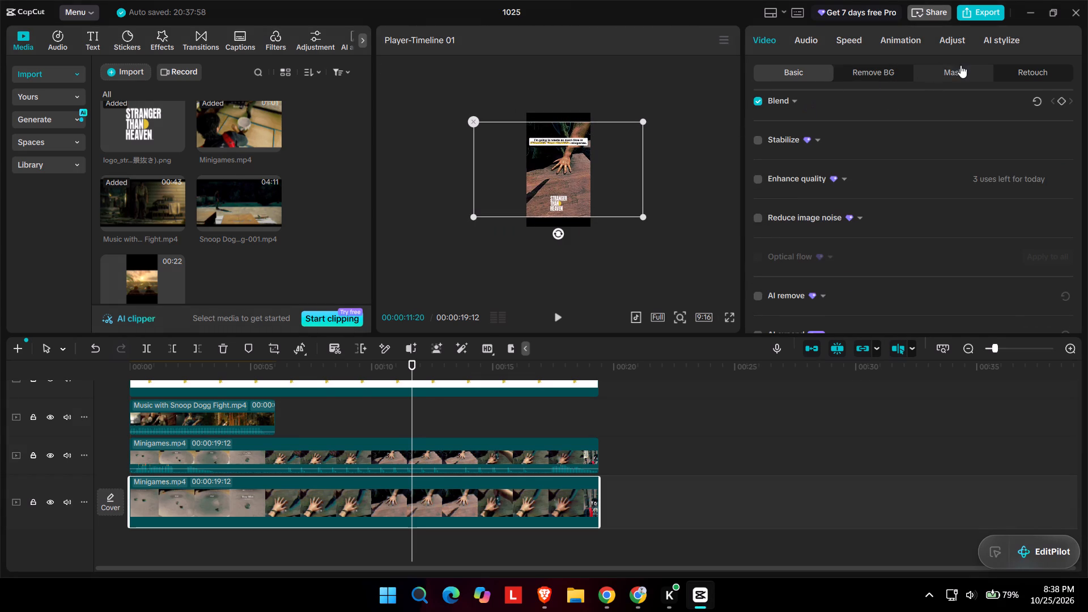
Turn the Rectangle mask back on for the enlarged Minigames.mp4 clip and adjust its feather so the upper and lower edges fade into black.
left_click(960, 65)
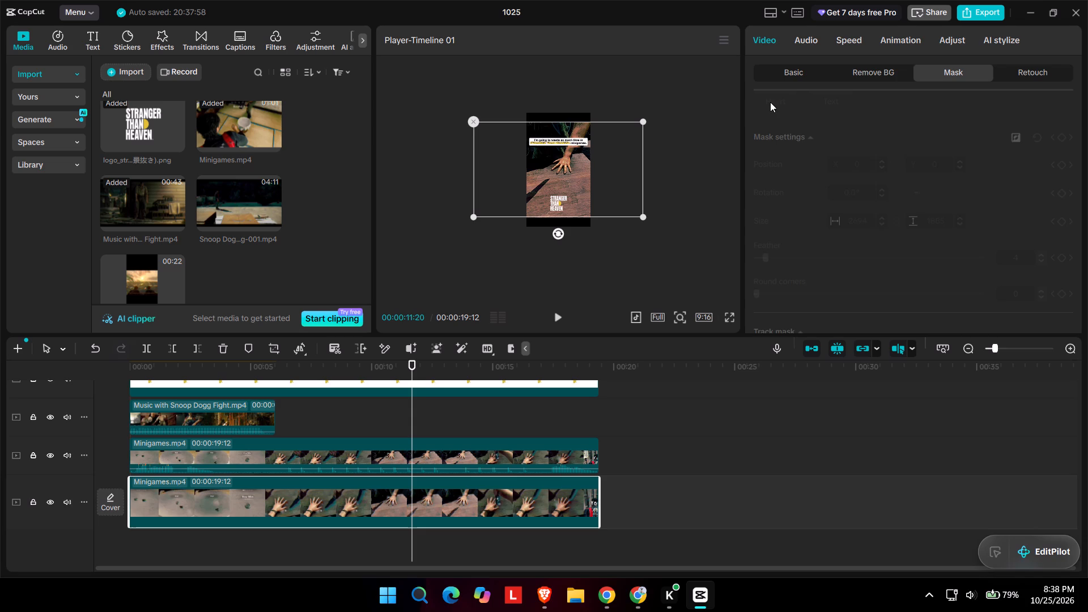
scroll(770, 102, "up", 5)
left_click(758, 102)
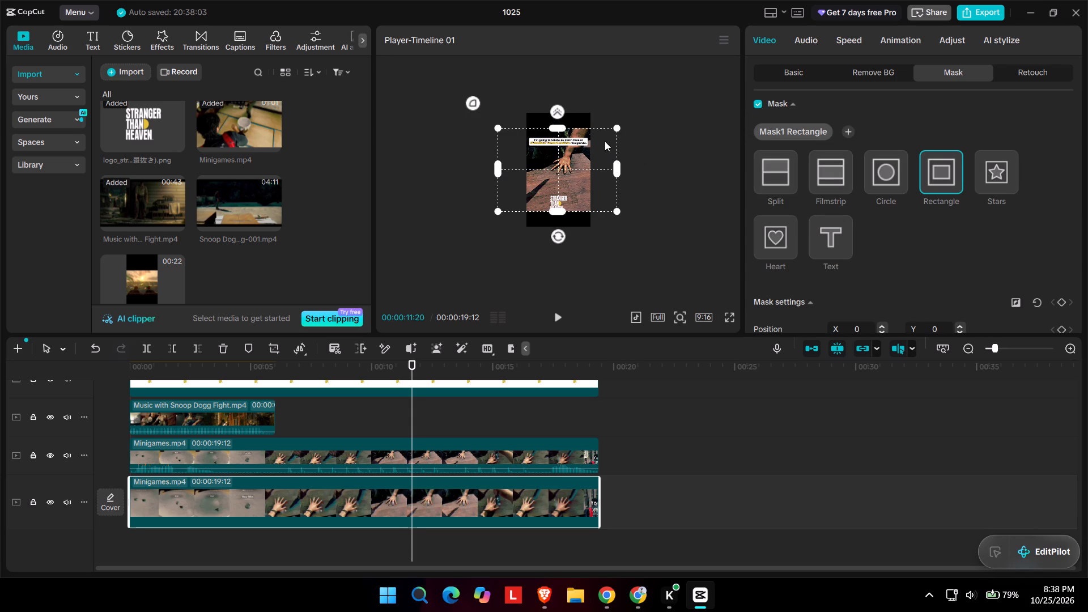
left_click(556, 127)
left_click_drag(555, 121, 558, 108)
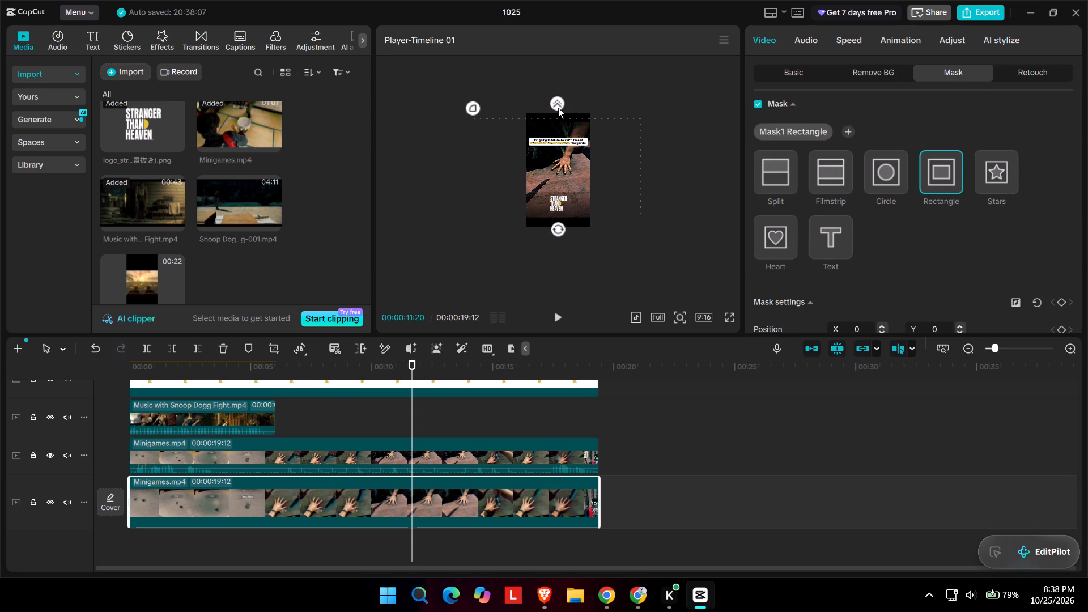
left_click_drag(558, 108, 558, 116)
left_click(649, 100)
Play the video full screen to examine the enlarged, masked background behind the main footage.
left_click(729, 317)
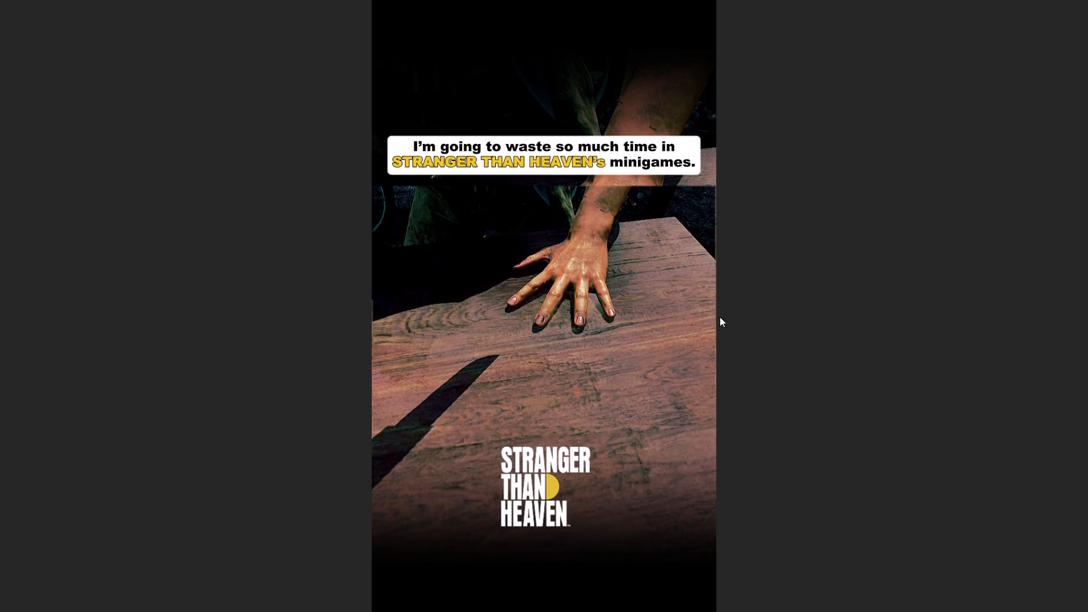
key("space")
key("space")
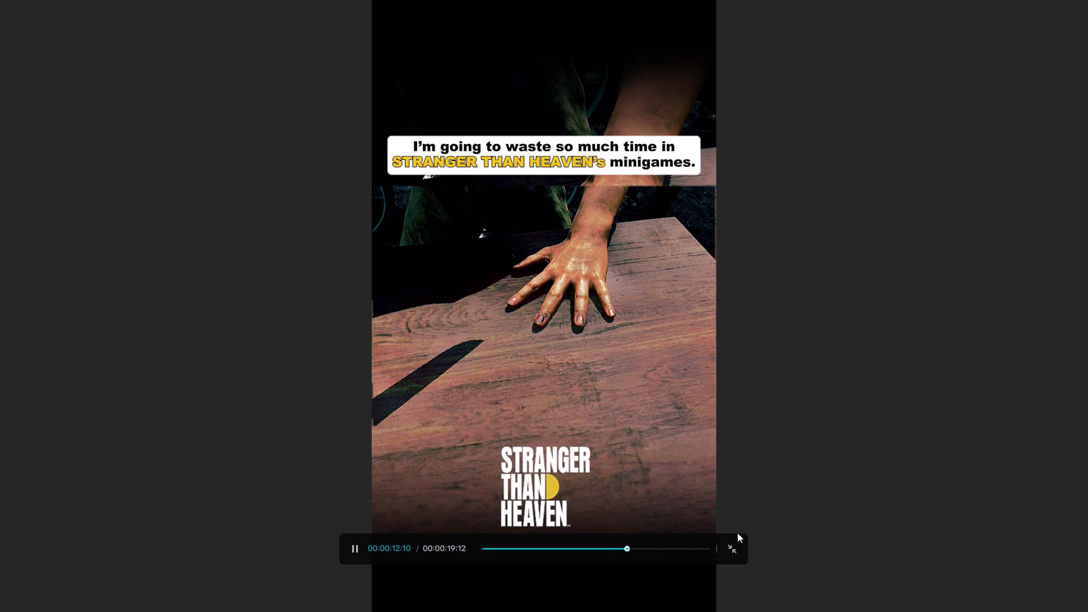
key("space")
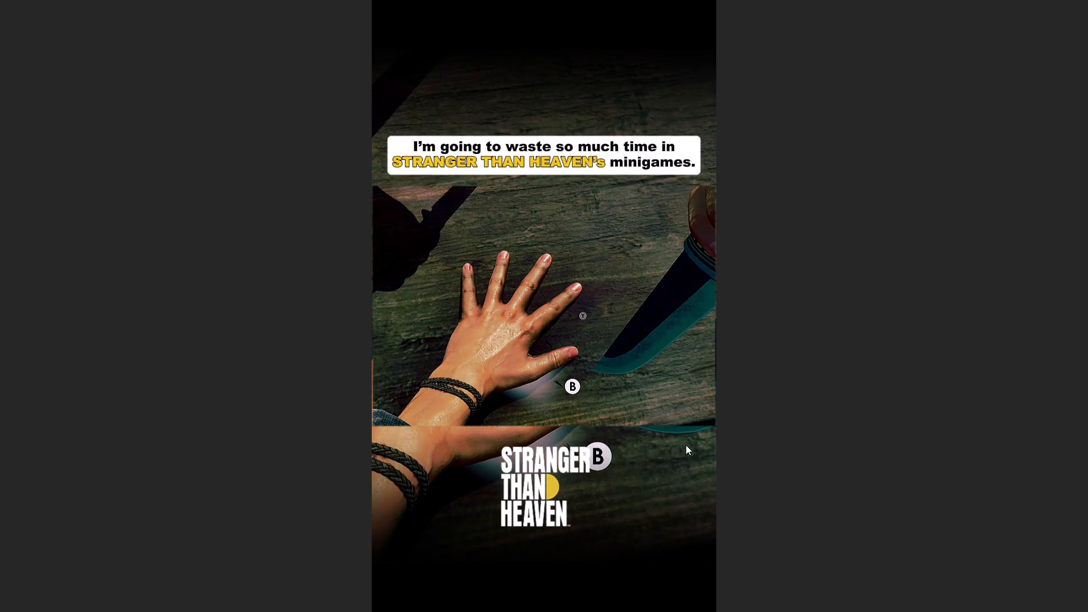
key("space")
left_click(686, 441)
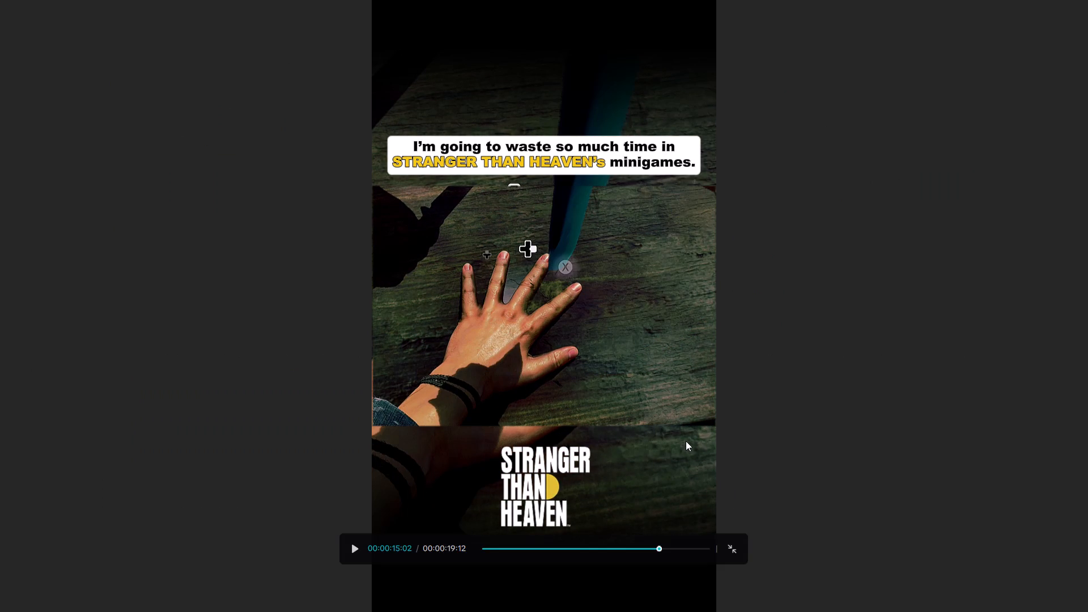
left_click(731, 552)
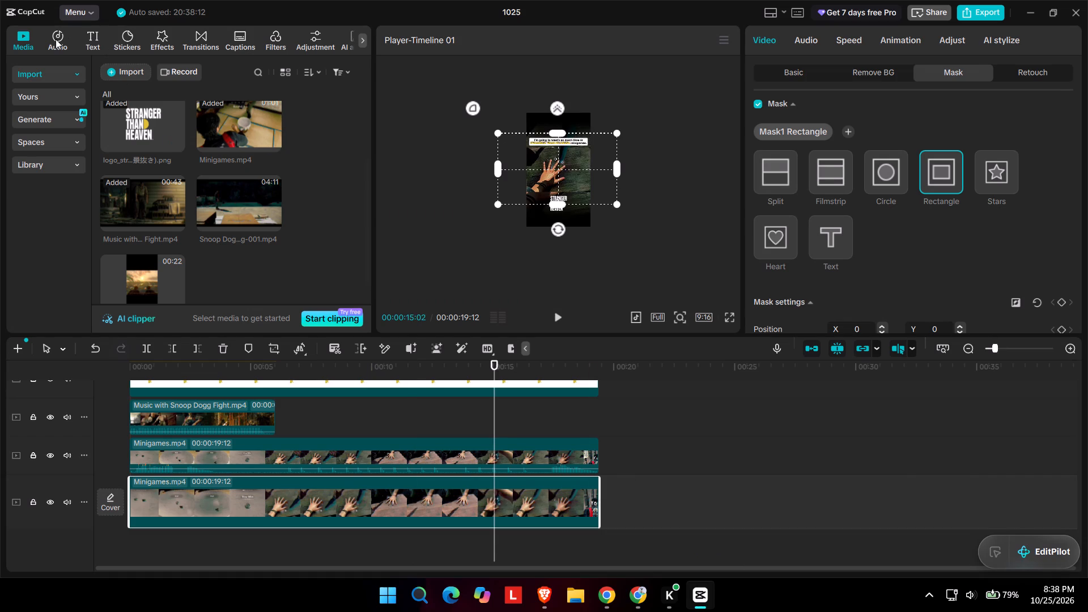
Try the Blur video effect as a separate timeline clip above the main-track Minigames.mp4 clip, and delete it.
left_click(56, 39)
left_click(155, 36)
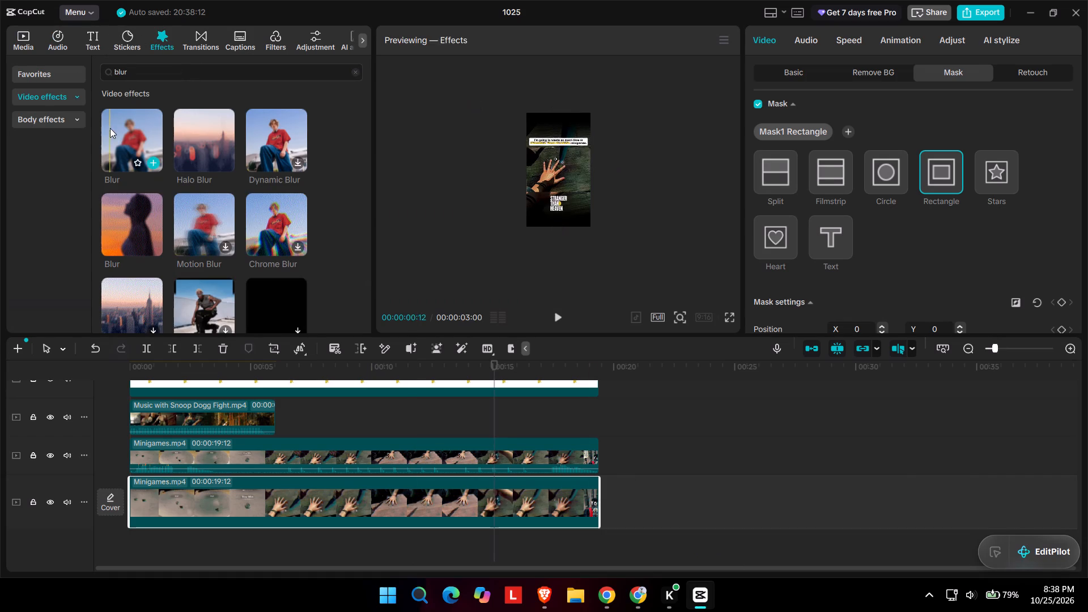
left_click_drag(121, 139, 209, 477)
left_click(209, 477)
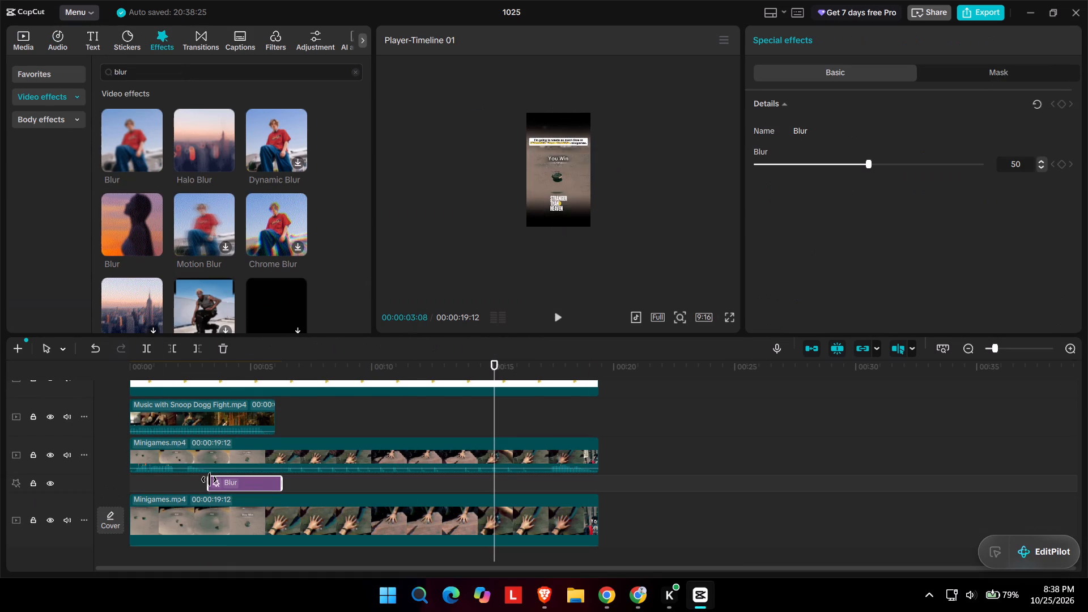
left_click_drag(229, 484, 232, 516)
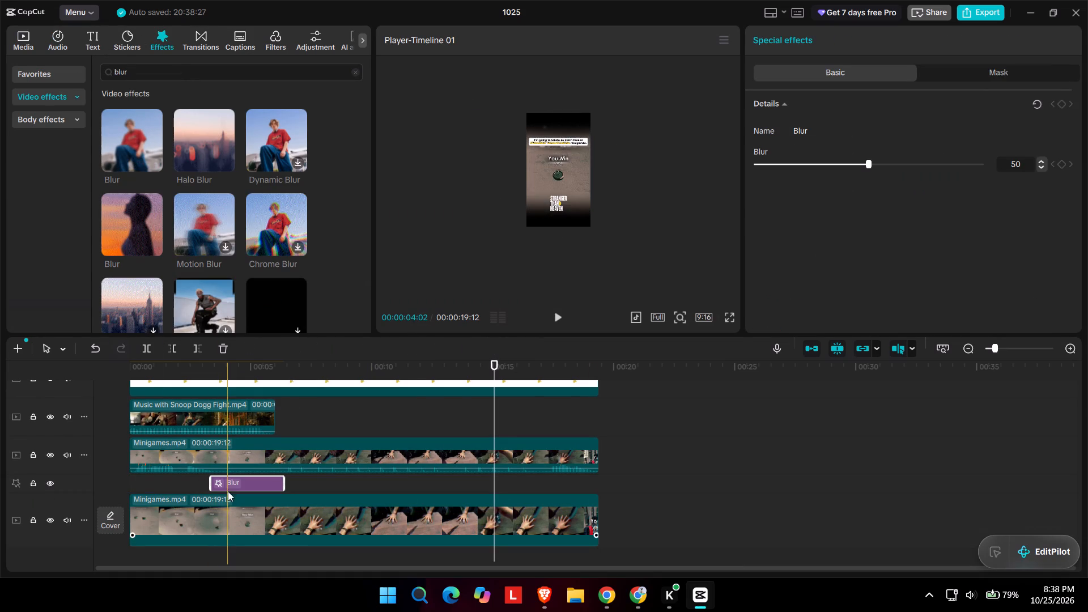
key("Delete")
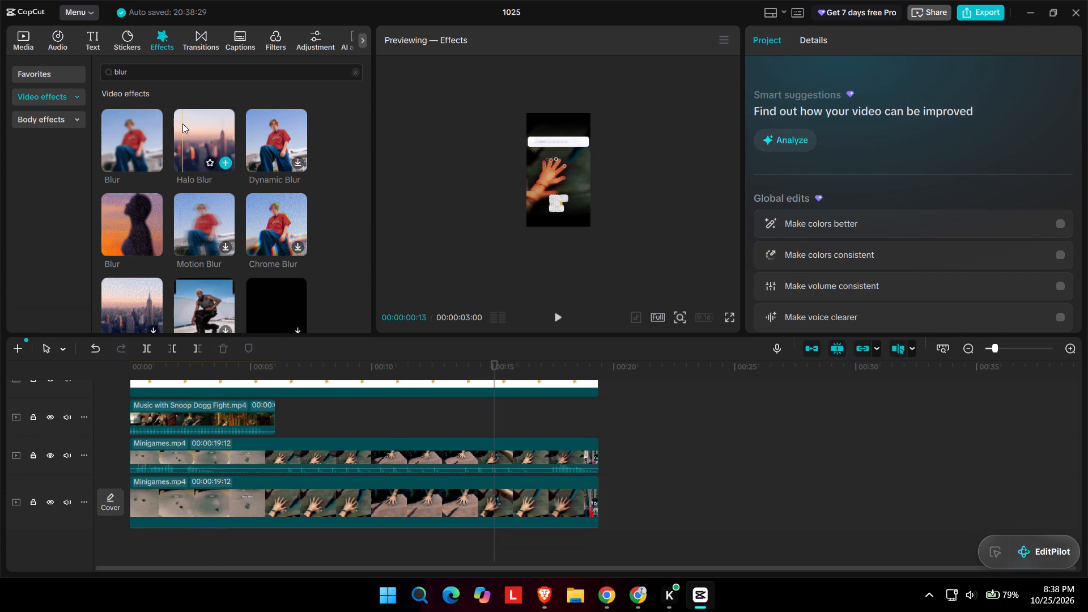
Apply the Blur video effect directly to the main-track Minigames.mp4 clip.
left_click_drag(133, 127, 215, 499)
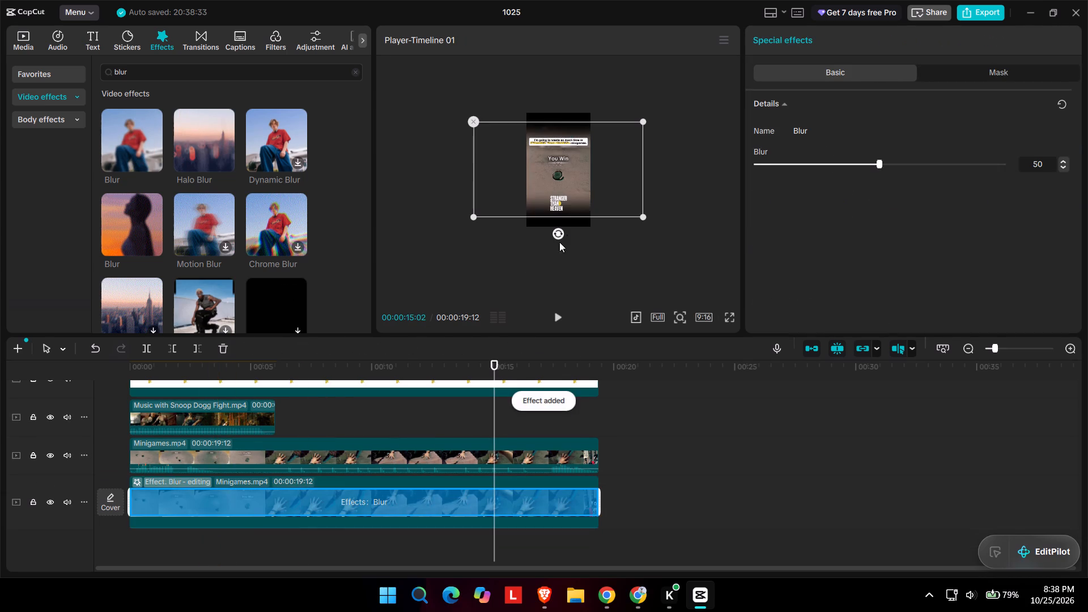
Play the video full screen to examine the blurred background behind the main minigames footage.
left_click(721, 316)
left_click(728, 316)
key("space")
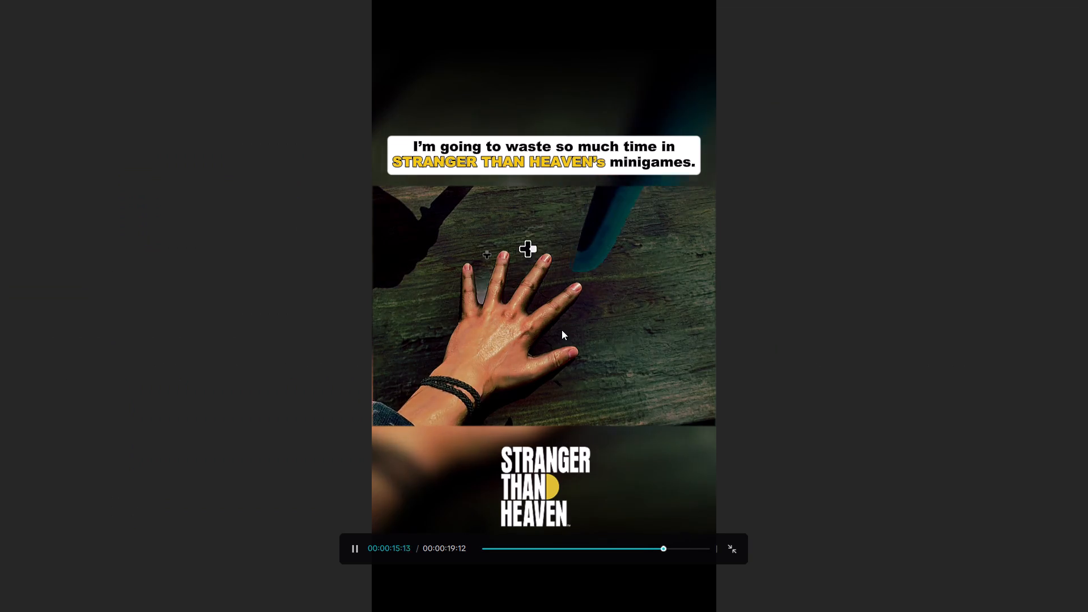
left_click(737, 552)
key("space")
key("space")
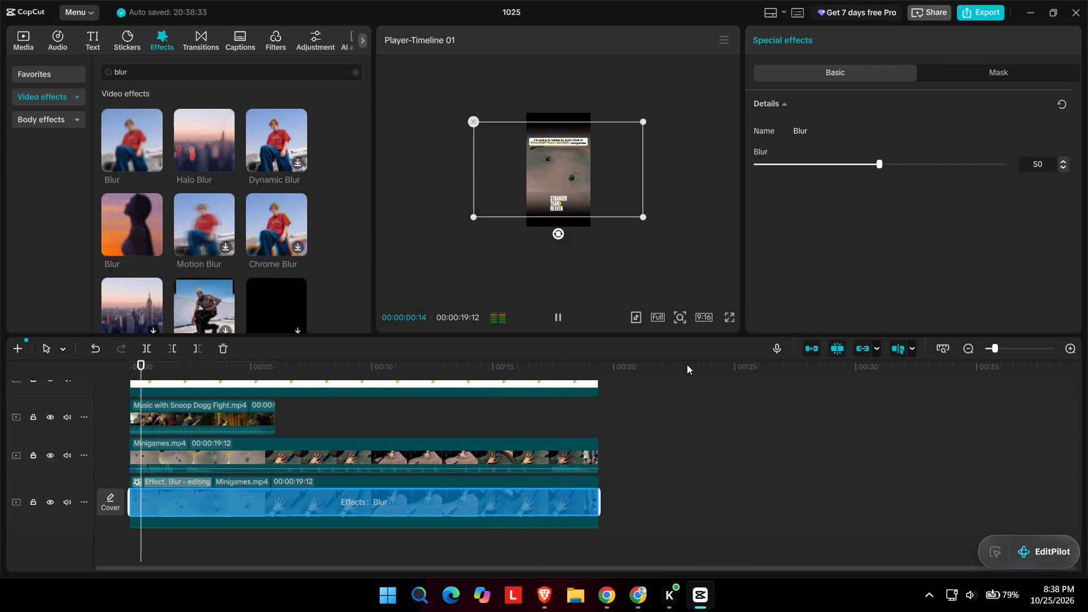
key("space")
key("space")
left_click(694, 256)
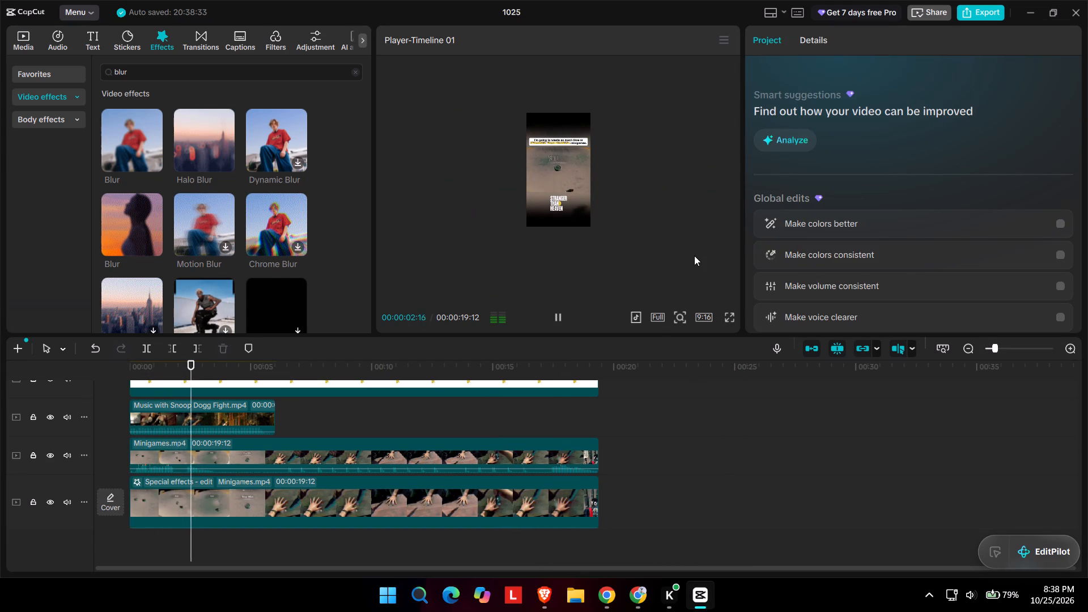
key("space")
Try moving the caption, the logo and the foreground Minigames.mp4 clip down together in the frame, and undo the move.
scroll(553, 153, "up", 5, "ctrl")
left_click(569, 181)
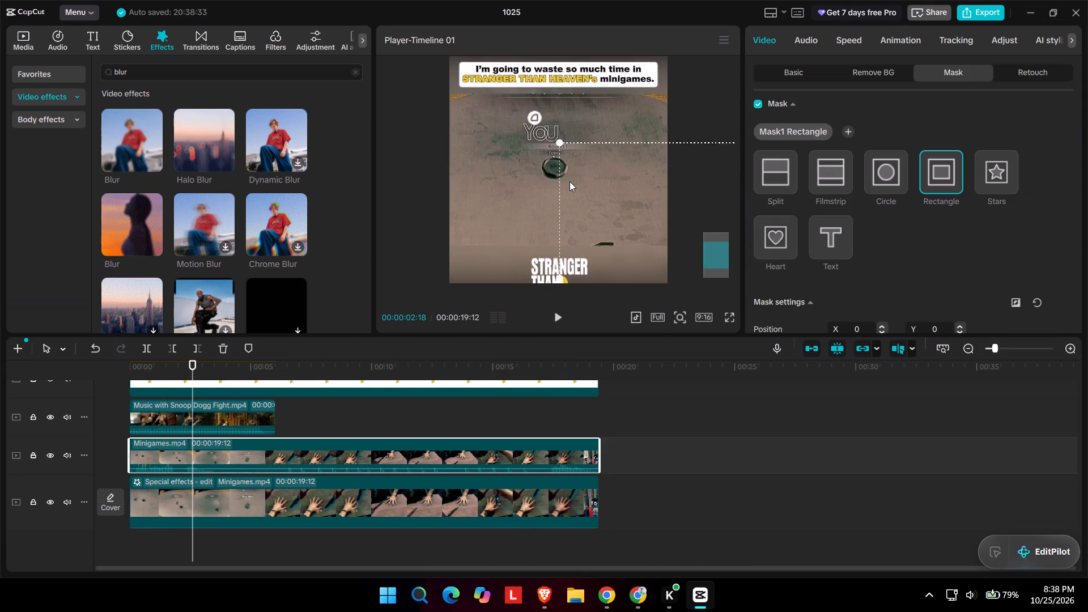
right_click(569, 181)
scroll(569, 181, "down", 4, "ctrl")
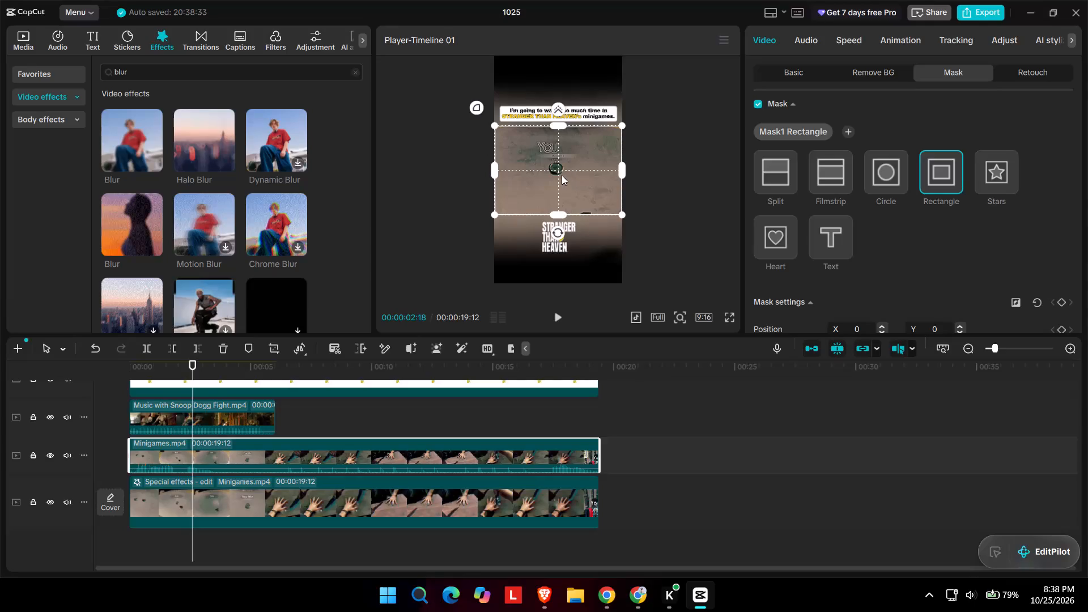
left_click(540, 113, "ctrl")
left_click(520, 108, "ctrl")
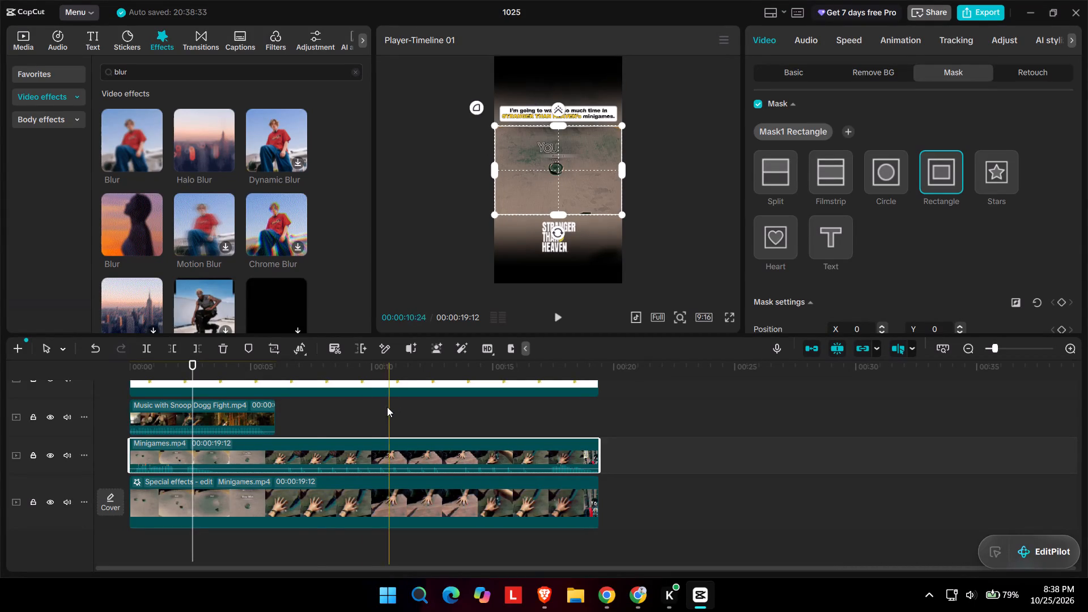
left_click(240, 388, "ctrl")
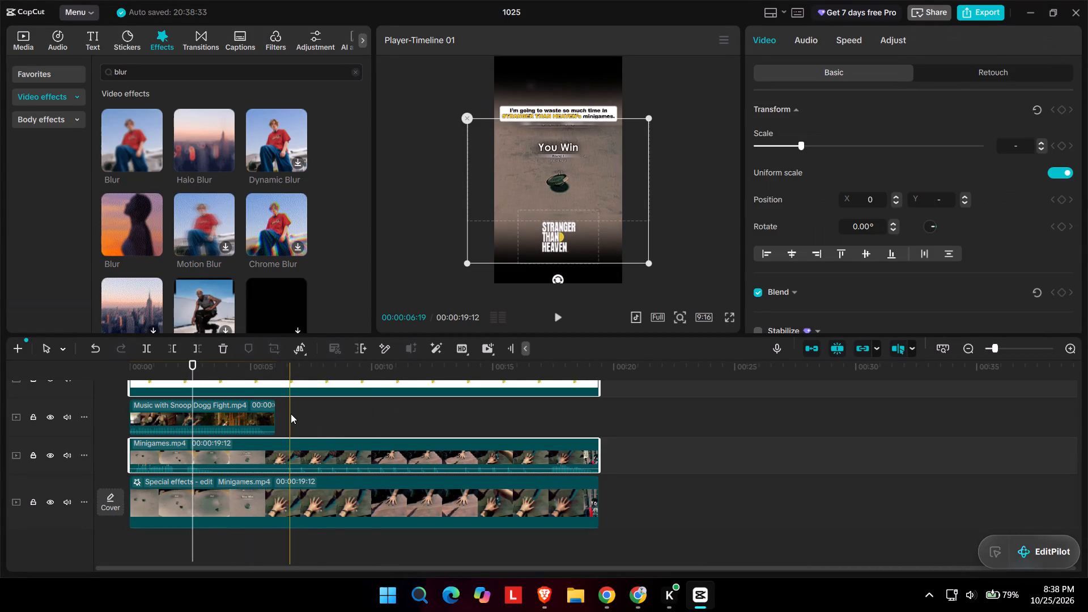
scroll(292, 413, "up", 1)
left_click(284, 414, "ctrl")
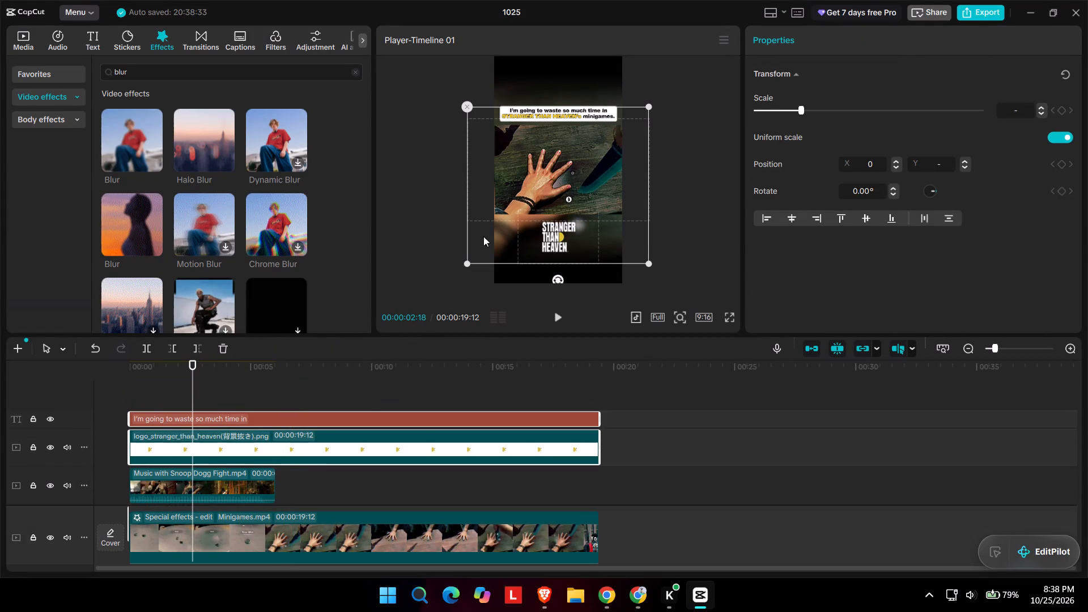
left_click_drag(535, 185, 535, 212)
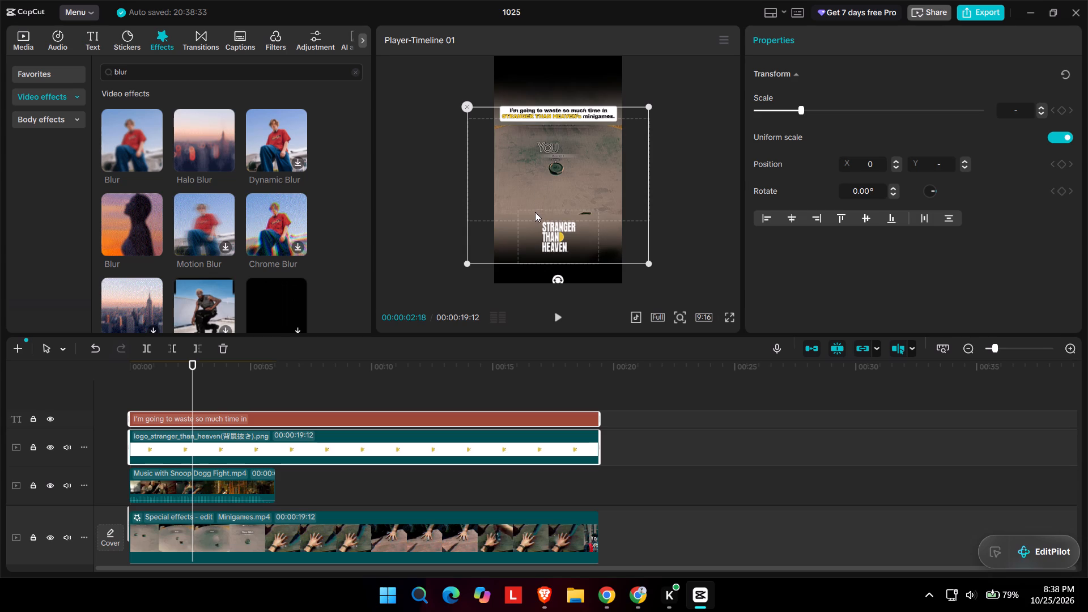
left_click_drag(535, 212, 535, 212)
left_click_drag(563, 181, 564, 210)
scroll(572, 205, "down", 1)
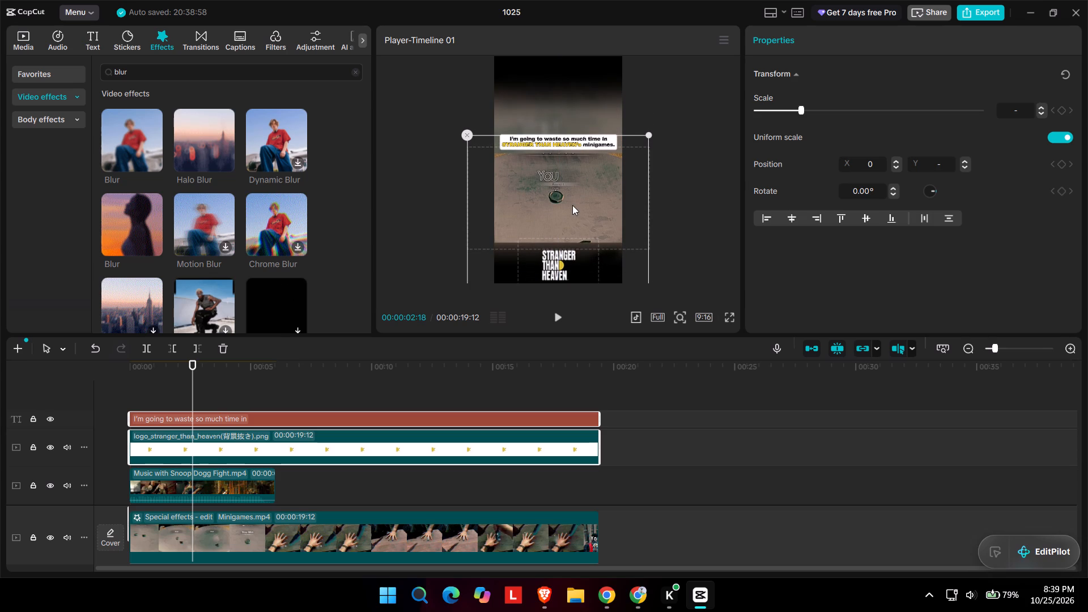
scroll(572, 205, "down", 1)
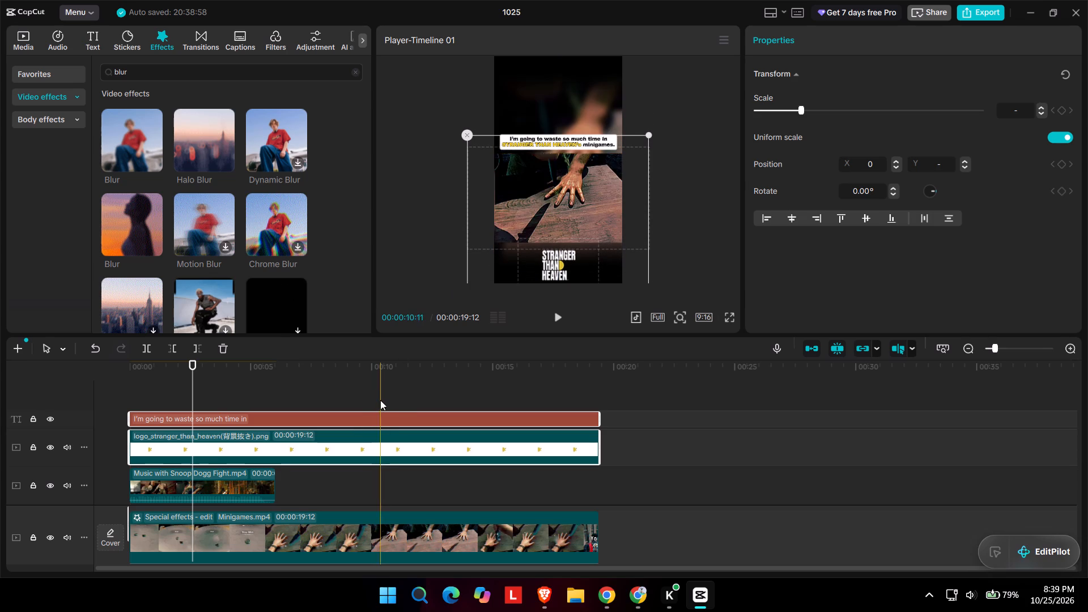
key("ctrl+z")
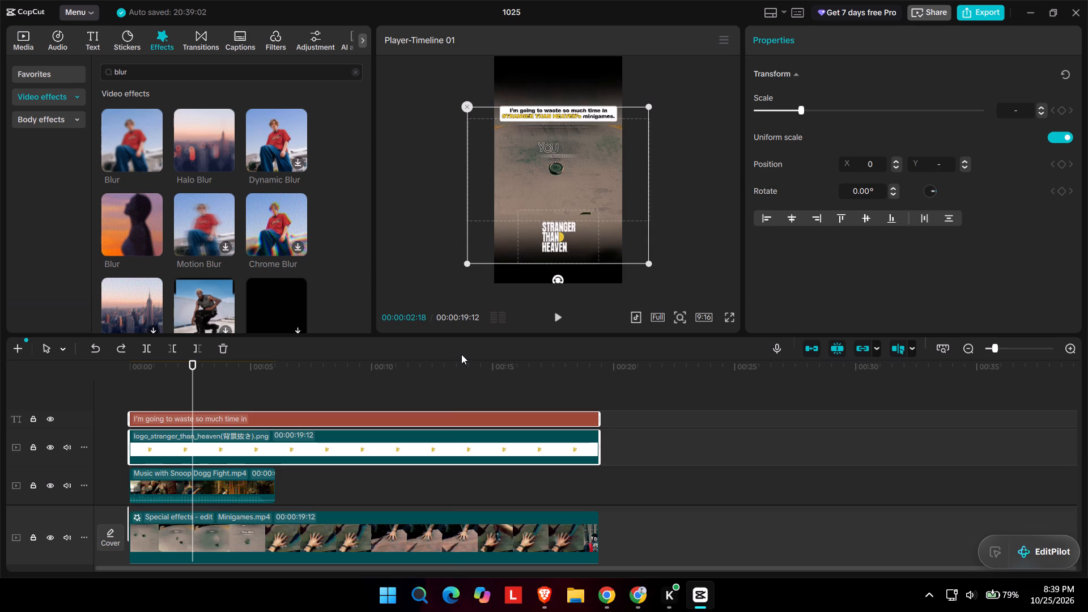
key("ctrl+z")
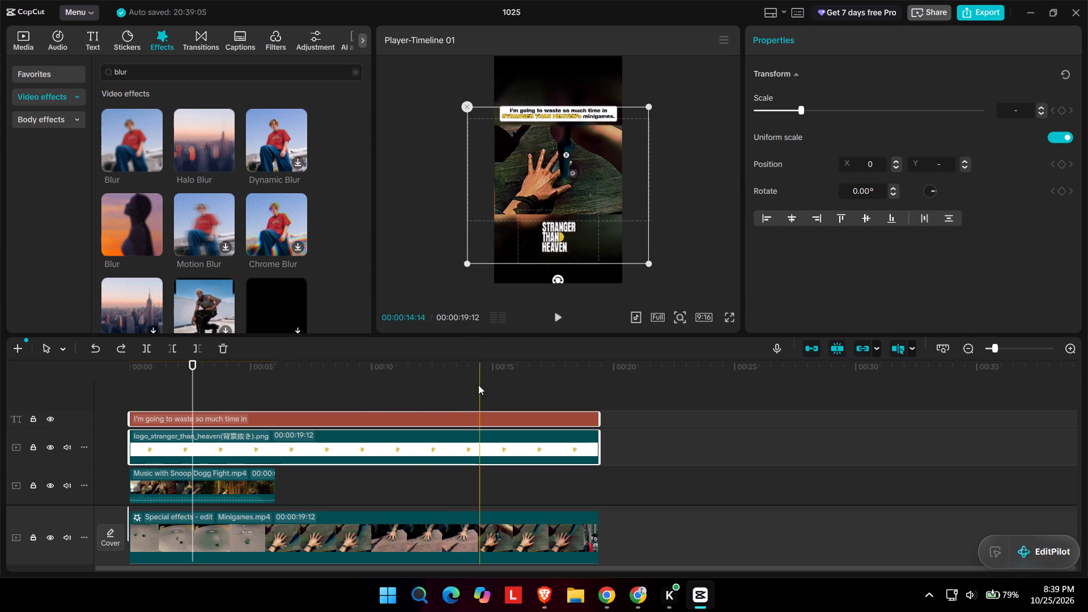
Move the caption, foreground Minigames.mp4 clip and blurred background clip slightly down together, horizontally centred, leaving the logo out of the selection.
left_click(308, 531, "ctrl")
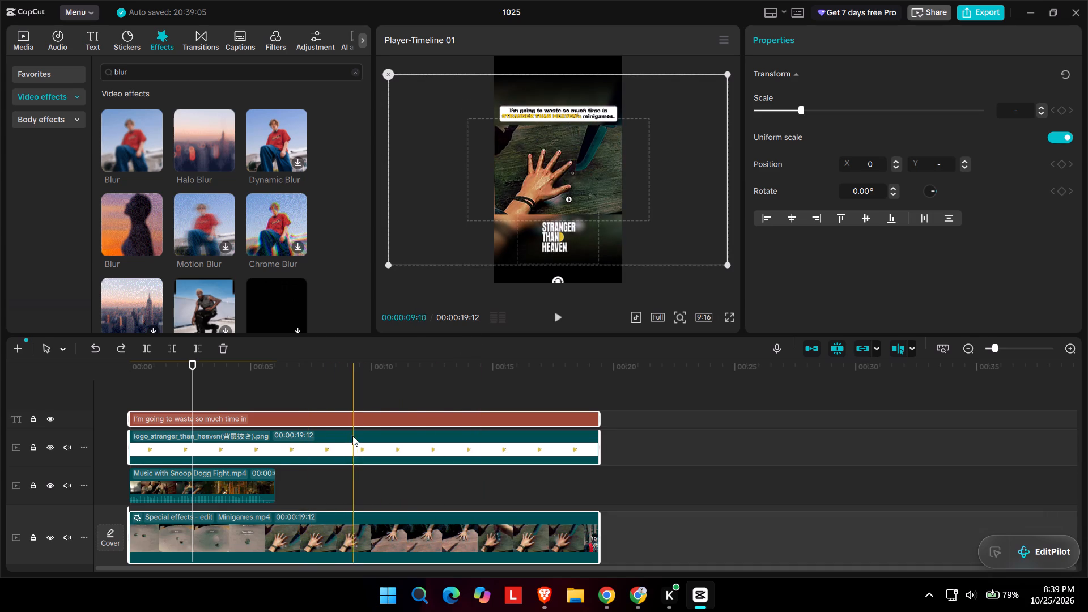
left_click(350, 444, "ctrl")
left_click_drag(588, 177, 586, 205)
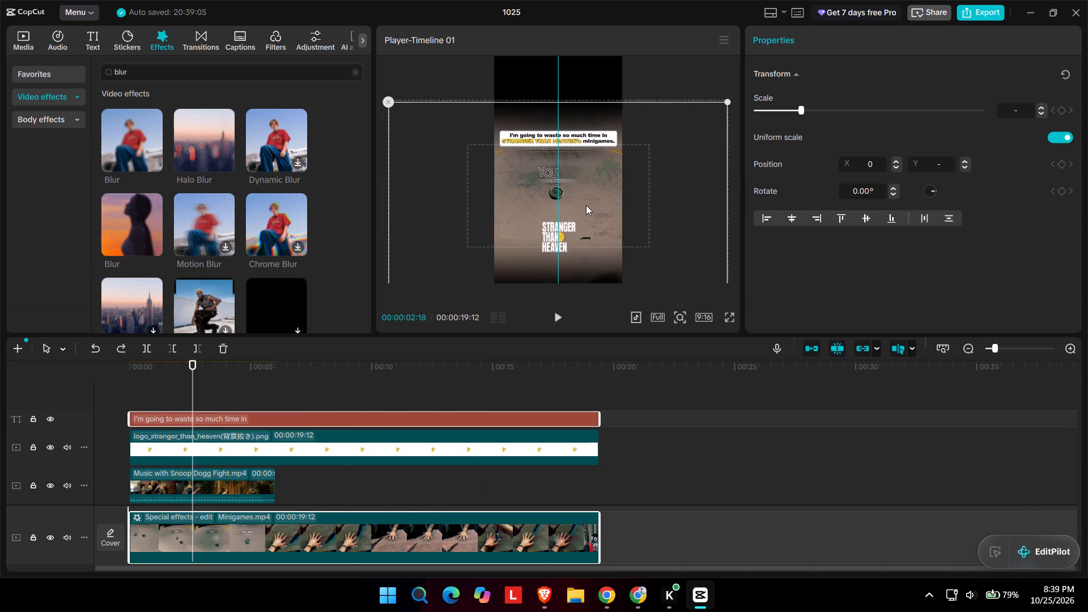
left_click_drag(586, 205, 586, 189)
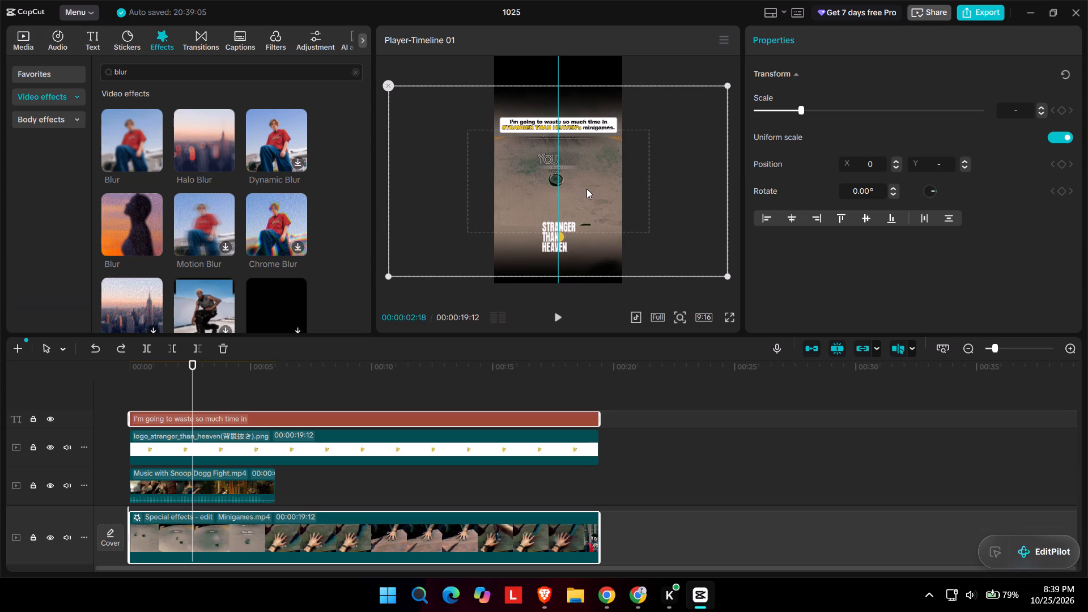
left_click_drag(586, 189, 588, 200)
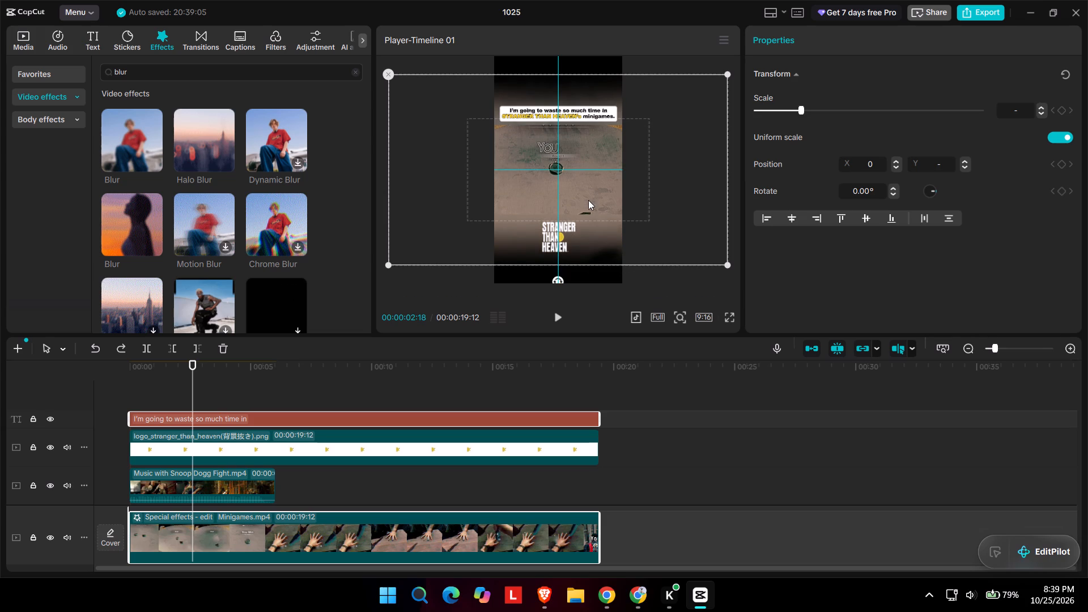
left_click_drag(588, 200, 588, 229)
left_click_drag(588, 229, 590, 186)
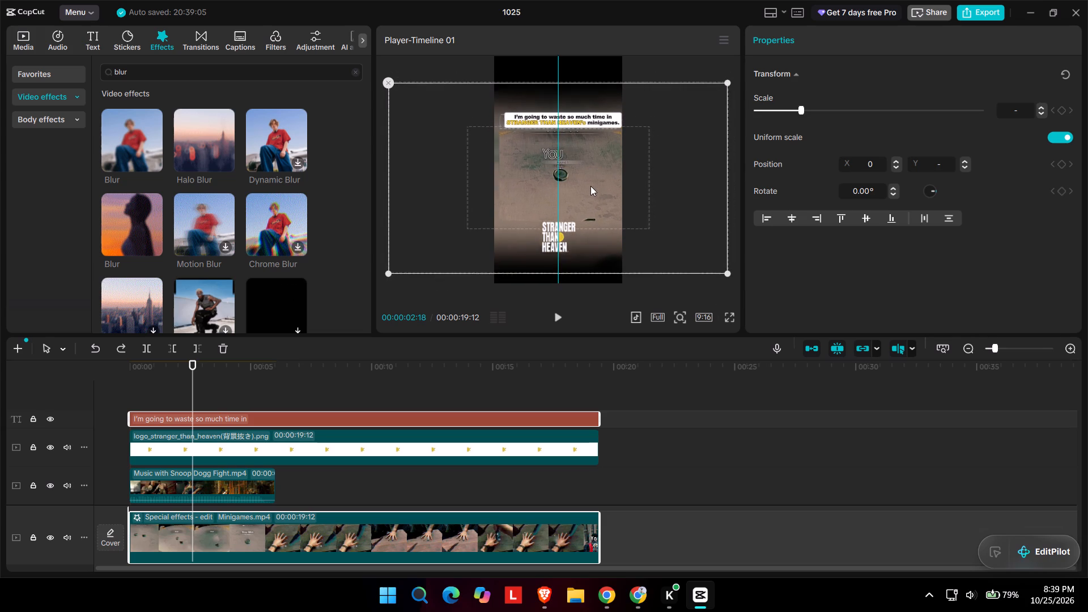
left_click_drag(590, 186, 589, 186)
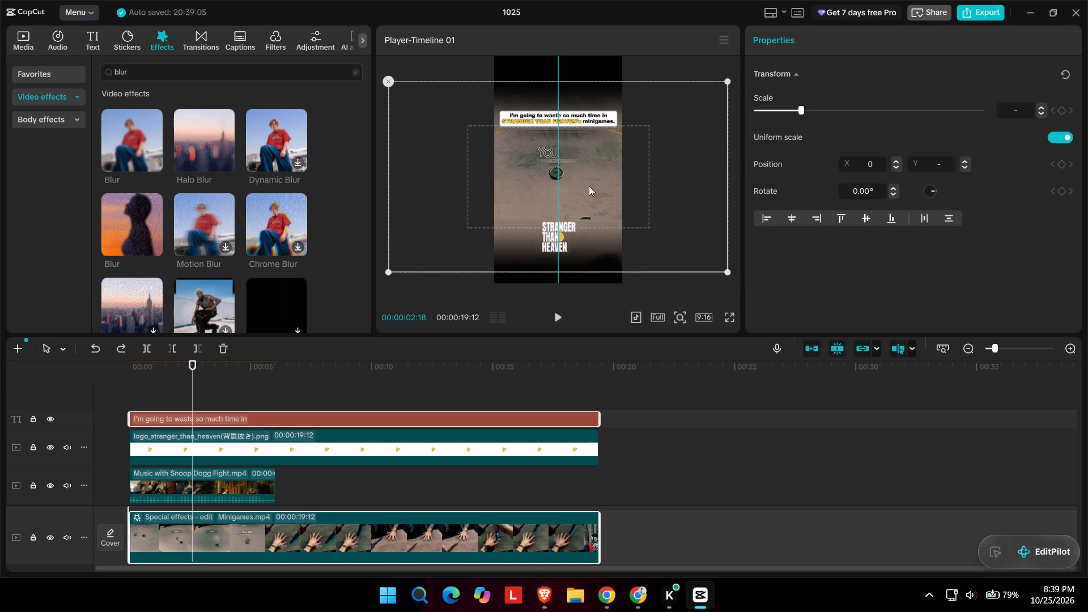
left_click_drag(589, 186, 587, 185)
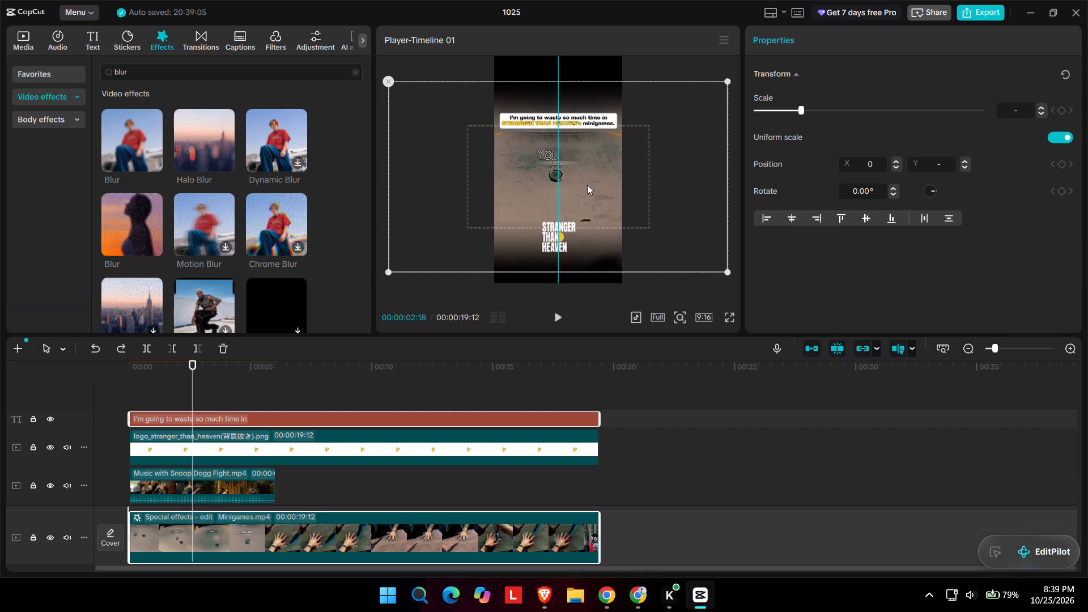
left_click_drag(587, 185, 586, 188)
Move the Stranger Than Heaven logo from below the footage to the top of the frame, centred above the caption.
left_click(560, 240)
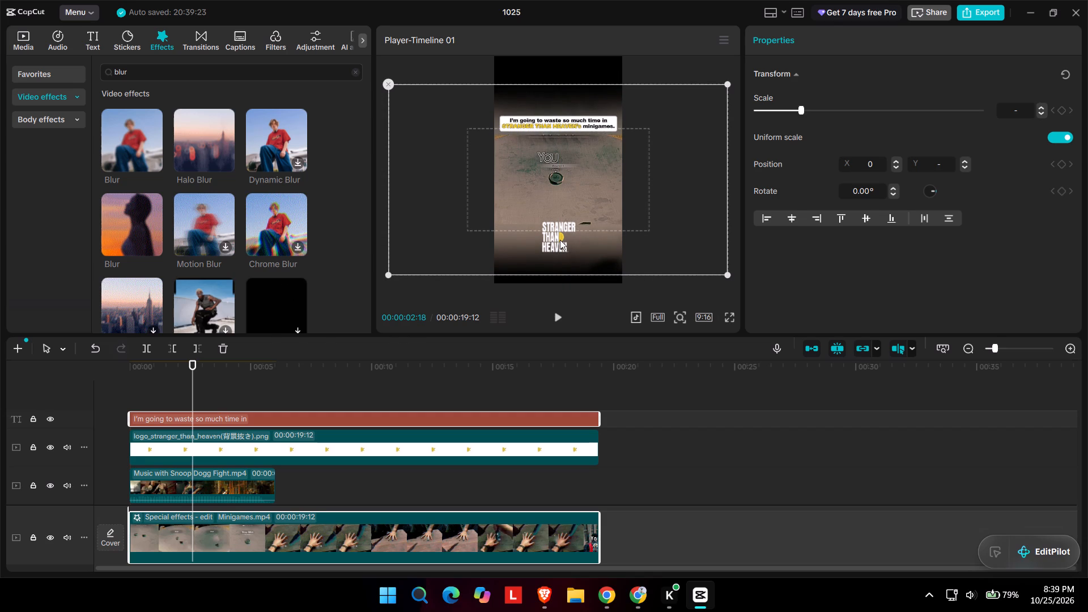
left_click_drag(551, 247, 567, 172)
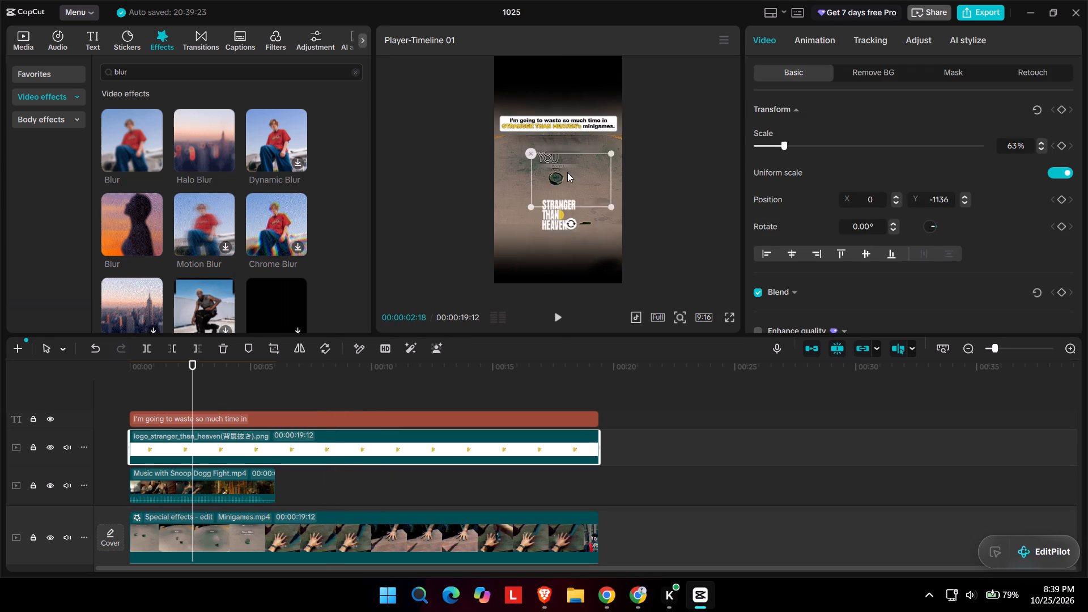
left_click_drag(567, 172, 554, 96)
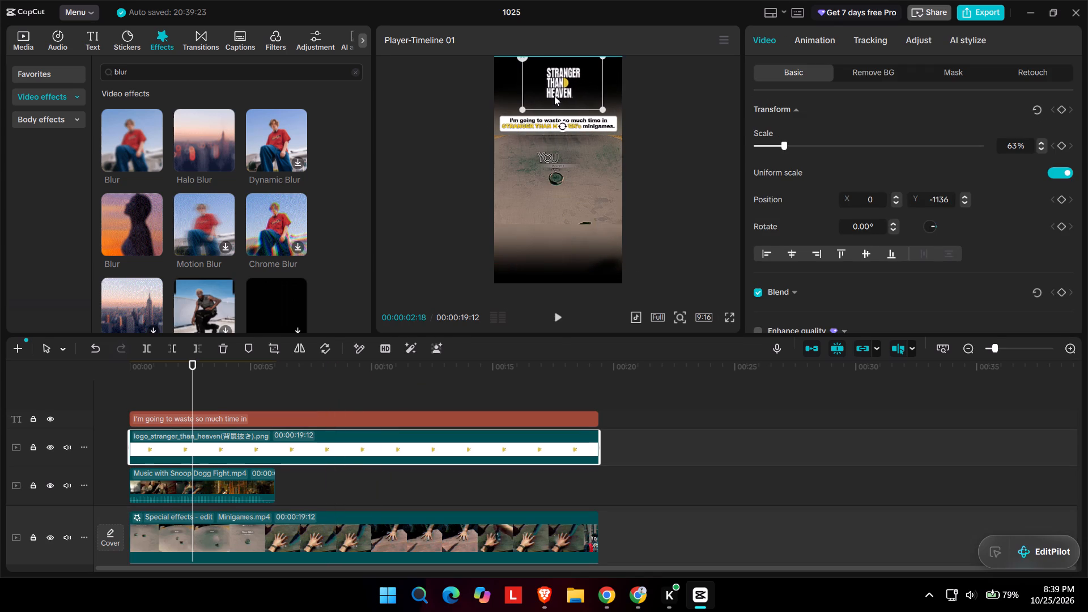
left_click_drag(554, 96, 507, 86)
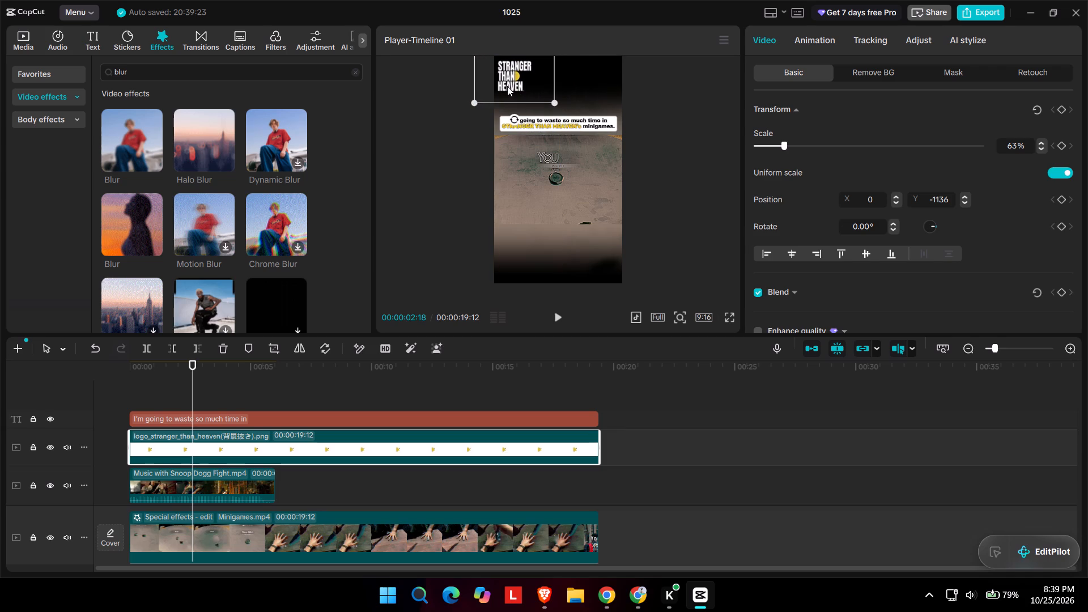
left_click_drag(507, 86, 550, 91)
left_click(601, 129)
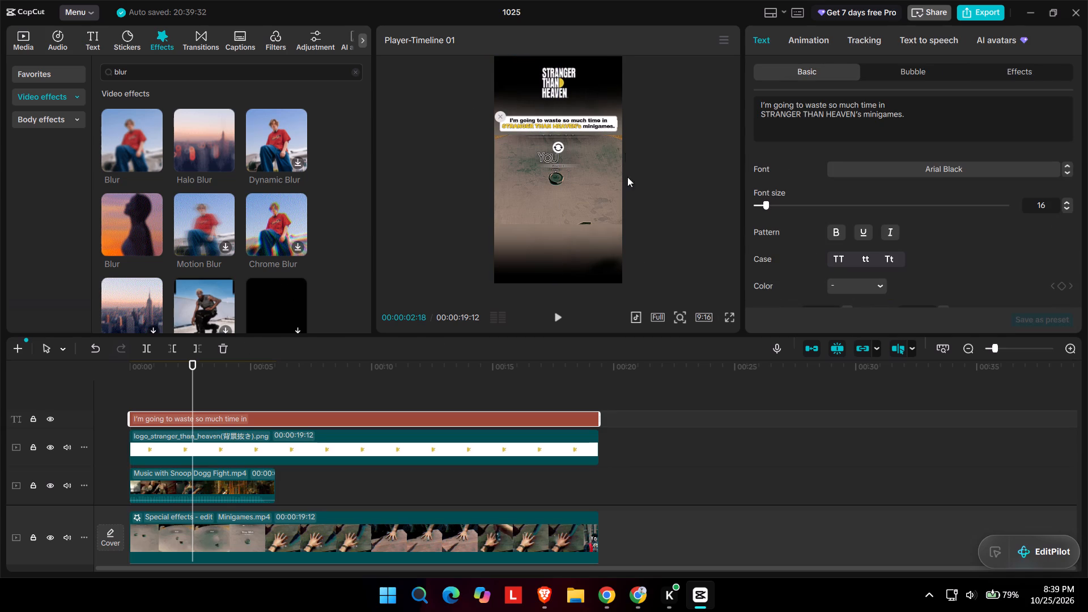
Play the video full screen to check the new layout of logo, caption and blurred background.
left_click(729, 320)
left_click_drag(691, 354, 677, 367)
key("space")
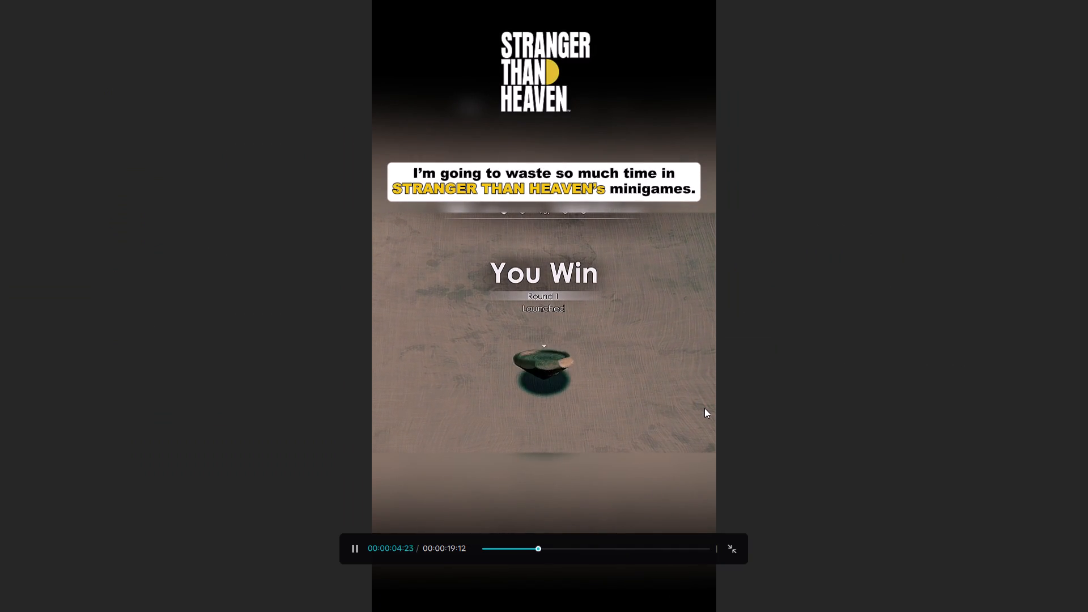
key("space")
key("space")
key("space")
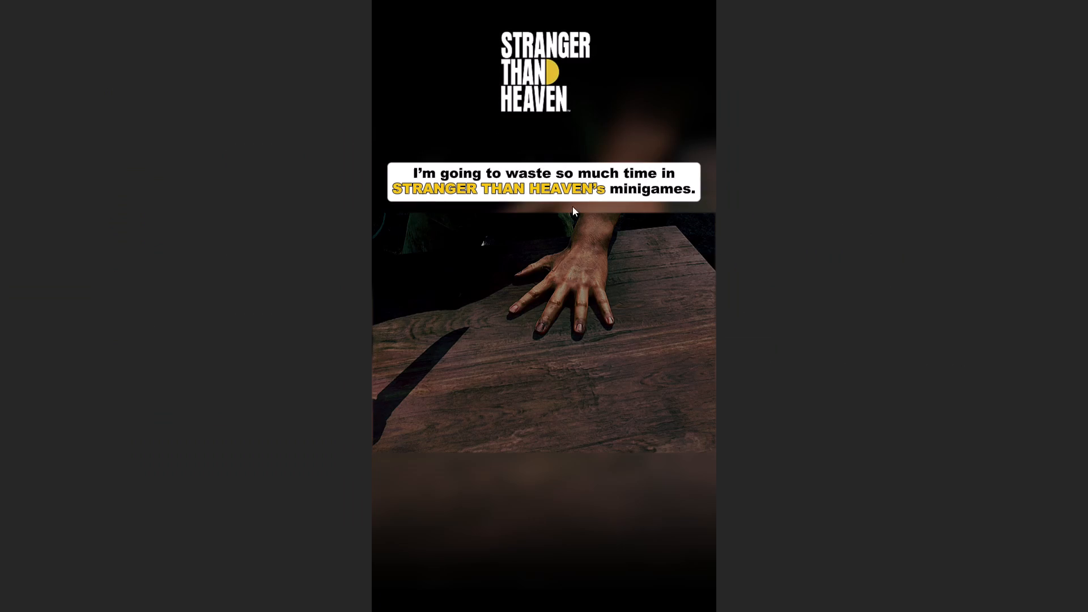
left_click(786, 535)
left_click(731, 539)
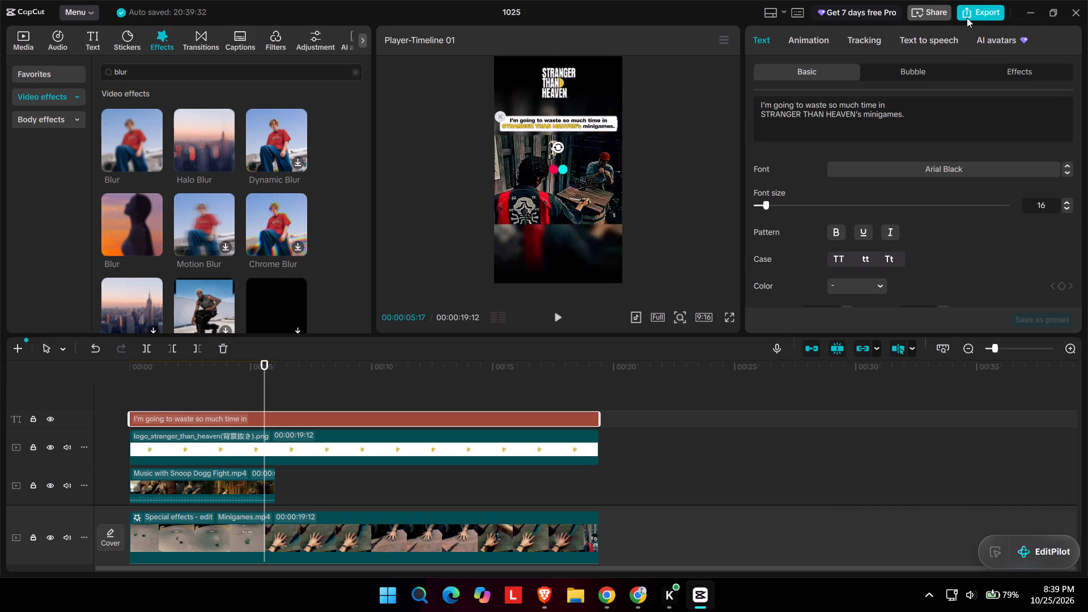
Export the minigames video under the name STH11 and close the export window once it is saved.
left_click(968, 15)
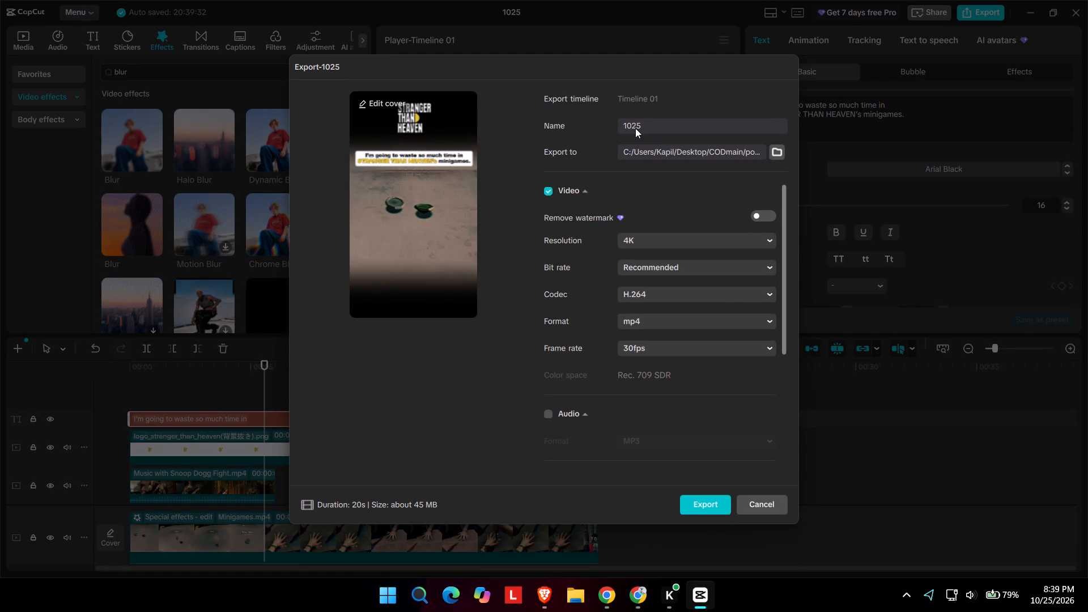
double_click(635, 128)
type("STH11")
key("Return")
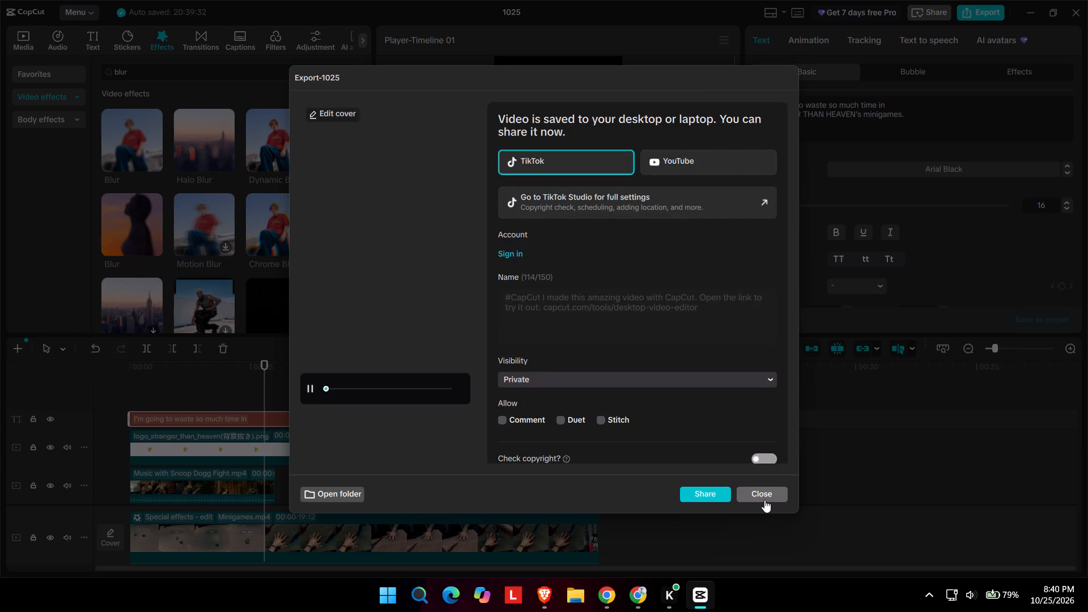
left_click(766, 496)
Extend the Music with Snoop Dogg Fight.mp4 clip backwards with its earlier footage to about 36 seconds, starting at the beginning of the timeline.
left_click(231, 483)
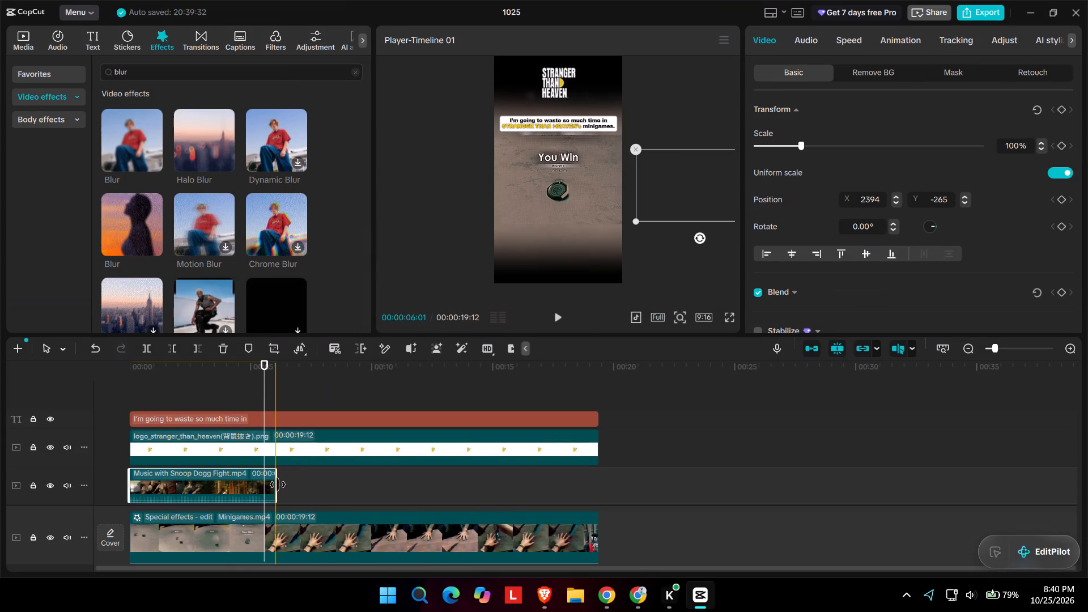
left_click_drag(263, 490, 716, 466)
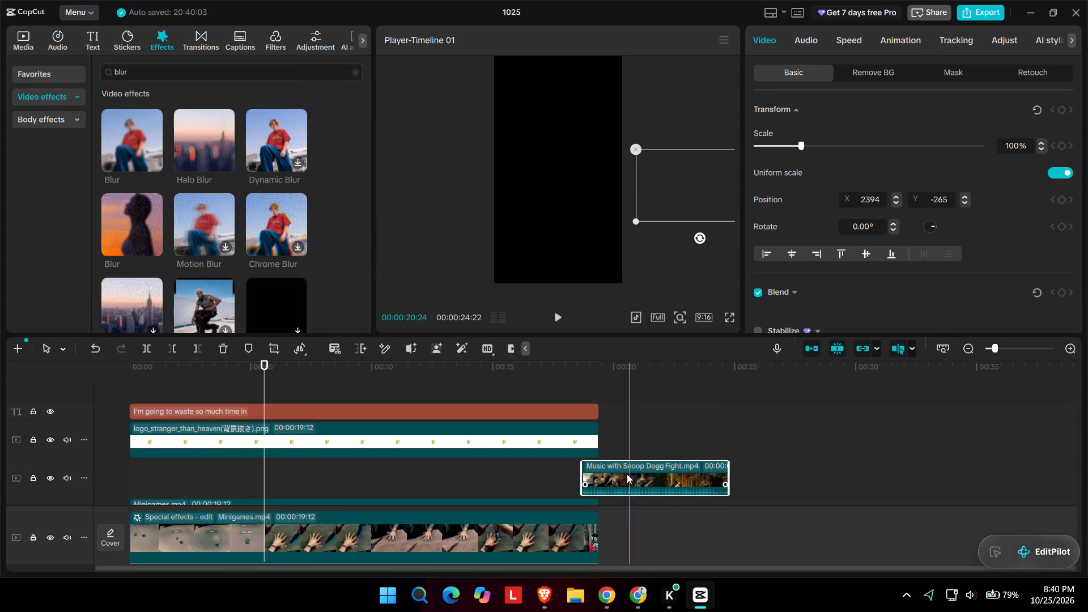
left_click(577, 474)
left_click(594, 469)
left_click_drag(583, 471, 465, 479)
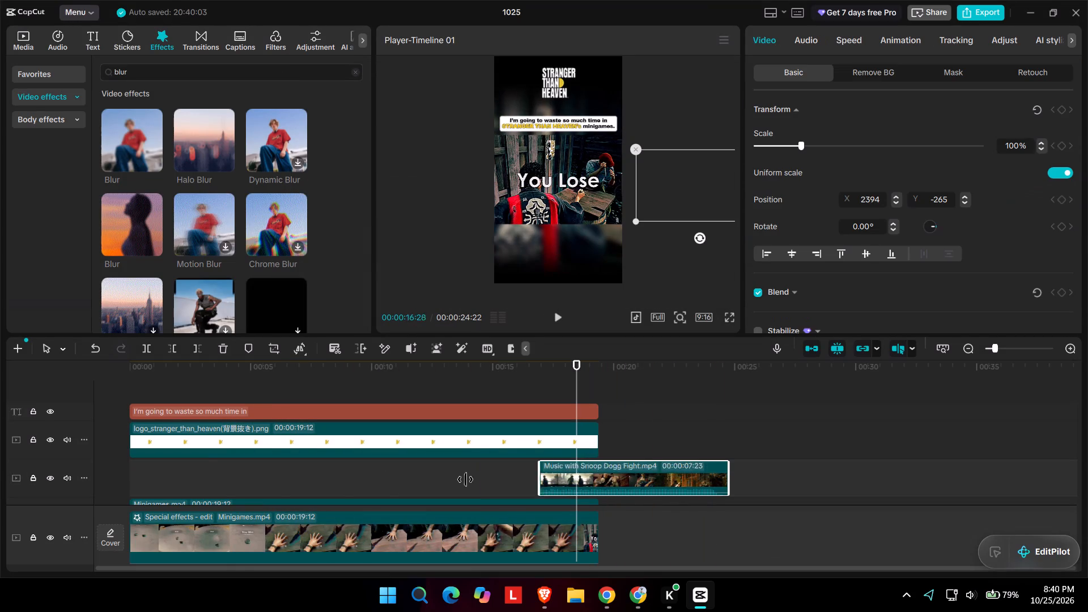
left_click_drag(465, 479, 14, 473)
left_click_drag(233, 479, 422, 479)
left_click_drag(318, 480, 302, 481)
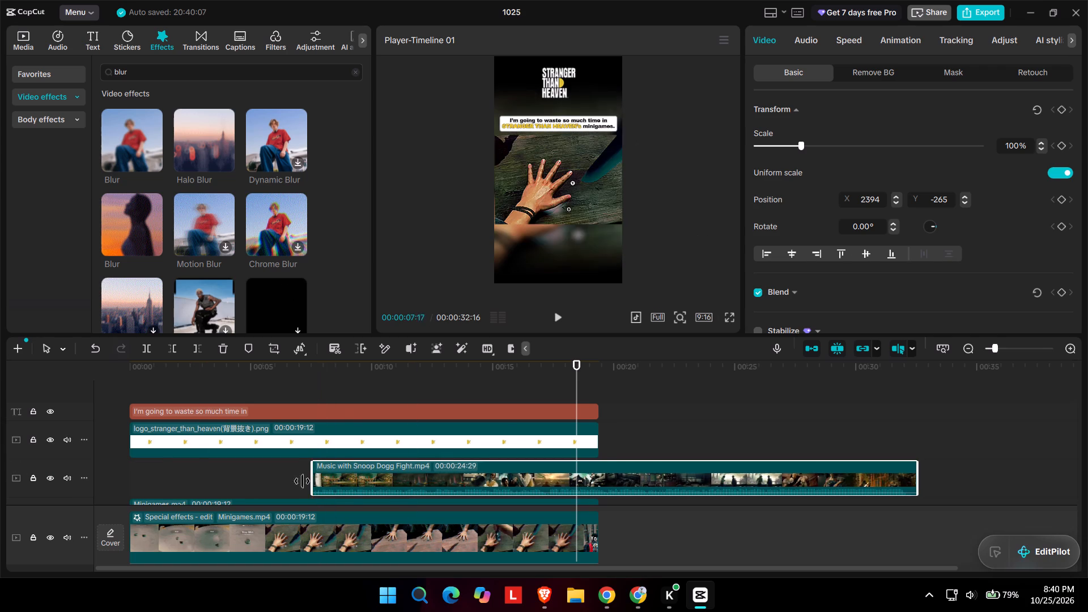
left_click_drag(302, 481, 80, 481)
left_click_drag(266, 479, 385, 479)
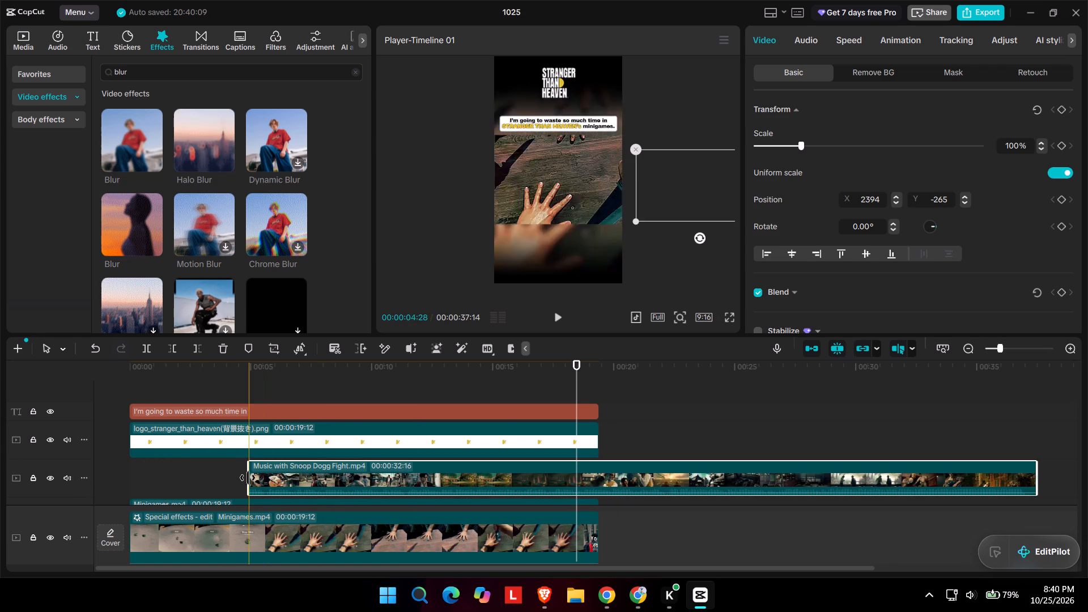
left_click_drag(248, 478, 54, 487)
left_click_drag(256, 466, 229, 467)
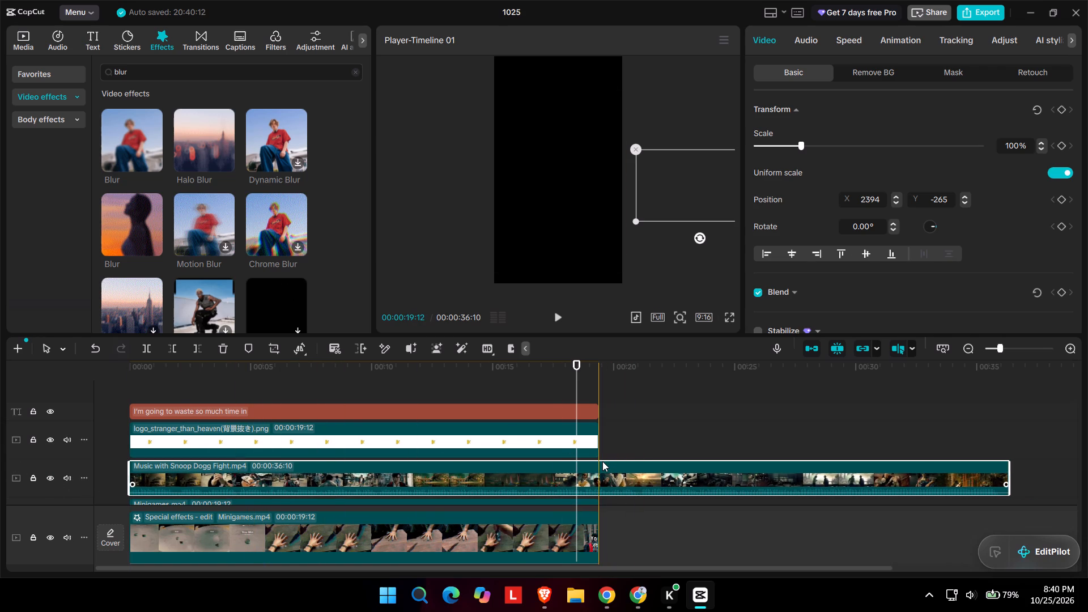
Split the Snoop Dogg Fight clip where the other clips end, at 00:00:19:12, and delete the remaining part.
key("ctrl+b")
key("Delete")
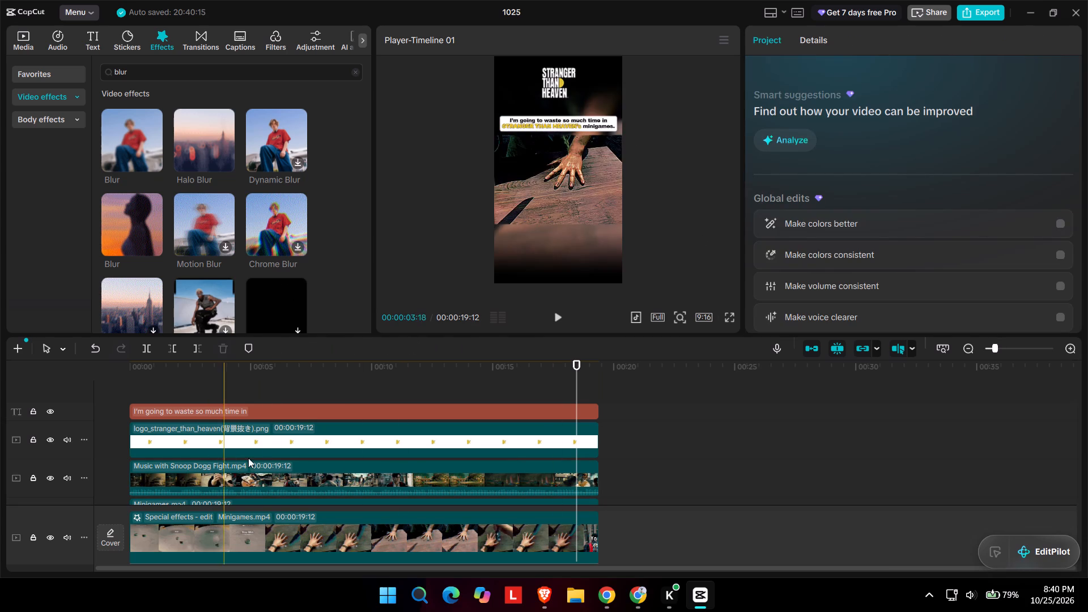
Lower the Music with Snoop Dogg Fight.mp4 clip's volume to -12.0 dB while playing the video to judge the sound level.
left_click(131, 393)
key("space")
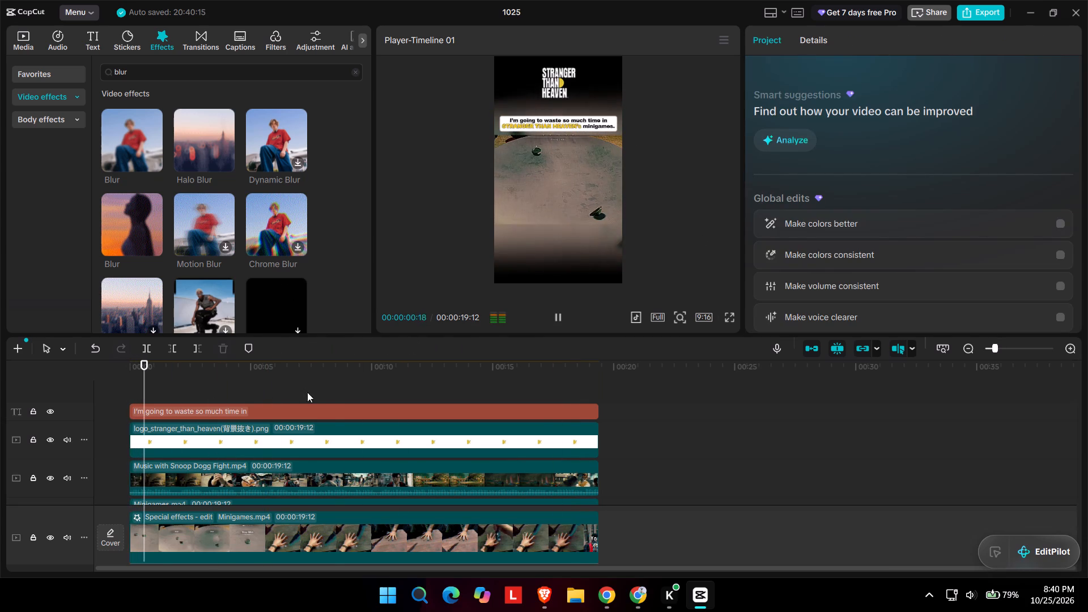
key("space")
left_click(351, 474)
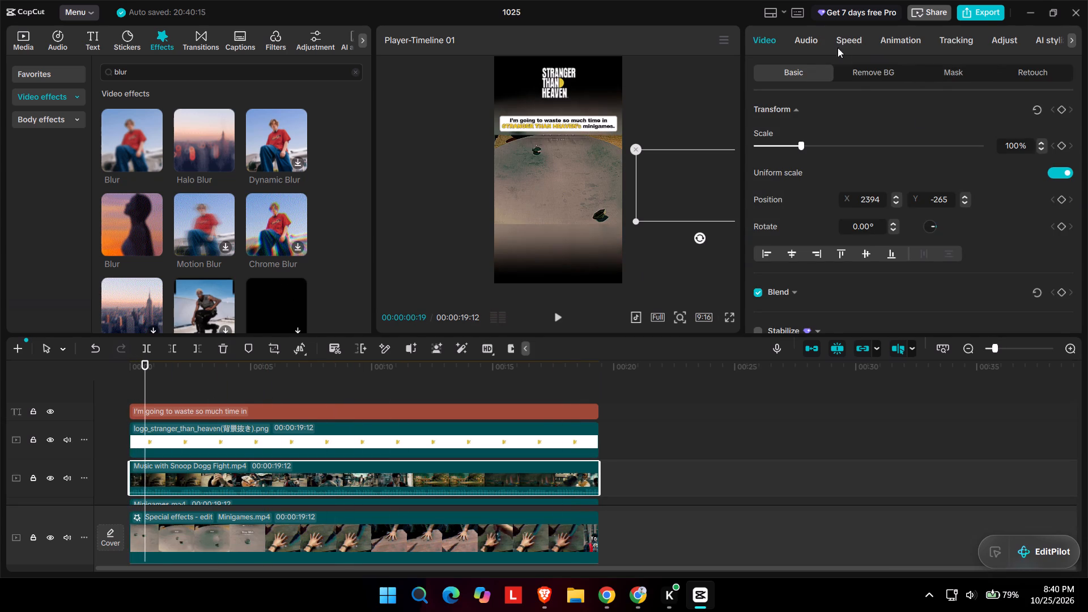
left_click(807, 44)
triple_click(1045, 148)
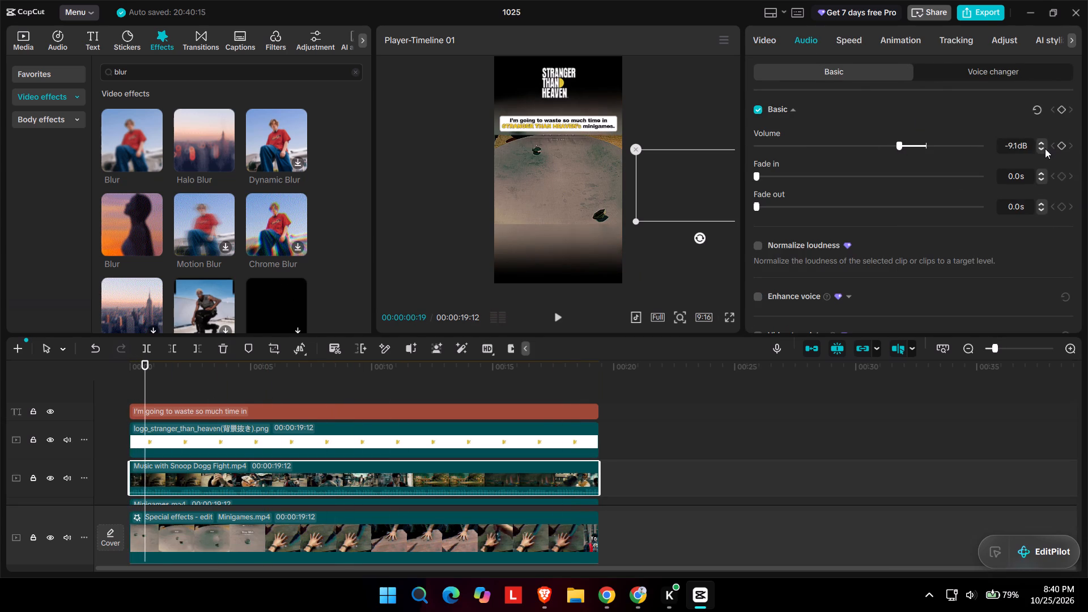
triple_click(1044, 148)
triple_click(1044, 148)
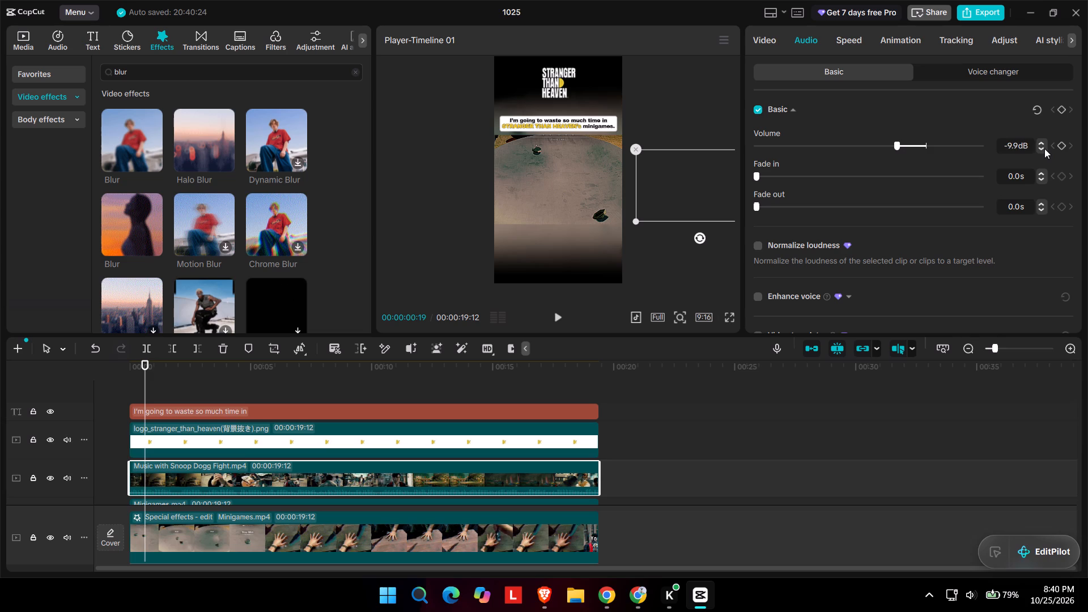
left_click(1044, 148)
key("space")
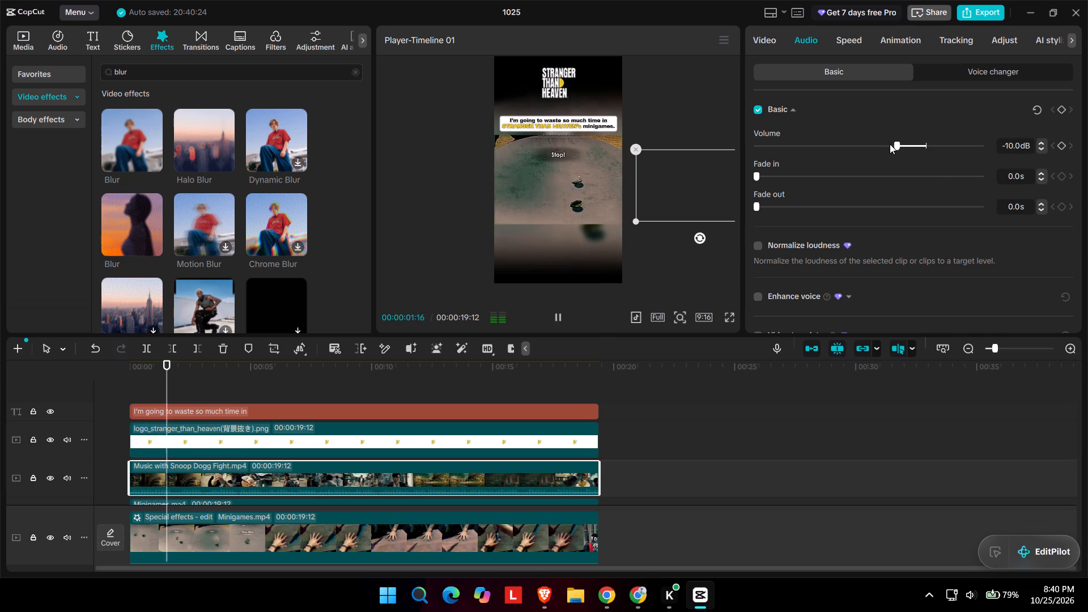
left_click(890, 146)
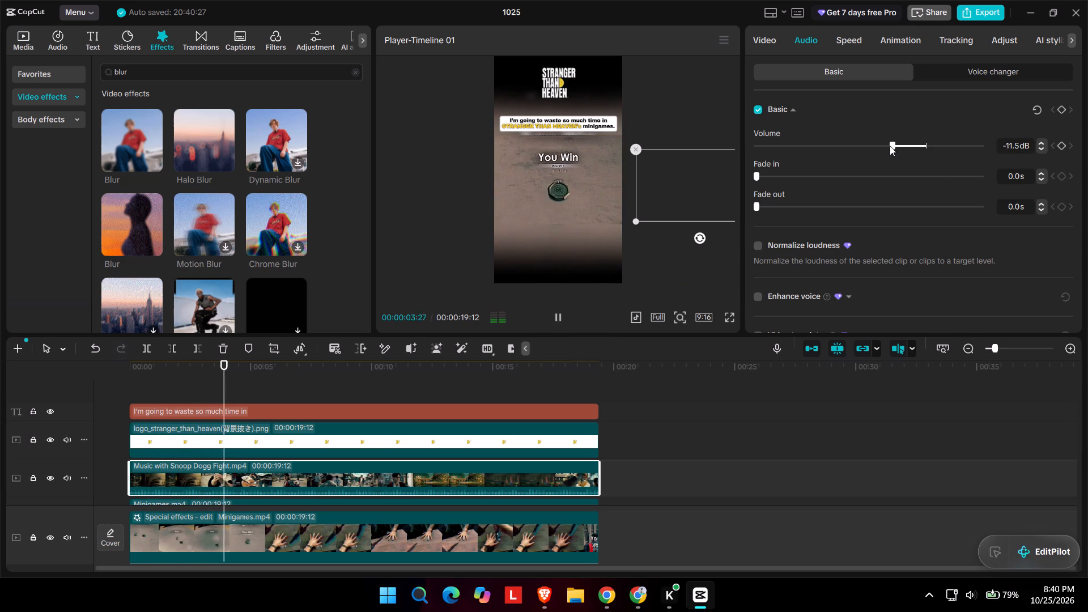
left_click(890, 146)
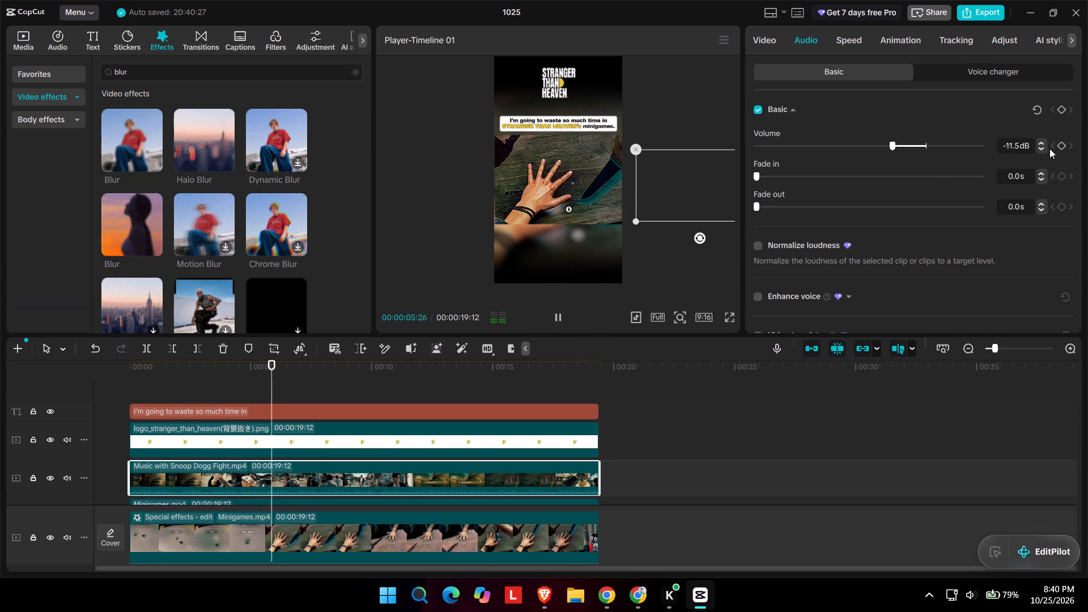
triple_click(1043, 148)
double_click(1043, 148)
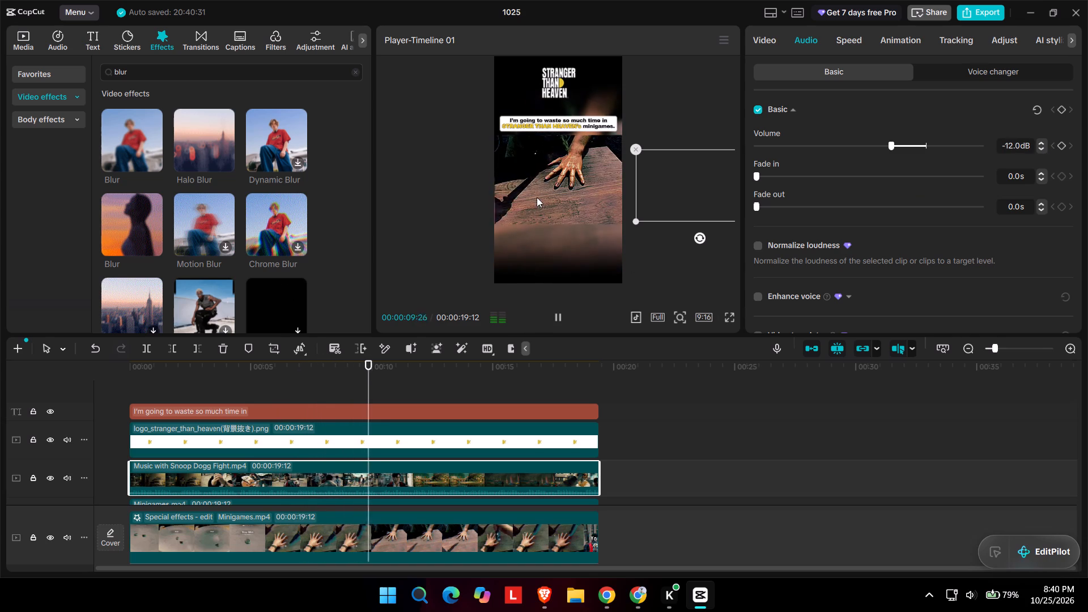
Move the minigames caption slightly up, keeping it centred between the logo and the footage.
left_click(411, 430)
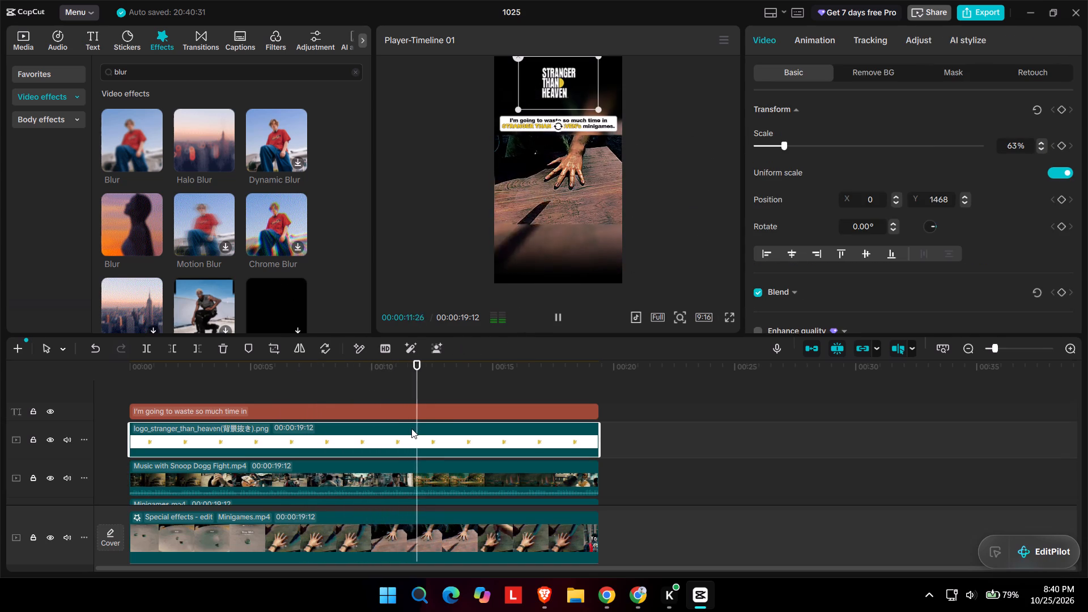
left_click(444, 405)
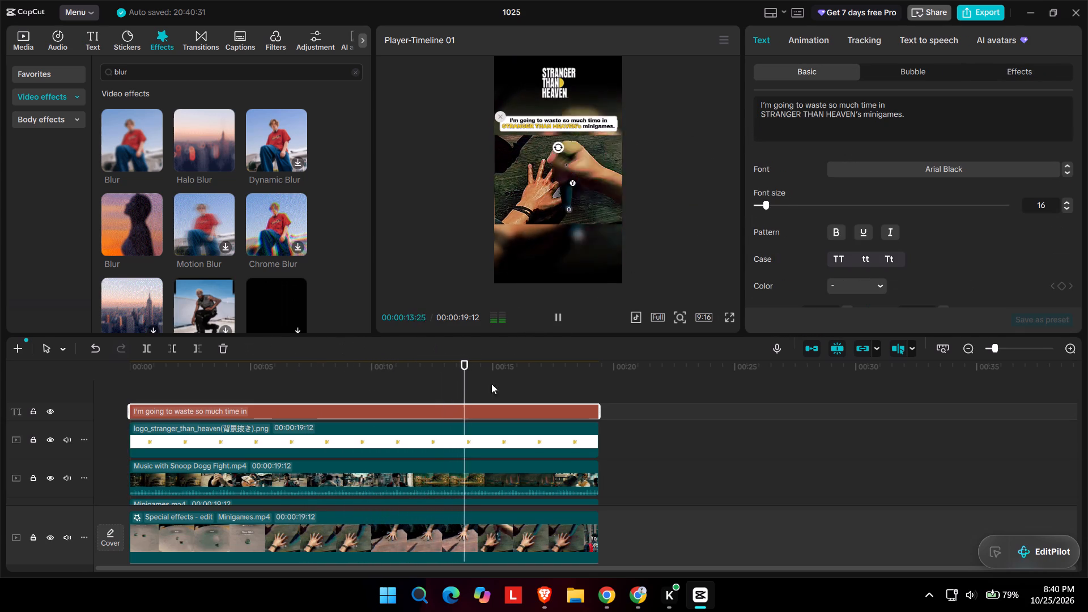
left_click_drag(571, 125, 570, 120)
left_click(679, 118)
scroll(557, 419, "down", 3)
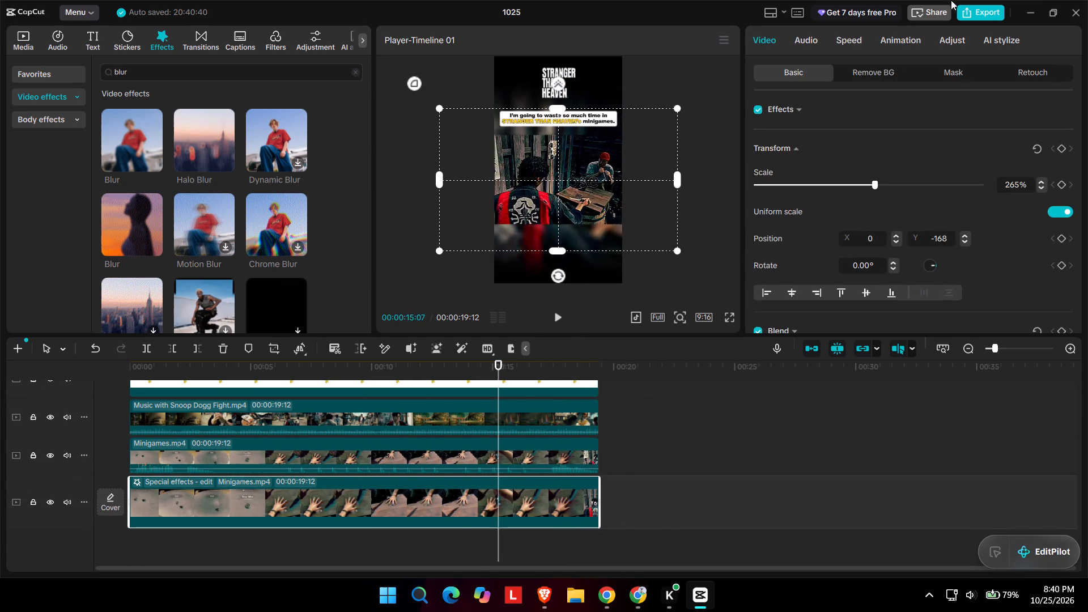
Export the video under the name STH12 in 4K mp4 at 30fps and close the export window once it is saved.
left_click(987, 10)
double_click(659, 127)
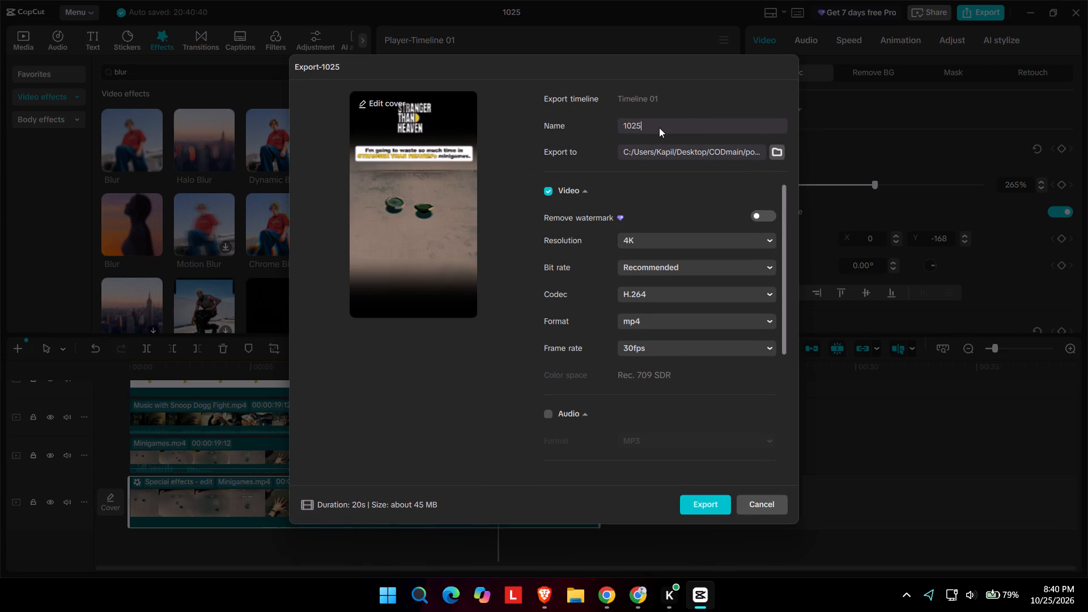
type("STH")
type("12")
key("Return")
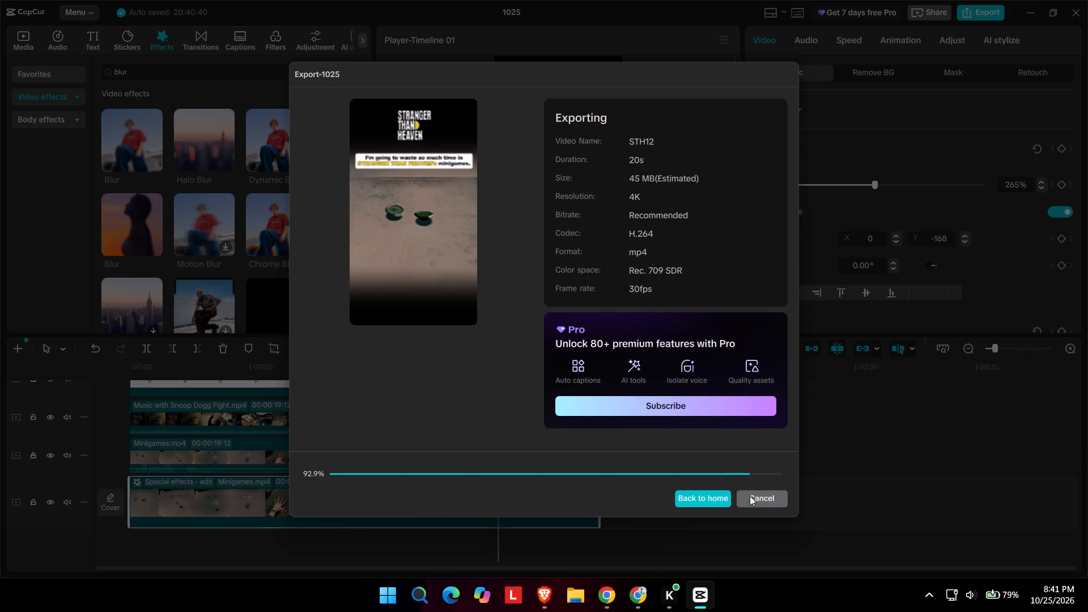
left_click(750, 496)
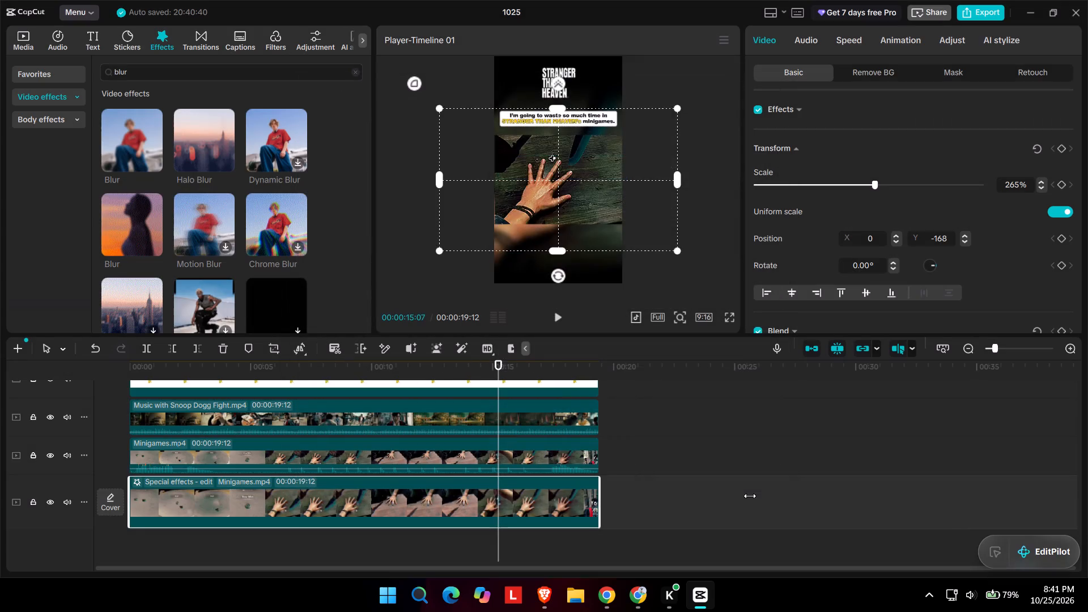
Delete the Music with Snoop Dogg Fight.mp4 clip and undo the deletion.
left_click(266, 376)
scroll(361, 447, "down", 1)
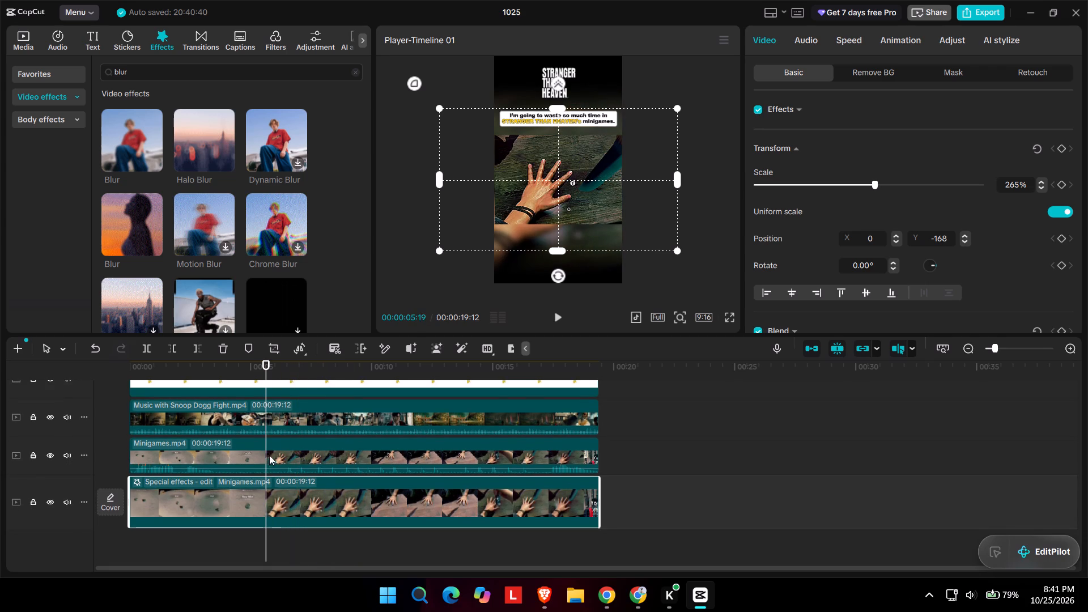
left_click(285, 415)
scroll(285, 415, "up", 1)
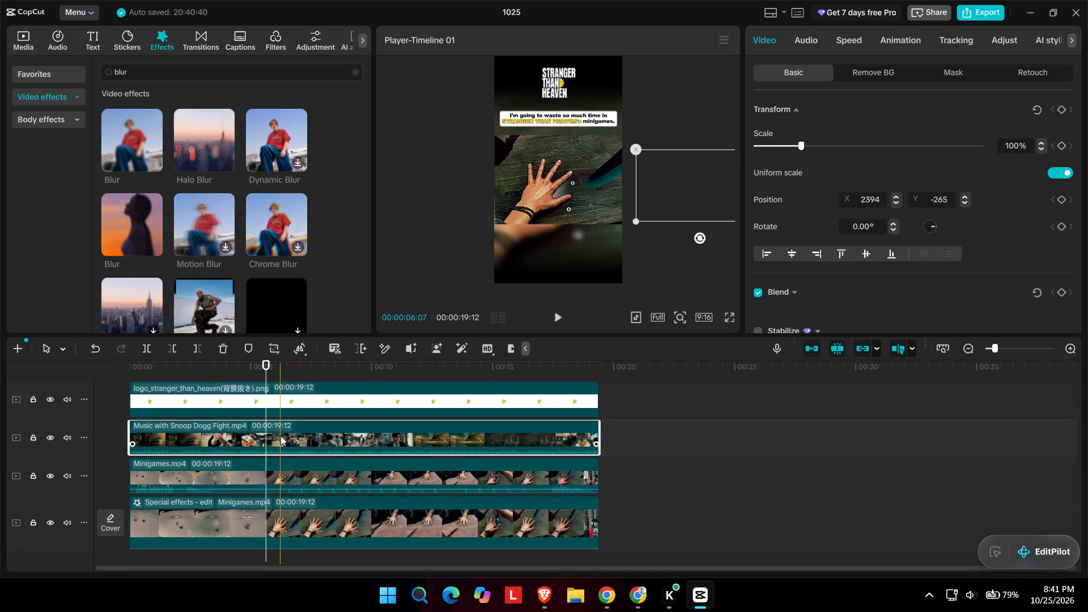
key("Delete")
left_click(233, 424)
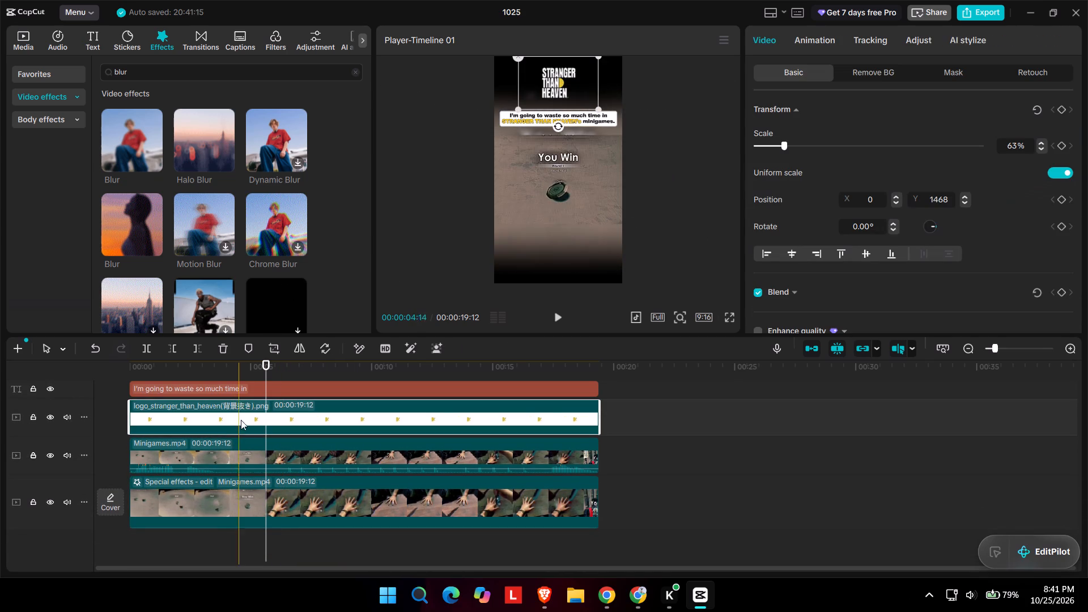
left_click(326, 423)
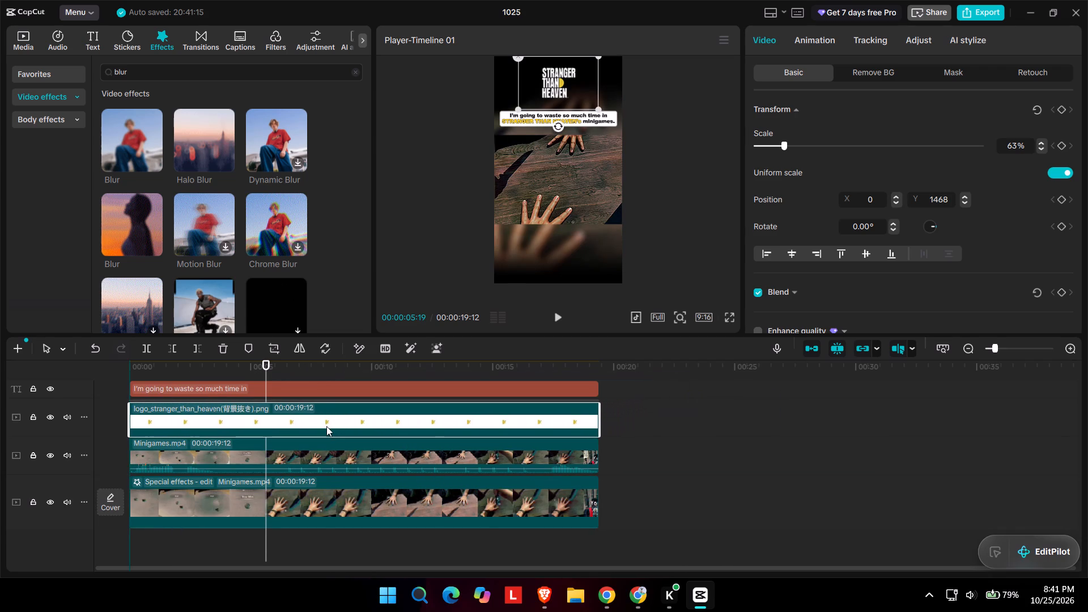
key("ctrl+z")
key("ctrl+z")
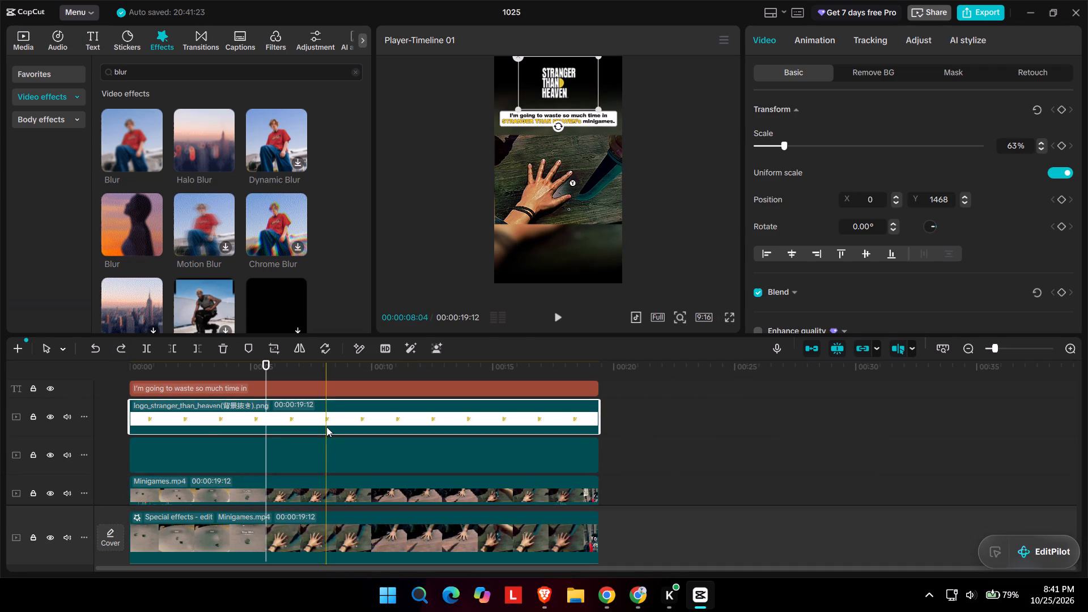
Extend the end of the Music with Snoop Dogg Fight.mp4 clip to a duration of 00:00:42:26.
left_click_drag(598, 453, 1043, 447)
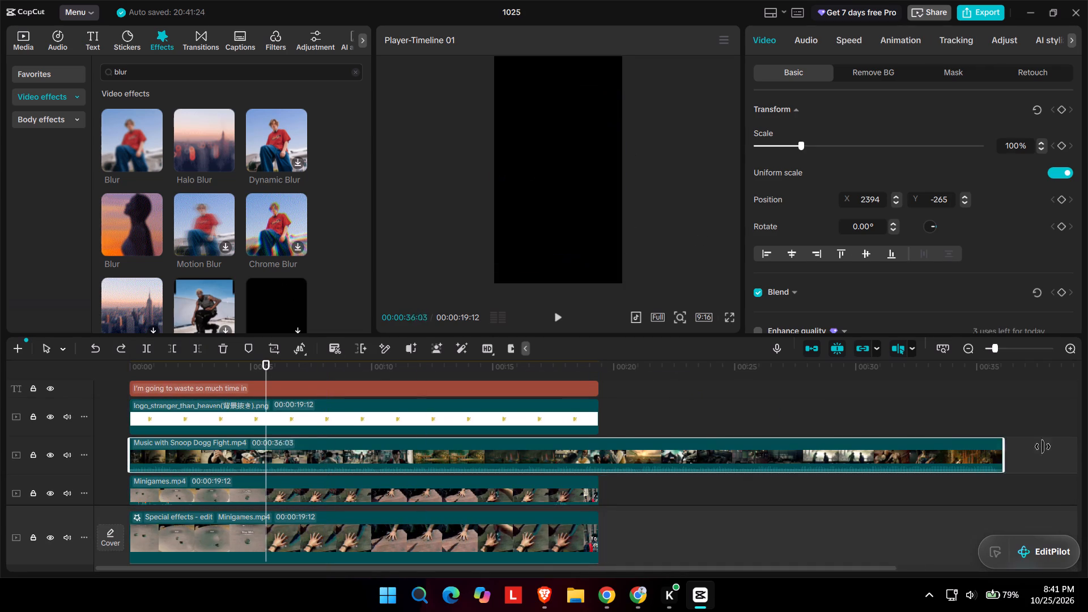
left_click_drag(1043, 447, 1087, 450)
scroll(958, 452, "right", 4)
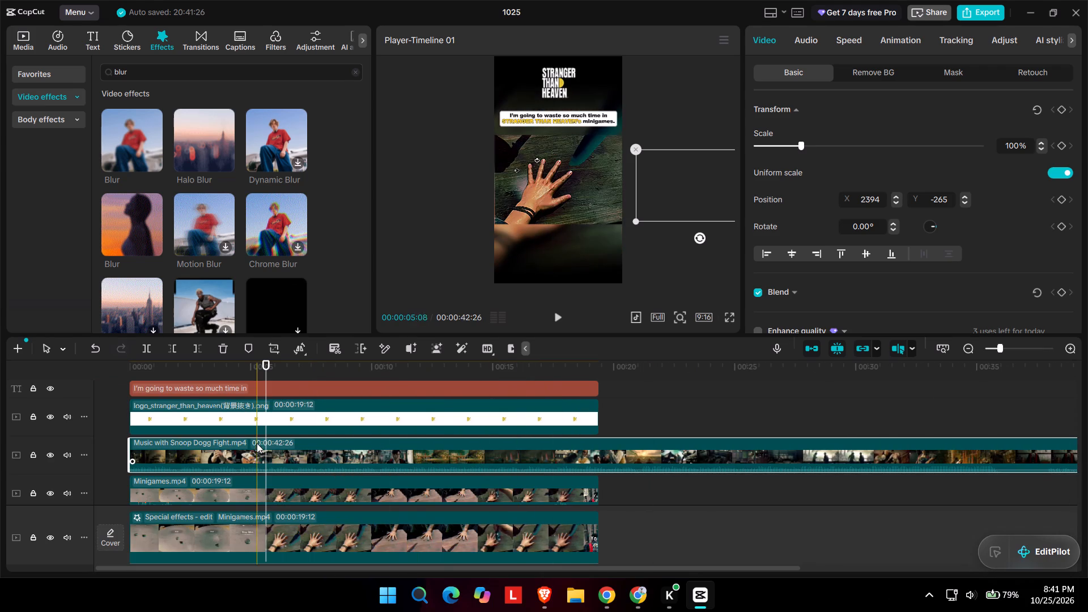
Hide the Snoop Dogg Fight, caption and logo tracks so only the foreground and blurred background Minigames.mp4 clips show.
left_click(290, 414)
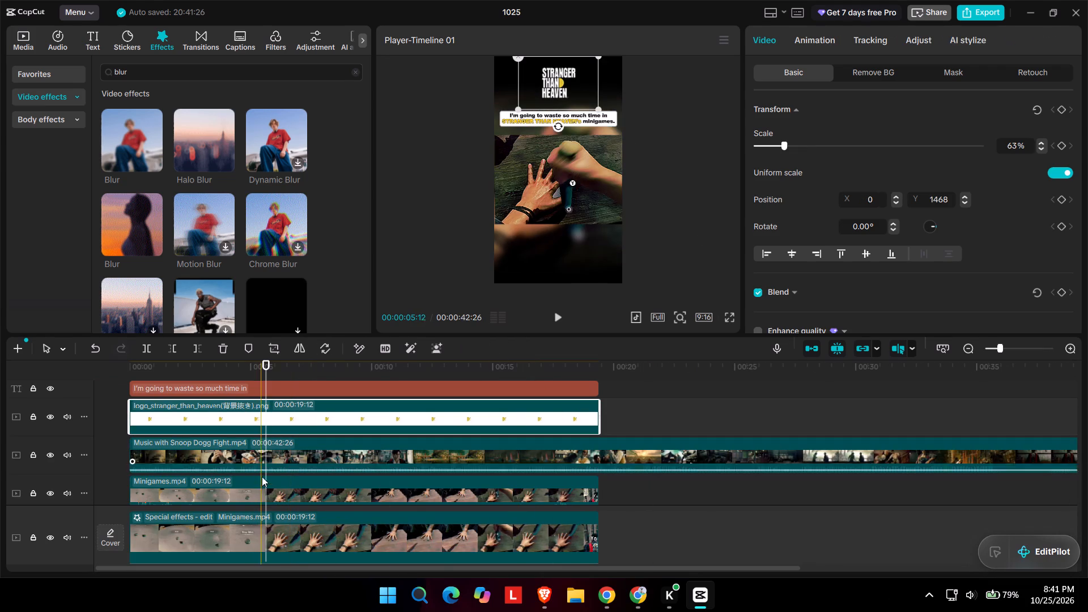
left_click(268, 485)
scroll(269, 487, "down", 1)
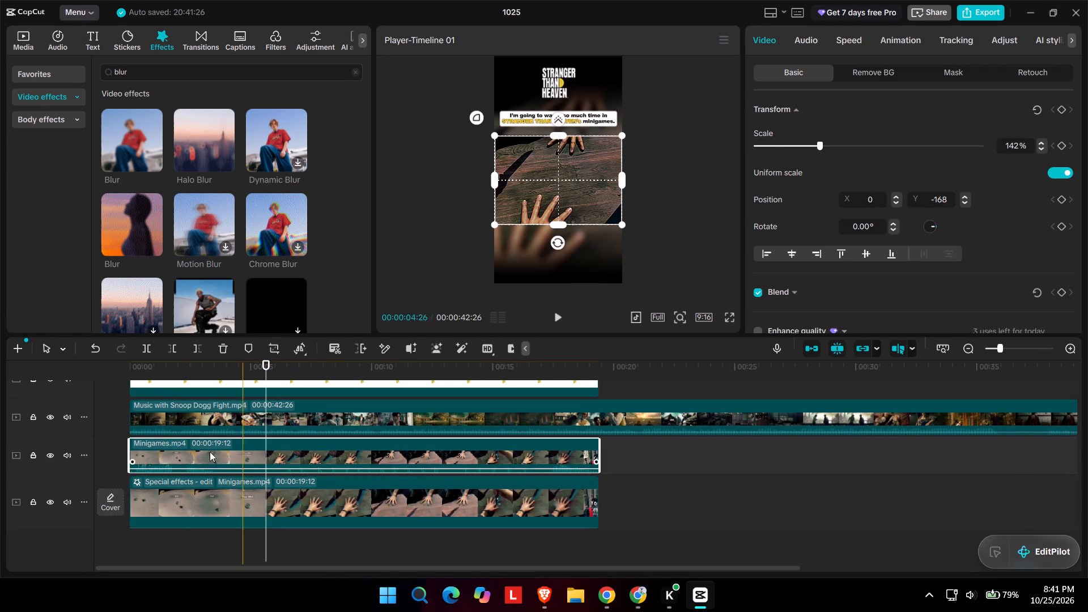
scroll(56, 416, "up", 1)
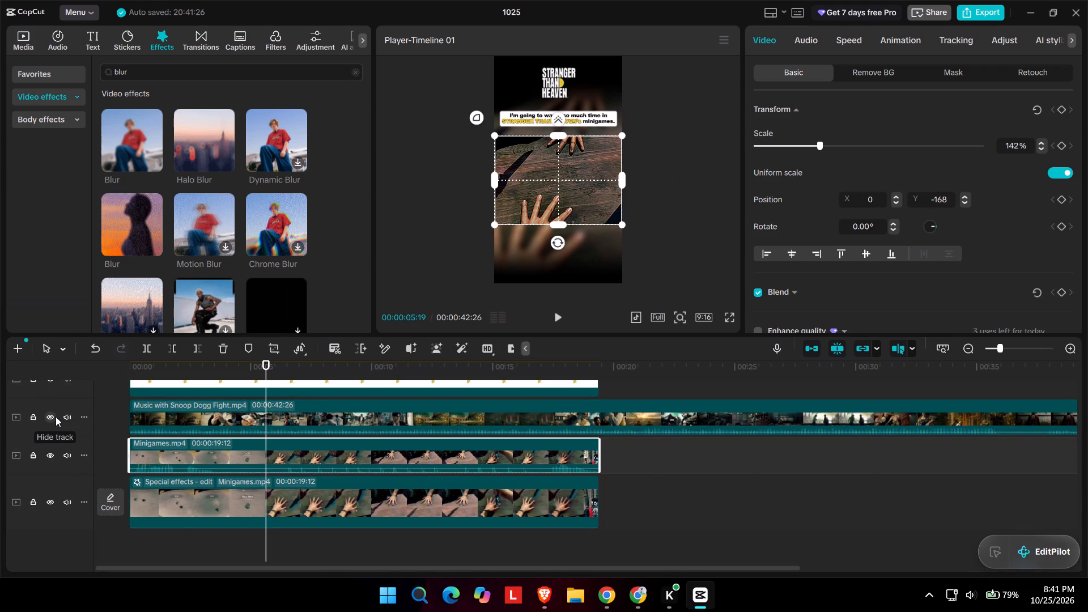
scroll(56, 416, "up", 1)
left_click(56, 416)
scroll(56, 416, "up", 1)
scroll(82, 408, "down", 1)
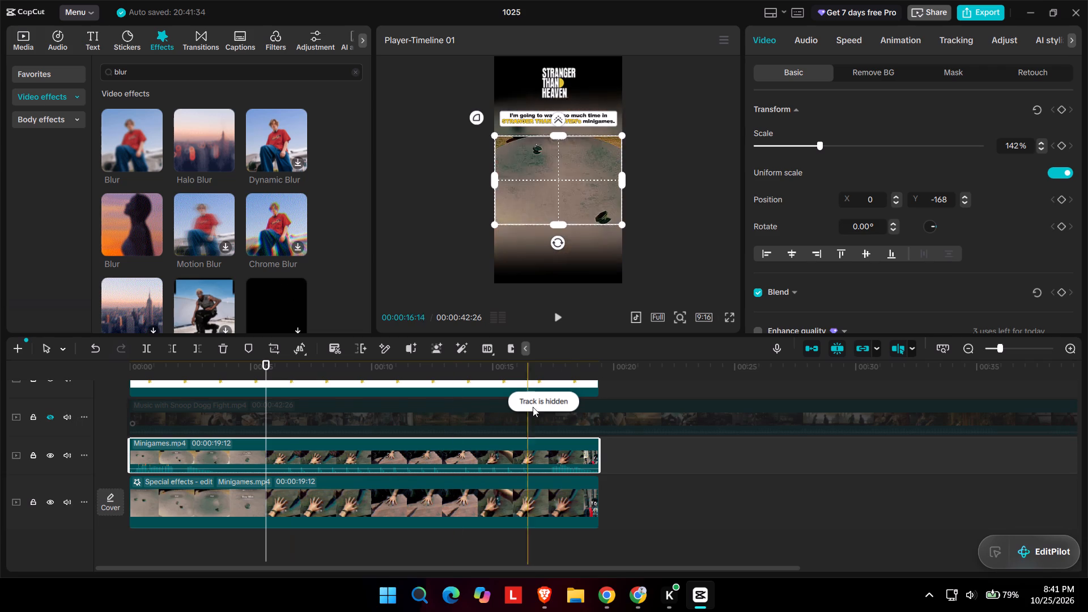
scroll(175, 449, "up", 1)
left_click(52, 385)
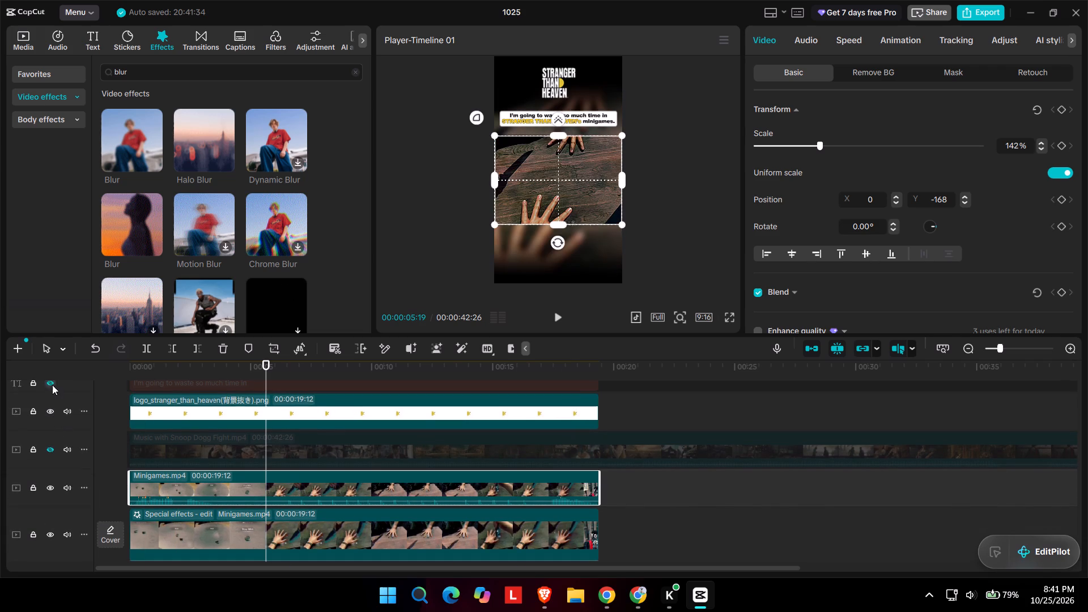
left_click(52, 409)
scroll(56, 411, "up", 1)
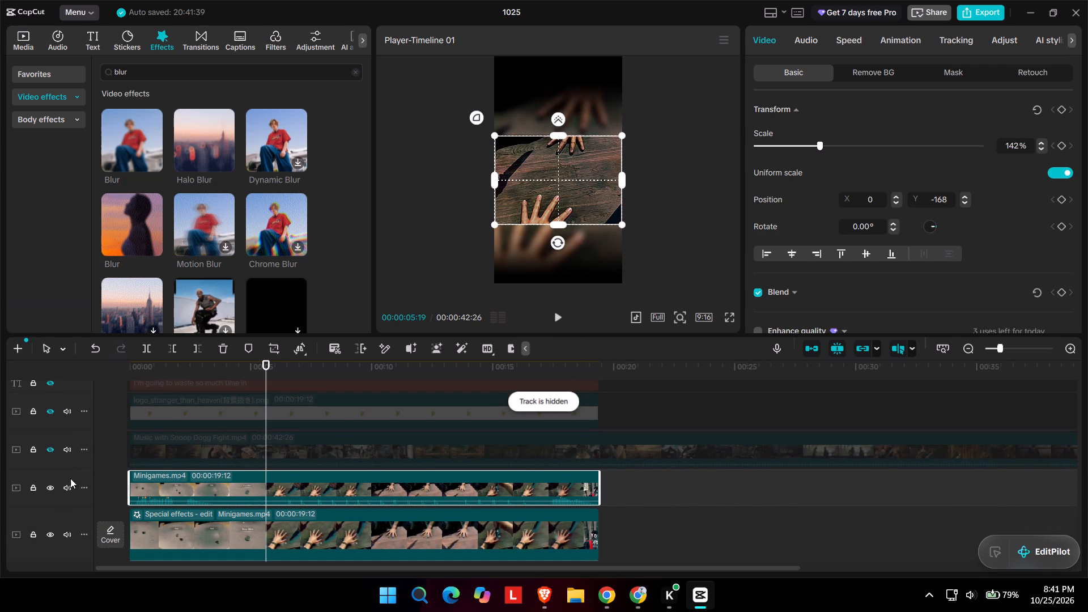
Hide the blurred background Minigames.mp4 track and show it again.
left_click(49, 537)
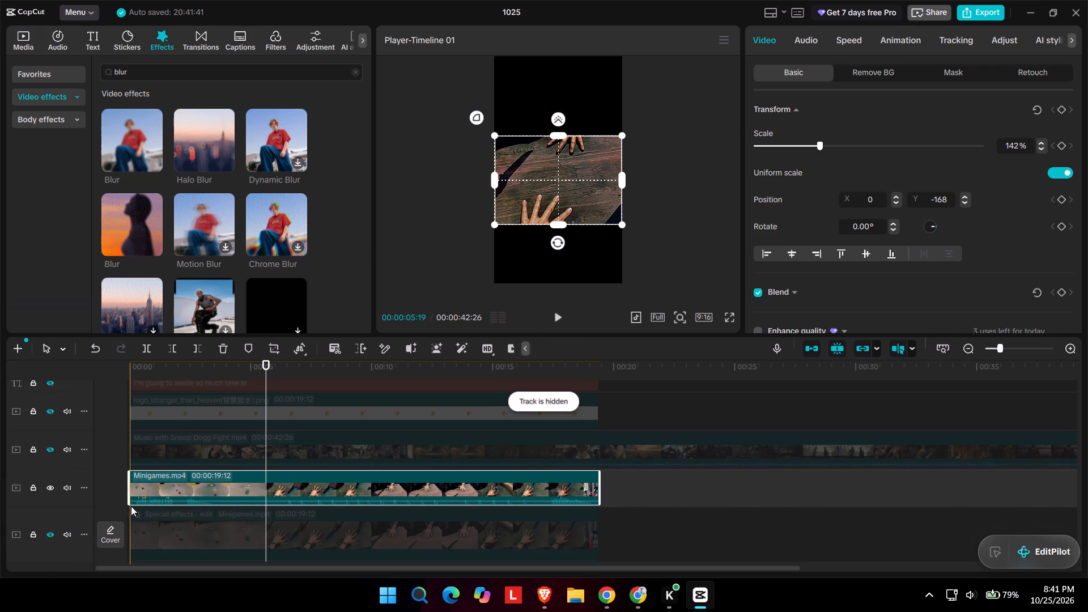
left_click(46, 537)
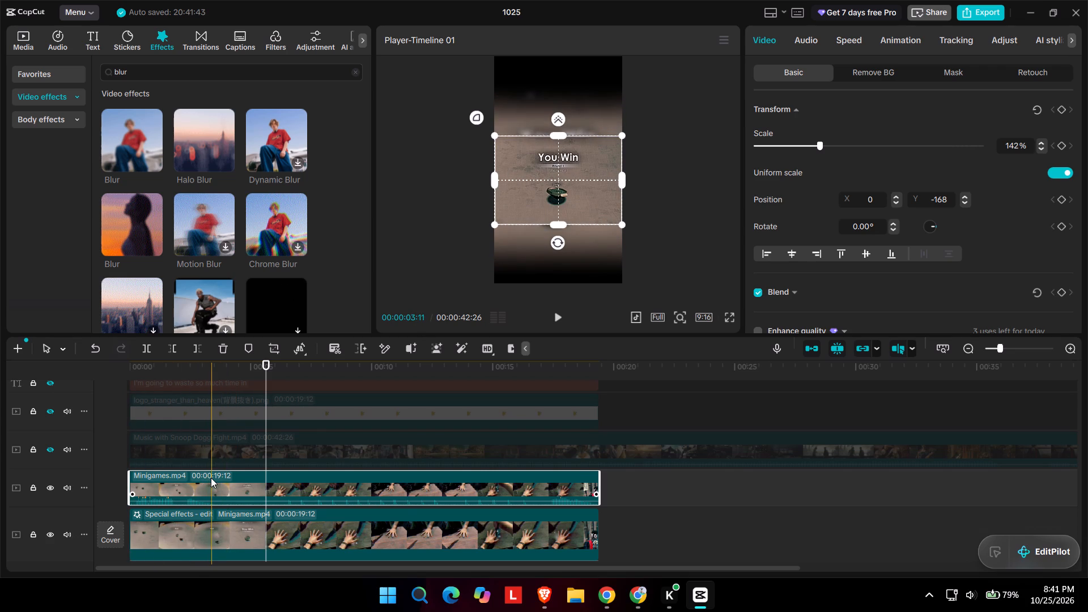
Split the foreground Minigames.mp4 clip at 00:00:03:11 and cut away both Minigames.mp4 clips' footage after 00:00:09:10.
key("ctrl+b")
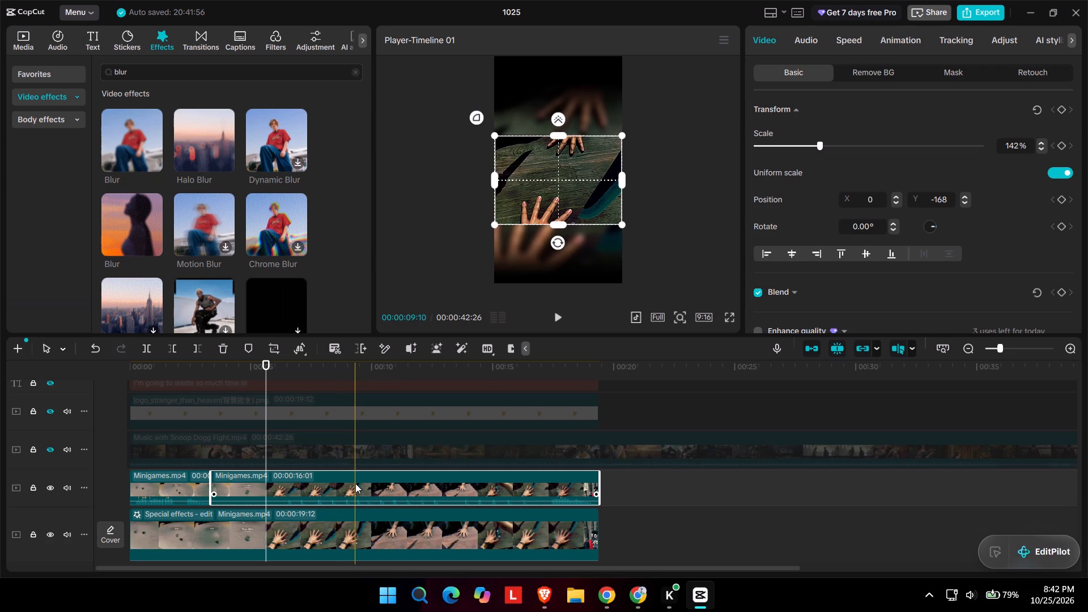
key("ctrl+b")
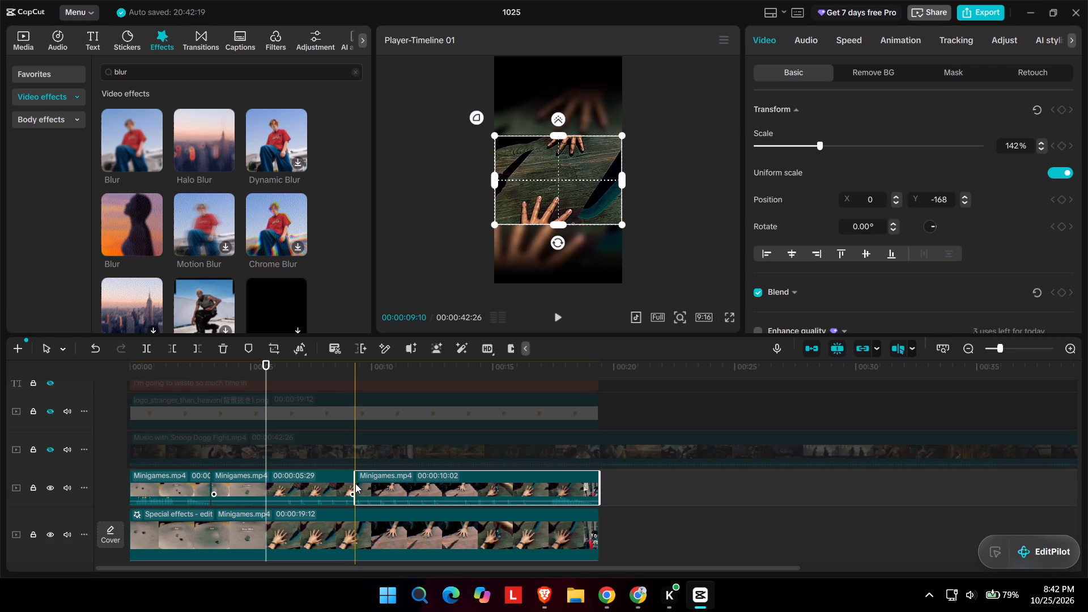
left_click(355, 523)
key("ctrl+b")
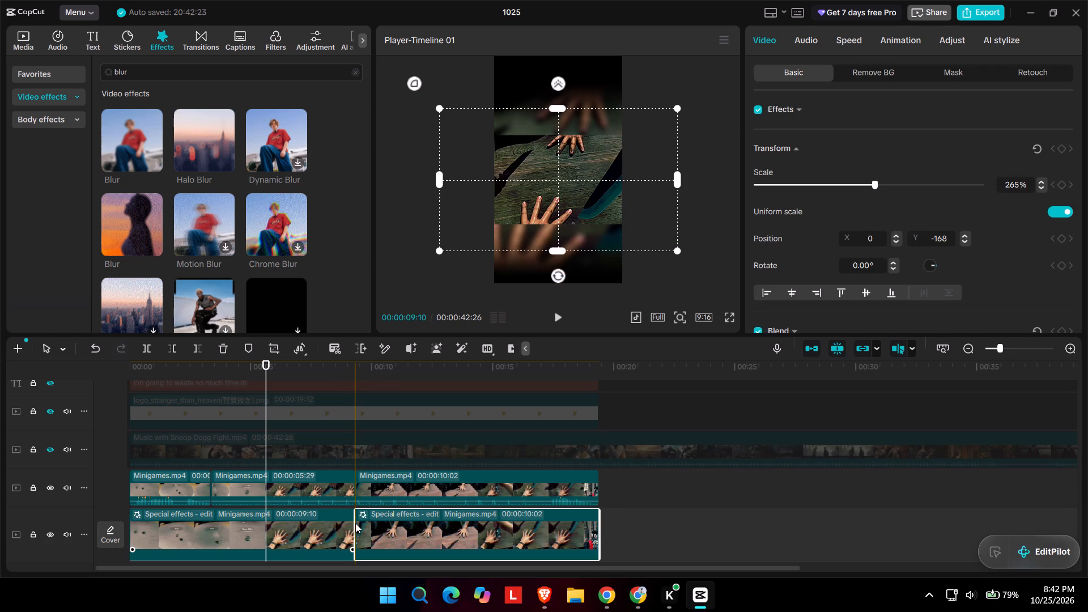
left_click(375, 482, "ctrl")
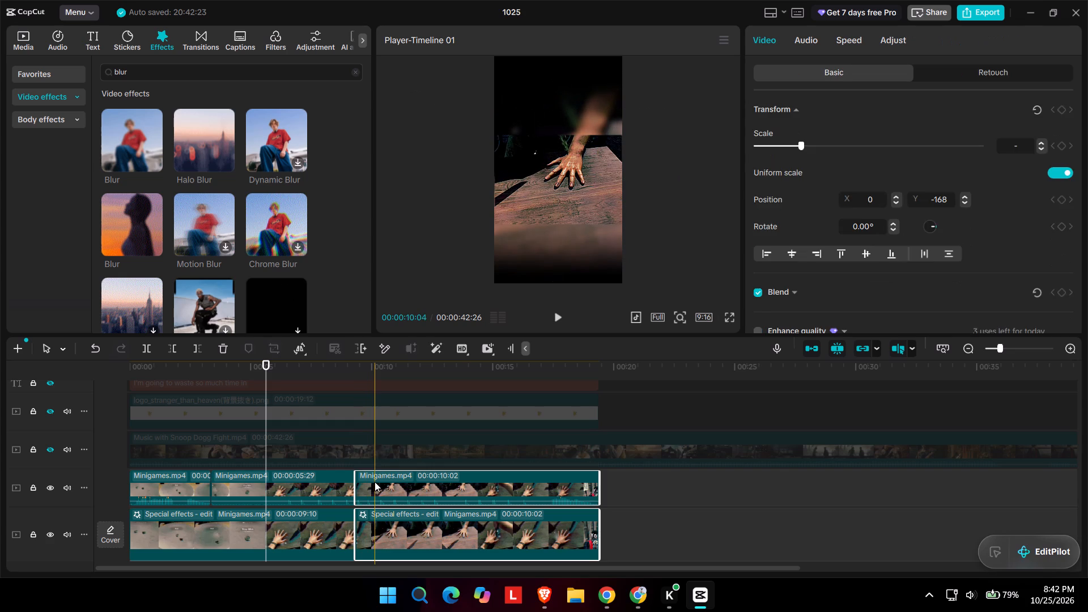
key("Delete")
Delete the foreground and blurred background Minigames.mp4 footage before 00:00:03:11 and align the remaining foreground clip with the timeline start.
left_click(248, 491)
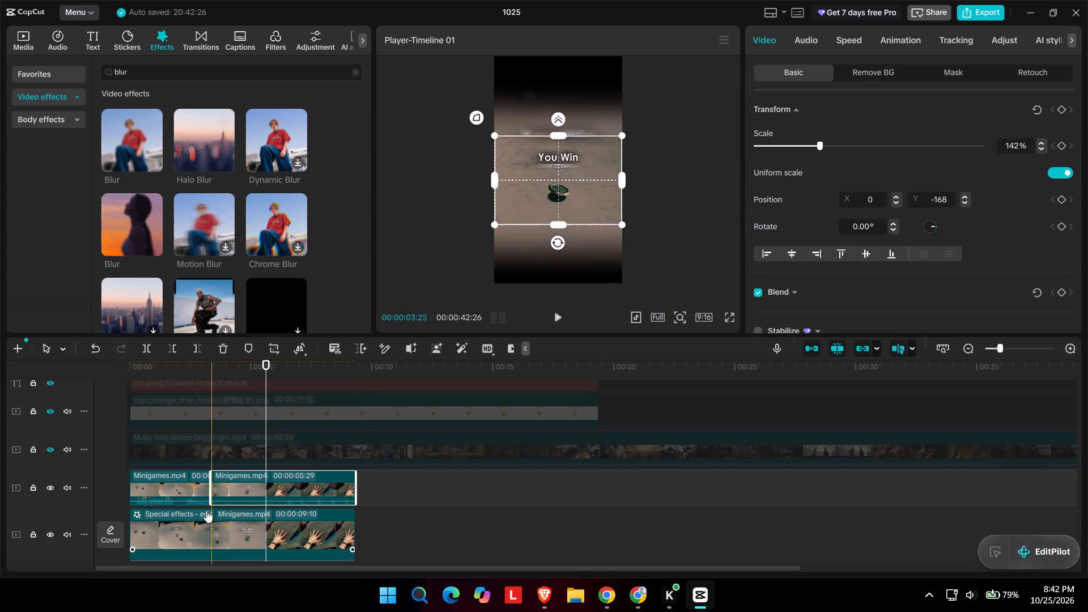
left_click(173, 481)
left_click(210, 524)
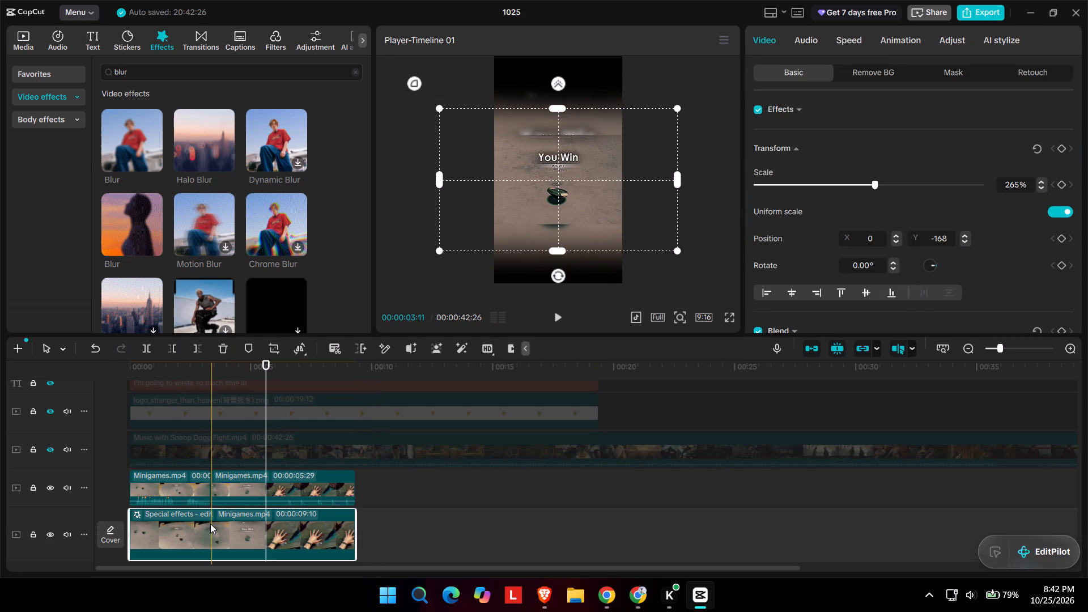
key("ctrl+b")
left_click(191, 530)
left_click(193, 481)
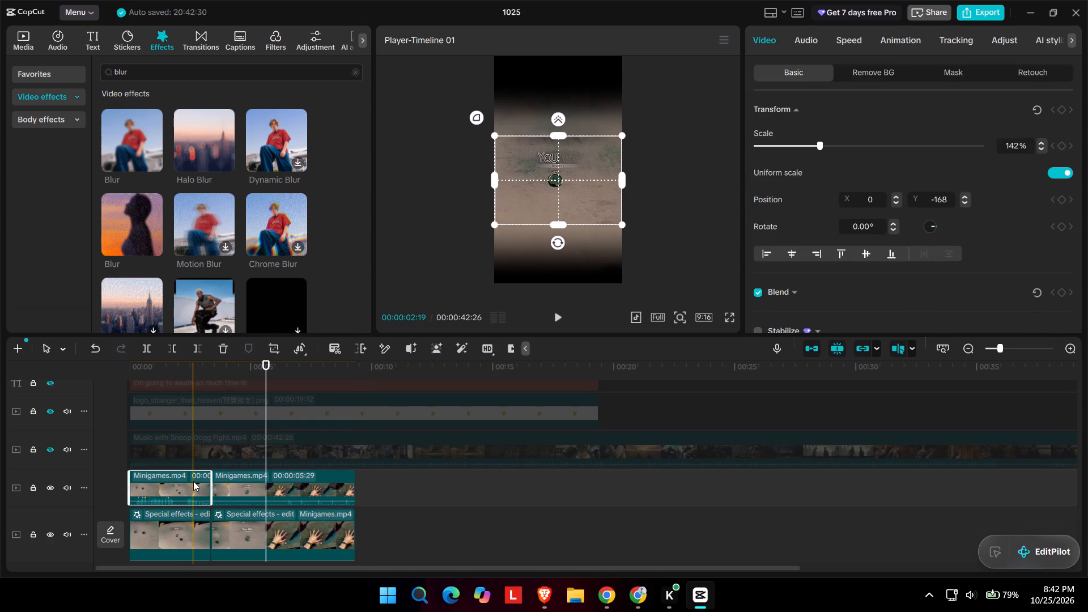
left_click(192, 507, "ctrl")
left_click(190, 512, "ctrl")
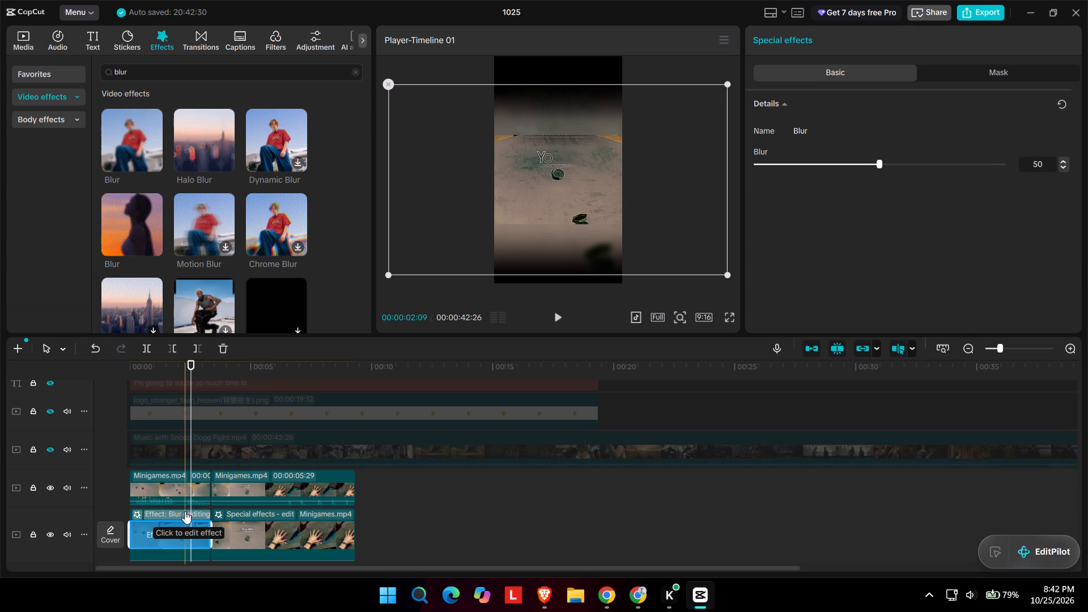
left_click(163, 556, "ctrl")
left_click(184, 498, "ctrl")
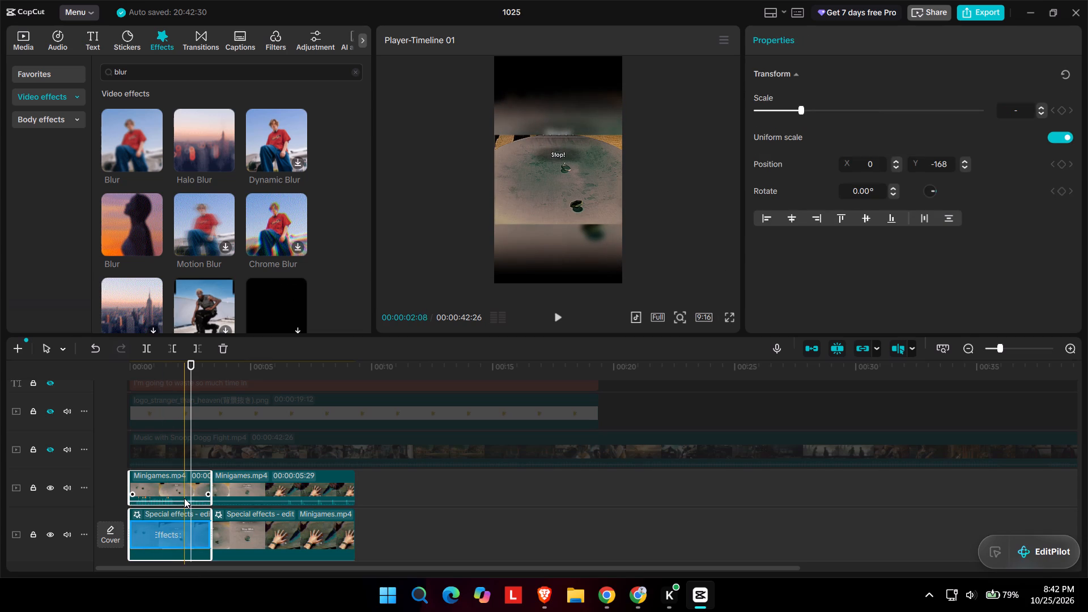
key("Delete")
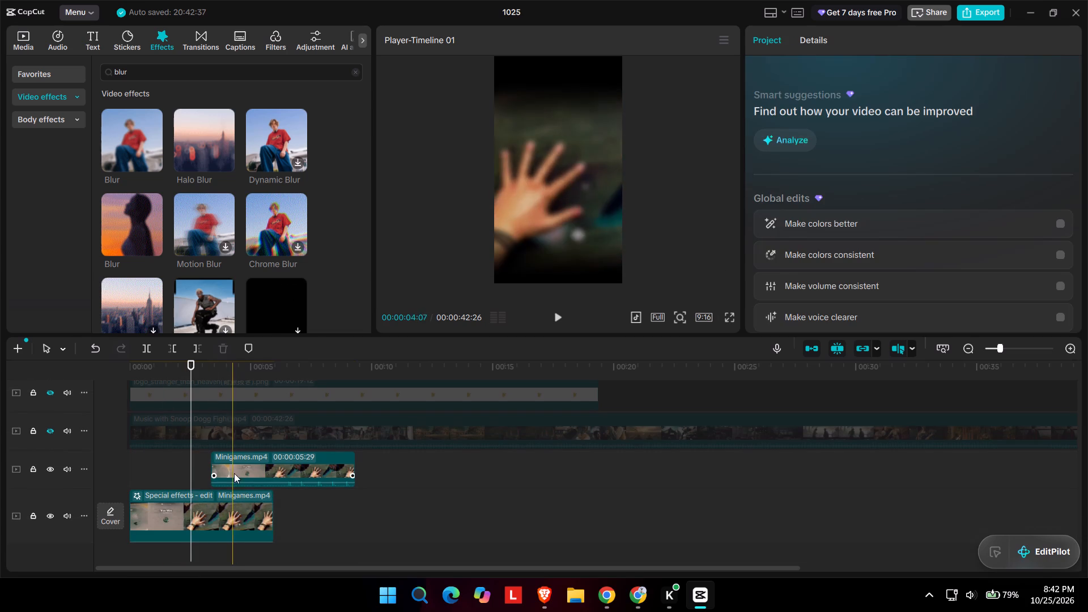
left_click_drag(235, 473, 150, 471)
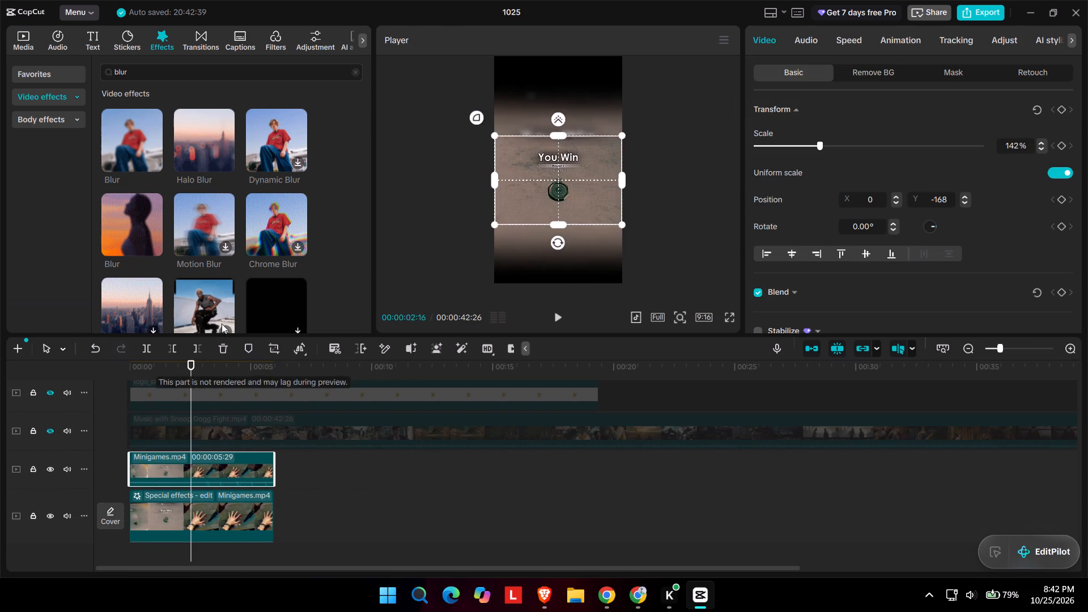
Copy the hidden Music with Snoop Dogg Fight.mp4 clip onto the foreground Minigames.mp4 track, directly after the Minigames.mp4 clip at 00:00:05:29.
left_click(322, 436)
key("ctrl+c")
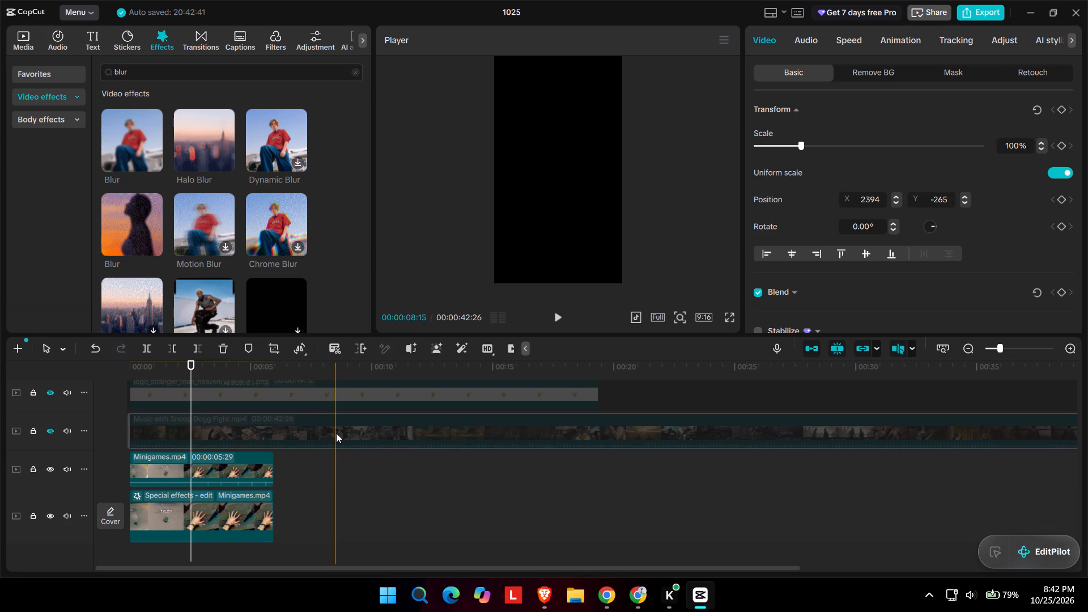
left_click(278, 460, "ctrl")
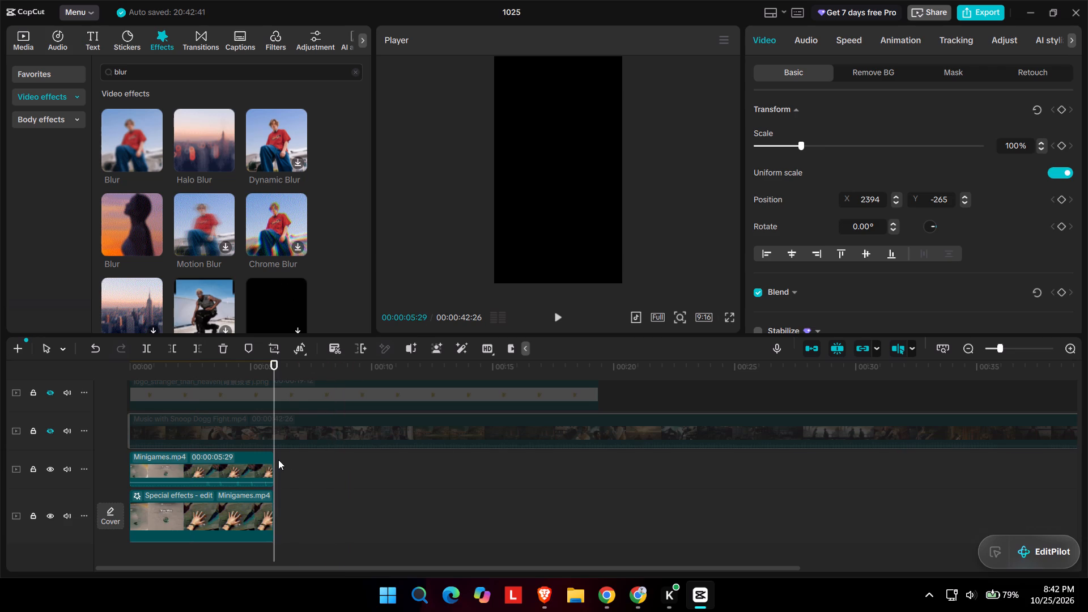
key("ctrl+v")
left_click_drag(351, 434, 352, 512)
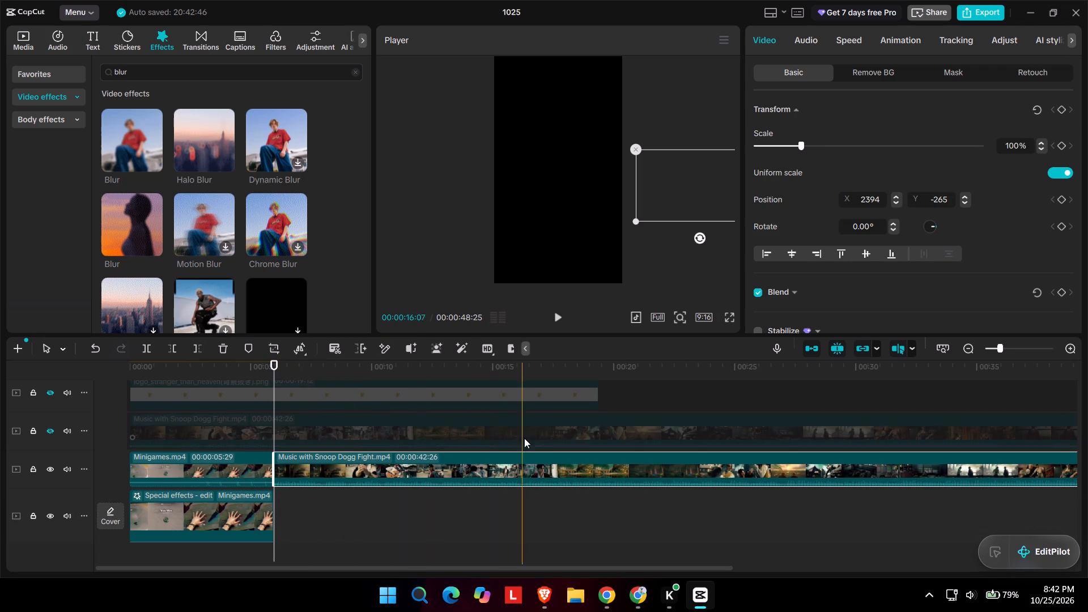
Centre the copied Snoop Dogg Fight clip in the frame at position X 0, Y 0.
left_click_drag(687, 195, 648, 196)
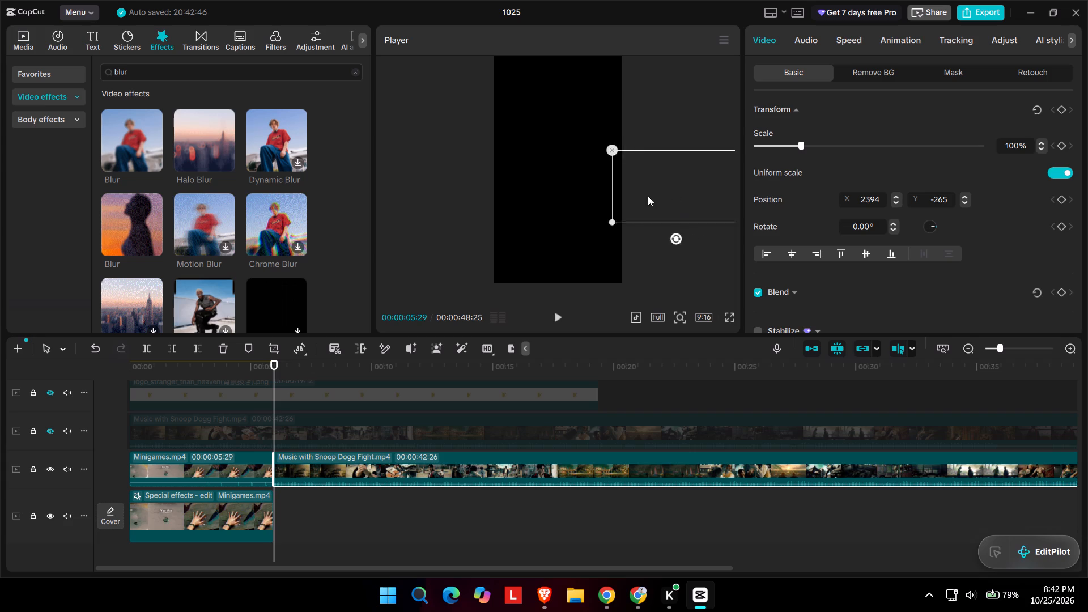
left_click_drag(648, 196, 543, 180)
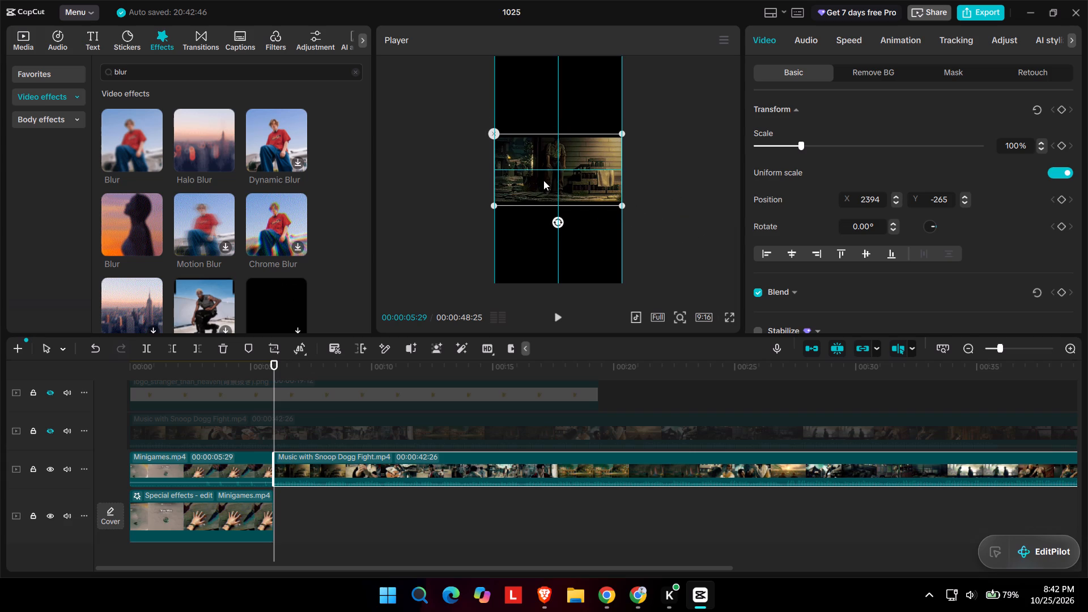
left_click_drag(543, 180, 543, 181)
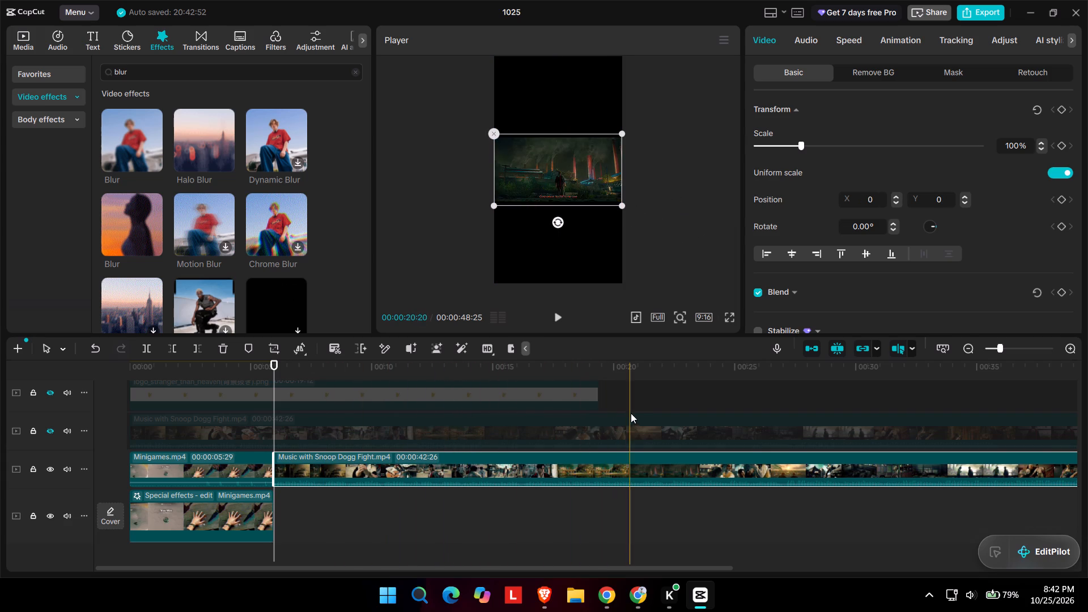
Split the copied Music with Snoop Dogg Fight.mp4 clip at 00:00:22:01.
scroll(661, 411, "left", 1)
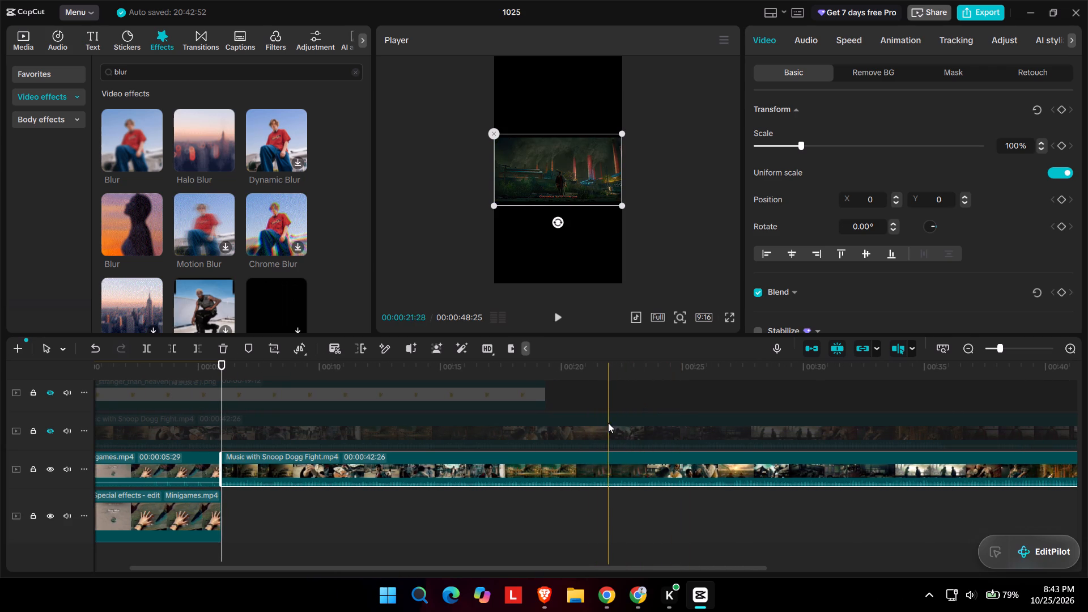
left_click(611, 465)
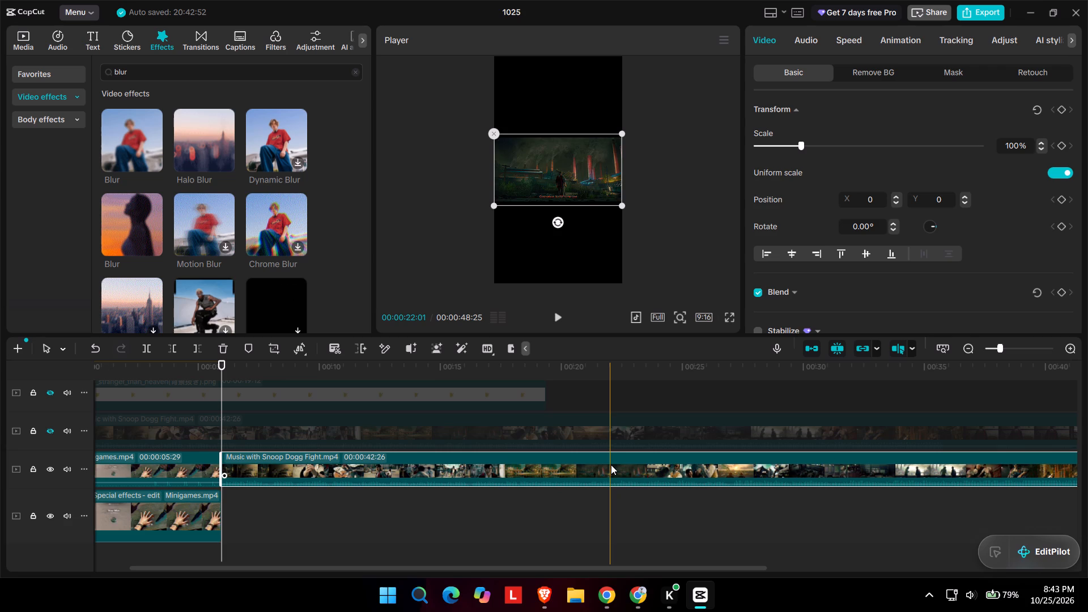
key("ctrl+b")
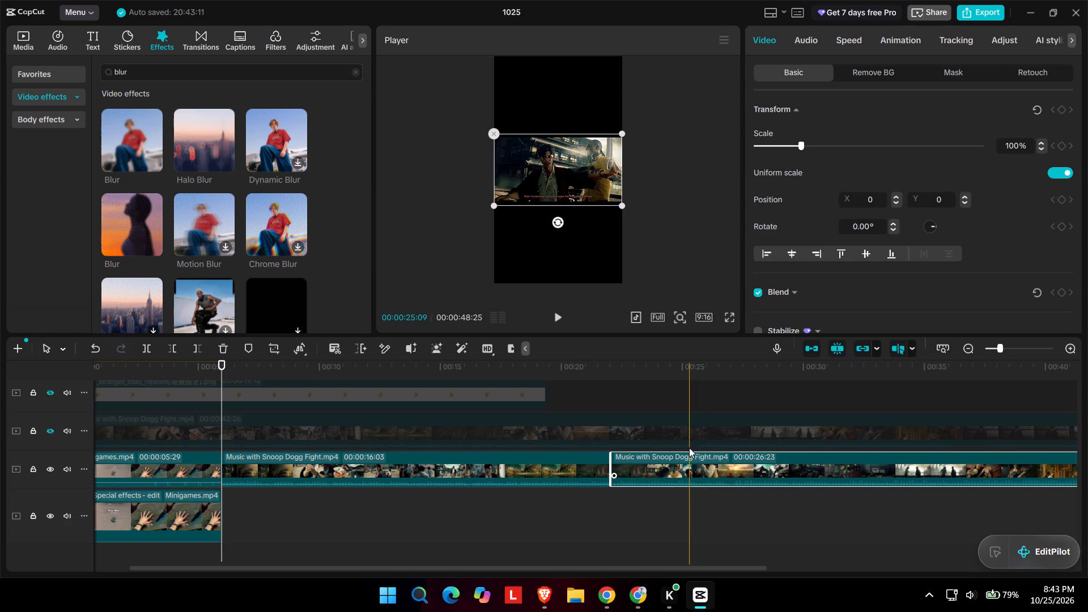
Find the exact frame where the sunset shot starts and split the second Snoop Dogg Fight piece there, at 00:00:25:10.
left_click(691, 386)
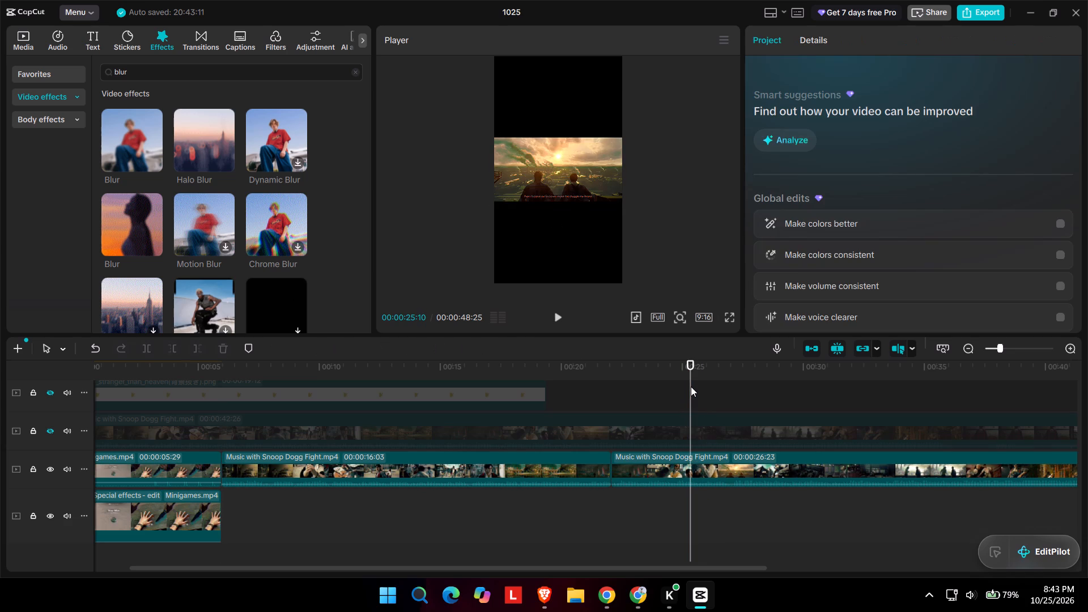
key("Left")
key("Left")
key("Right")
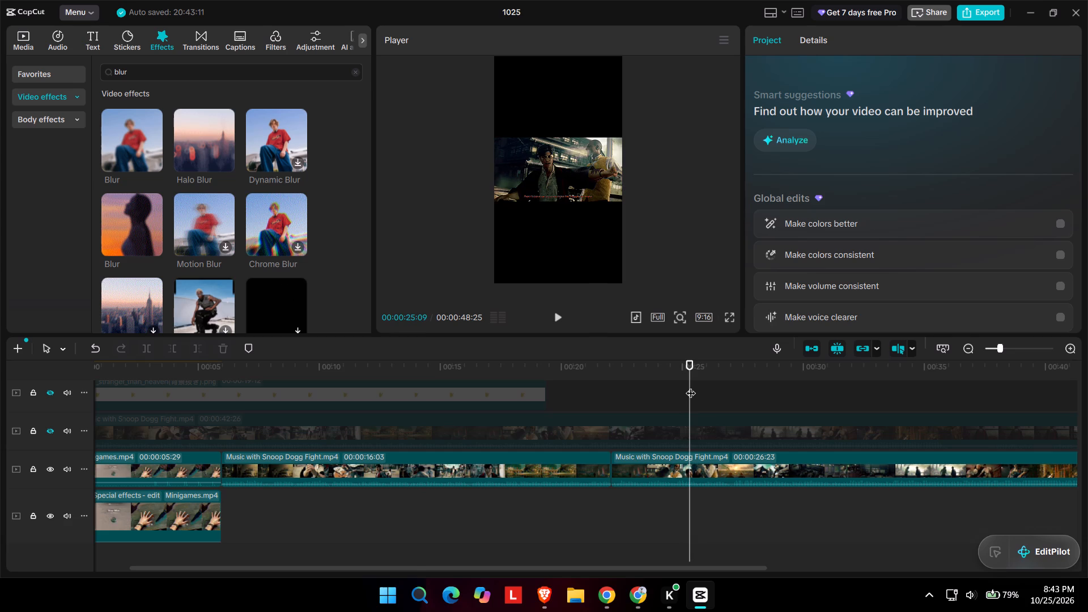
key("Down")
scroll(691, 386, "right", 1)
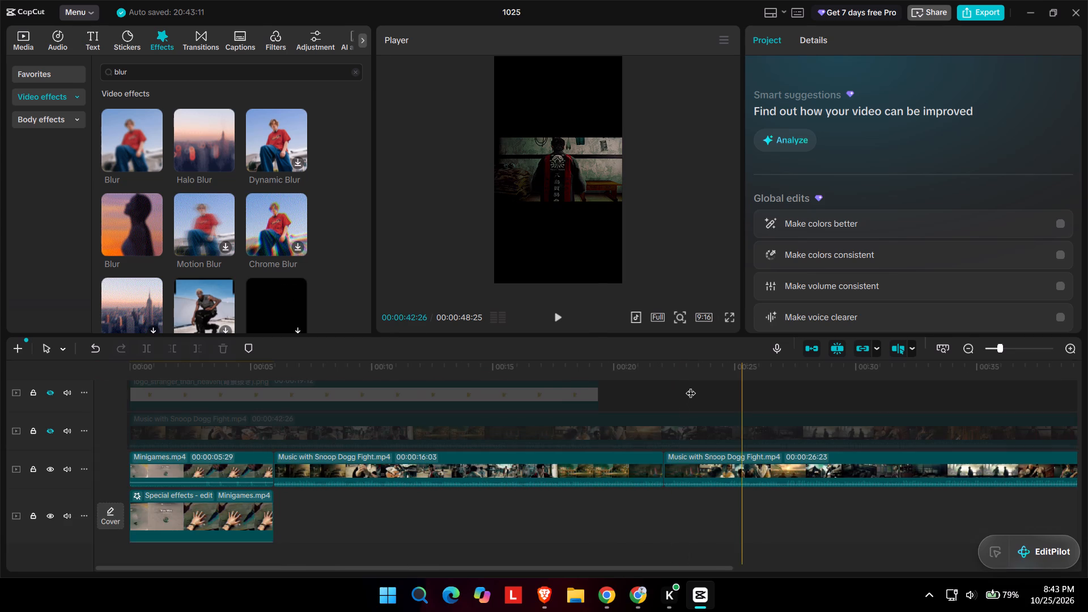
scroll(691, 386, "right", 1)
scroll(606, 403, "right", 1)
left_click(712, 364)
scroll(717, 368, "right", 1)
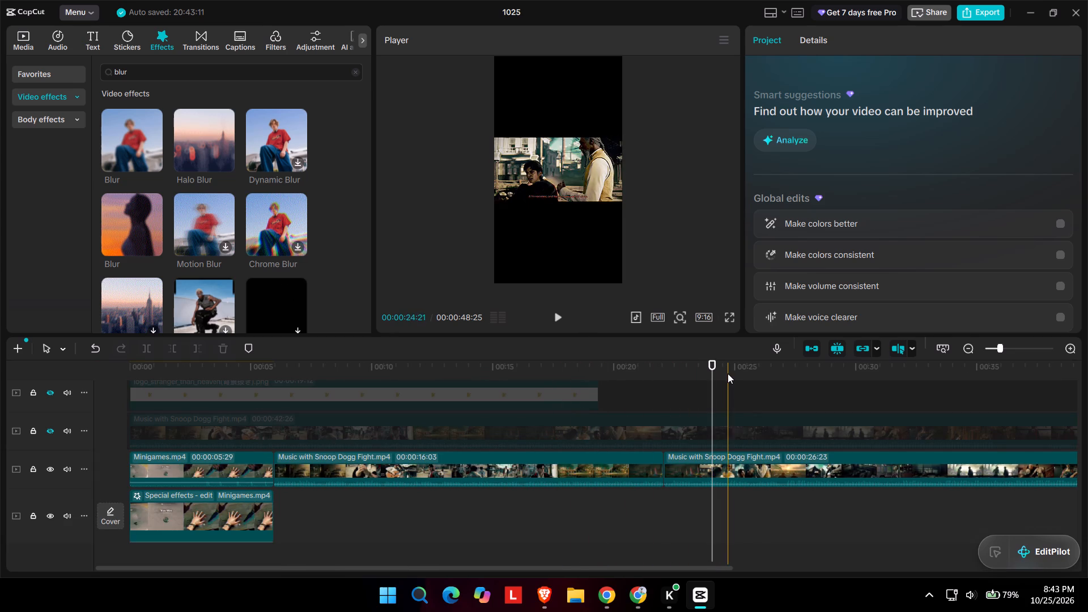
left_click(734, 375)
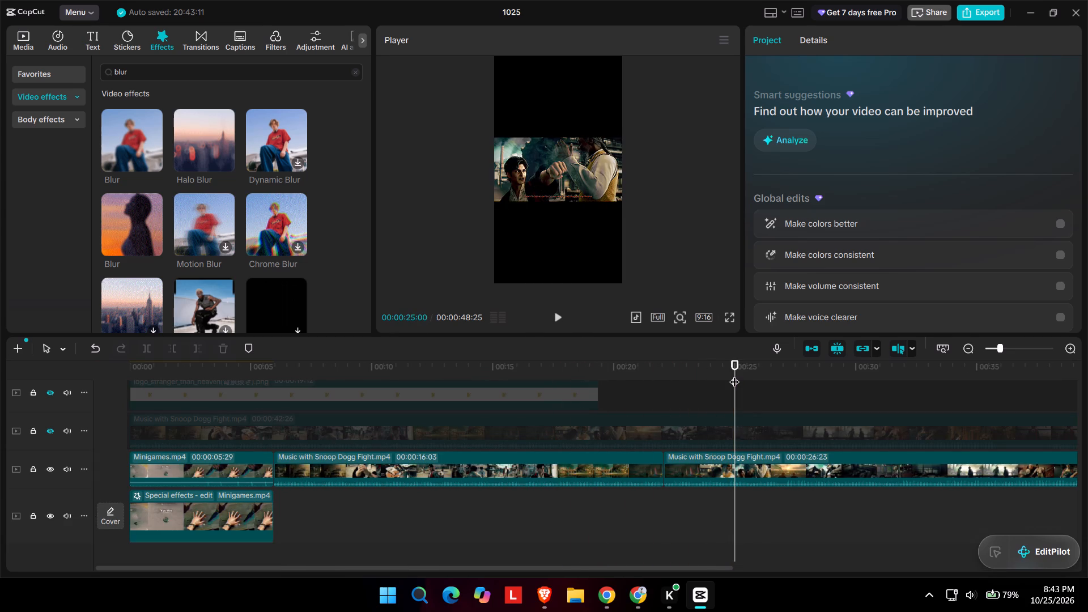
key("Right")
key("Right")
key("Right")
key("Right")
key("Right")
key("Right")
key("Right")
key("Right")
key("Right")
key("Right")
key("Right")
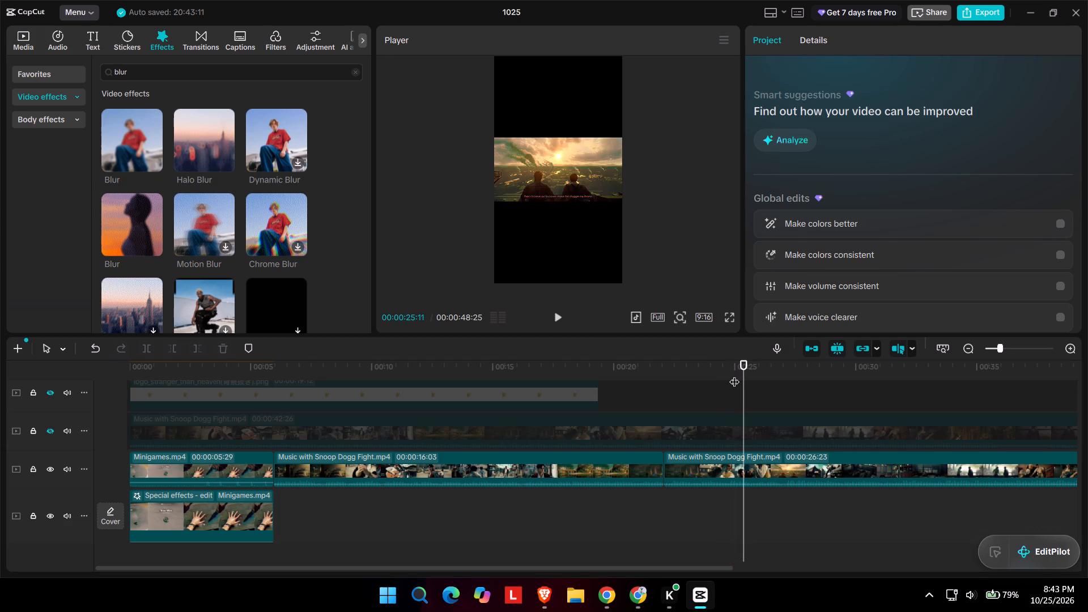
key("Left")
key("Left")
key("Left")
key("Right")
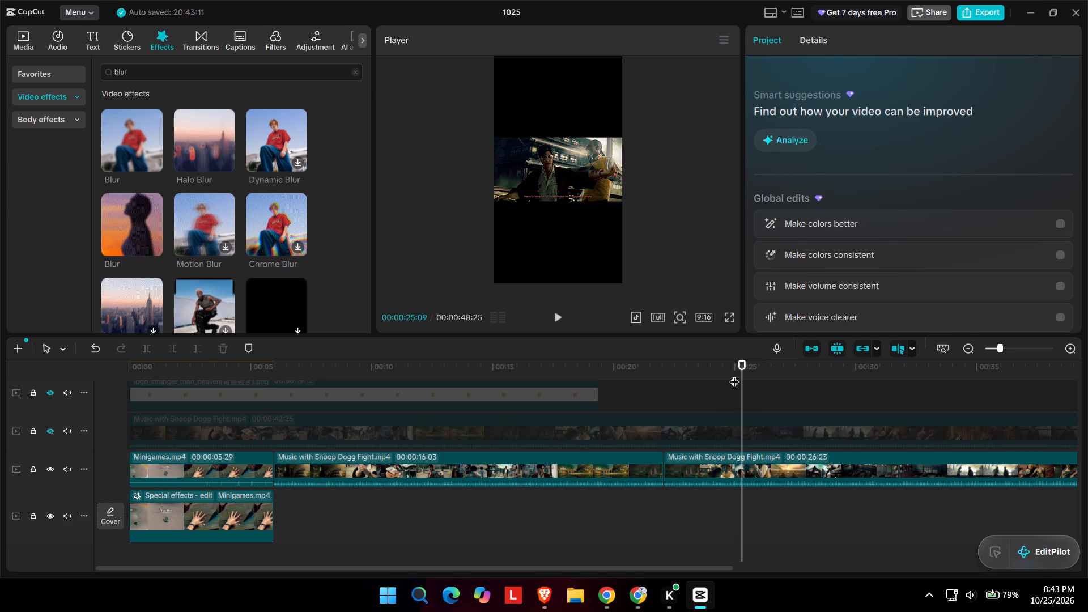
key("Right")
key("Left")
key("Right")
left_click(742, 461)
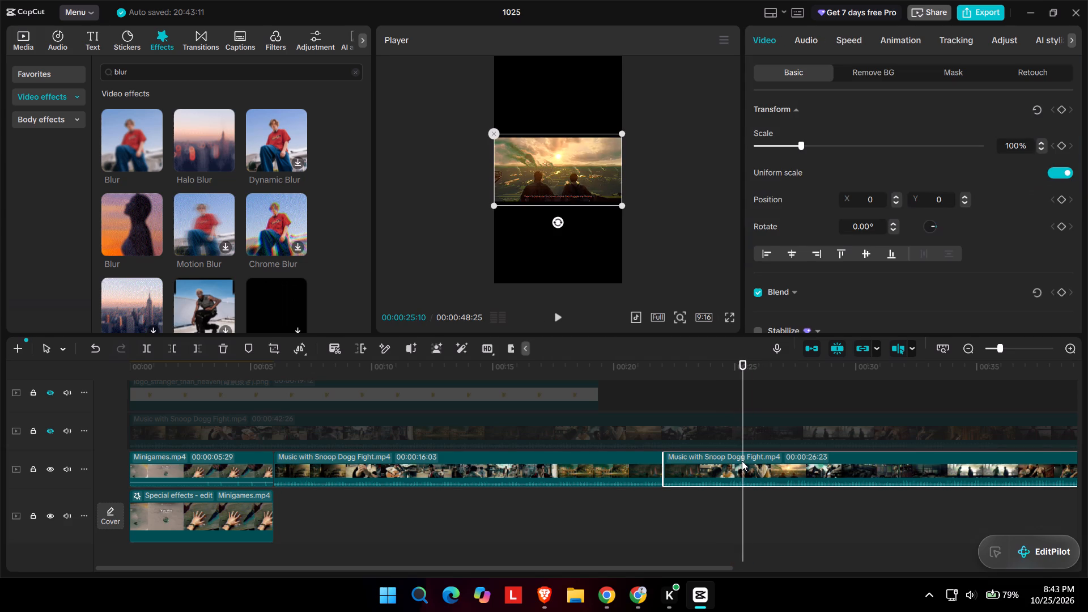
key("ctrl+b")
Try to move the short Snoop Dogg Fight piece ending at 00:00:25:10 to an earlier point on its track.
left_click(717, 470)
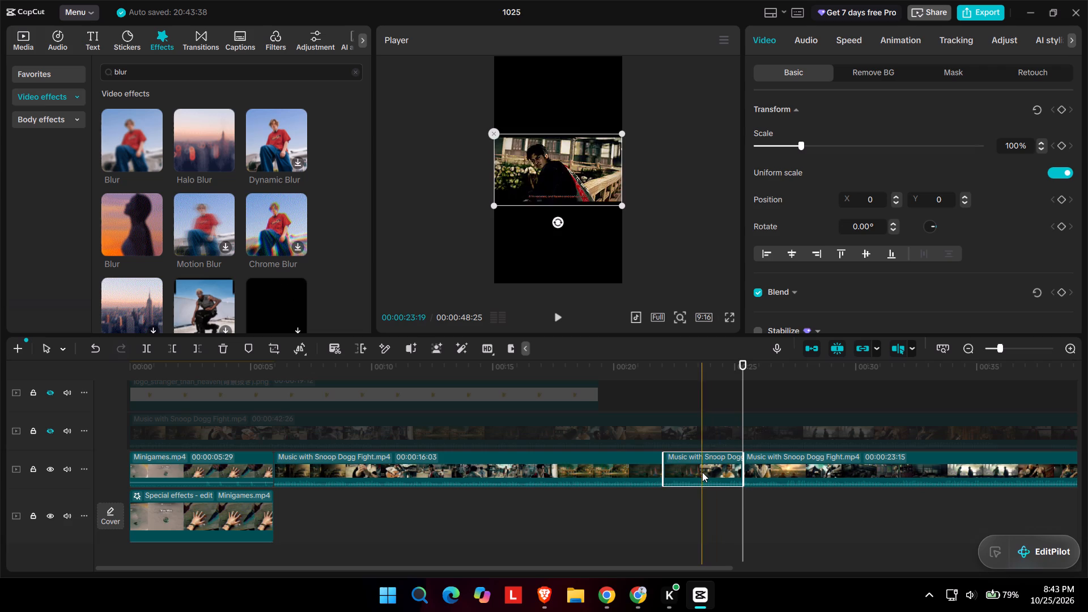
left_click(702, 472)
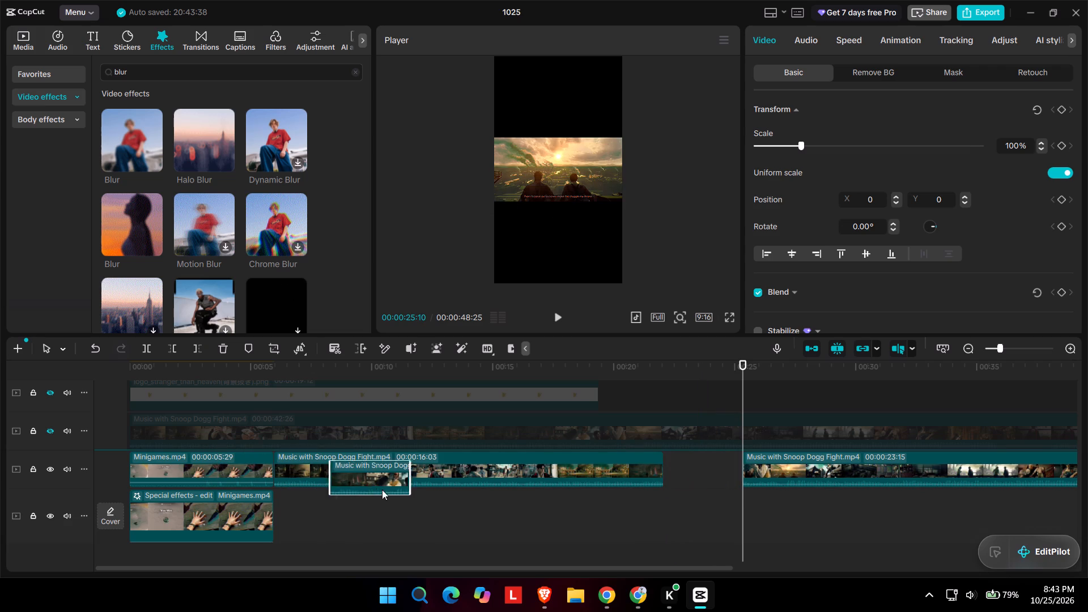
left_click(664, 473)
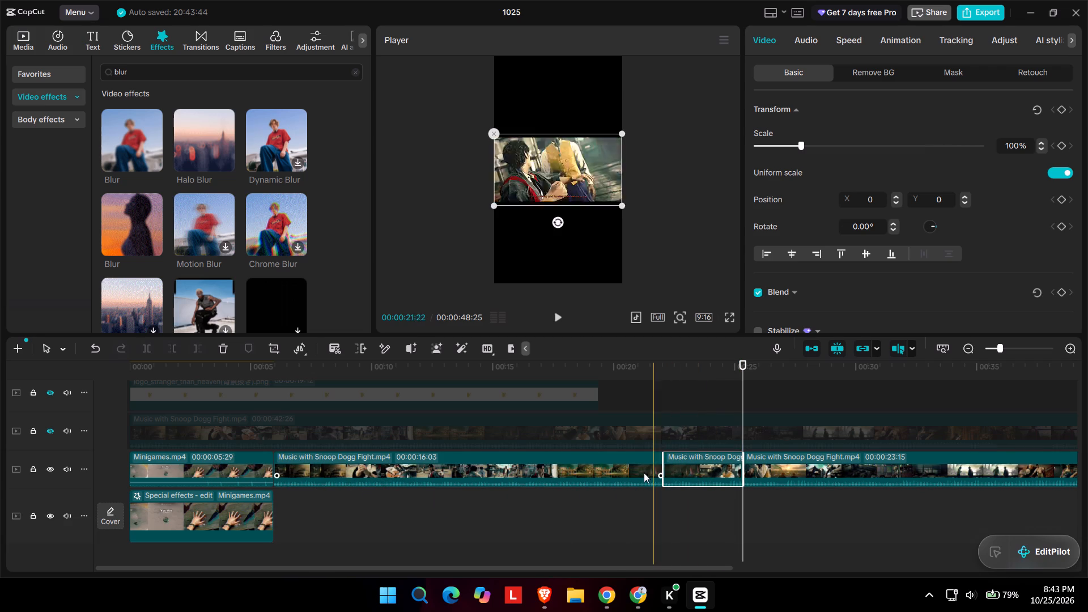
Delete the first piece of the copied Snoop Dogg Fight clip, between the Minigames.mp4 clip and the short piece.
left_click(616, 473)
key("Delete")
Move the short Snoop Dogg Fight piece right after Minigames.mp4 and place a copy of it directly beneath on the bottom track.
left_click_drag(704, 460, 507, 464)
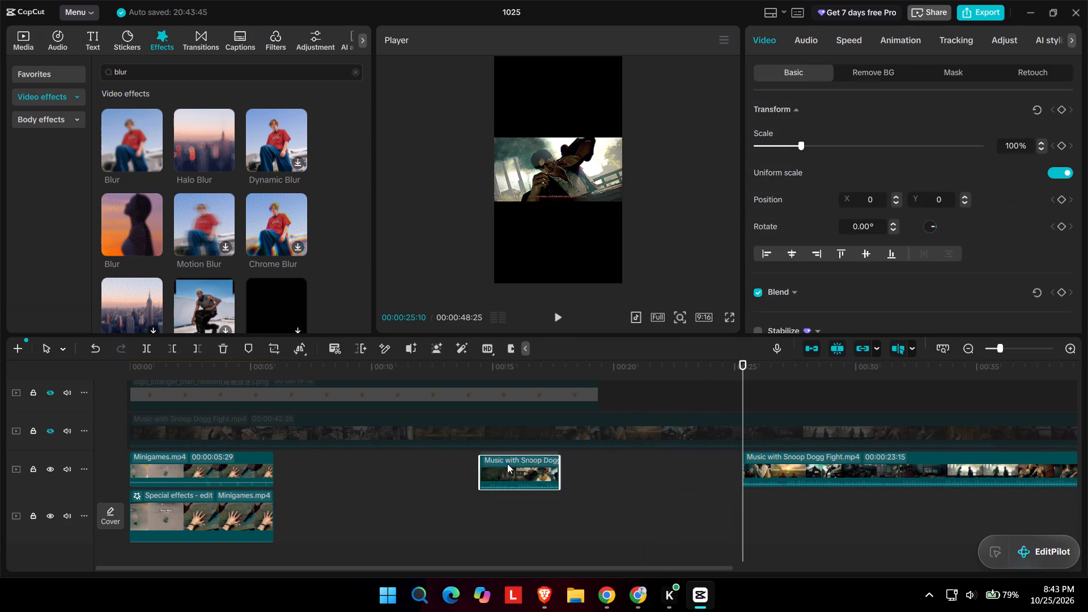
left_click_drag(507, 464, 313, 457)
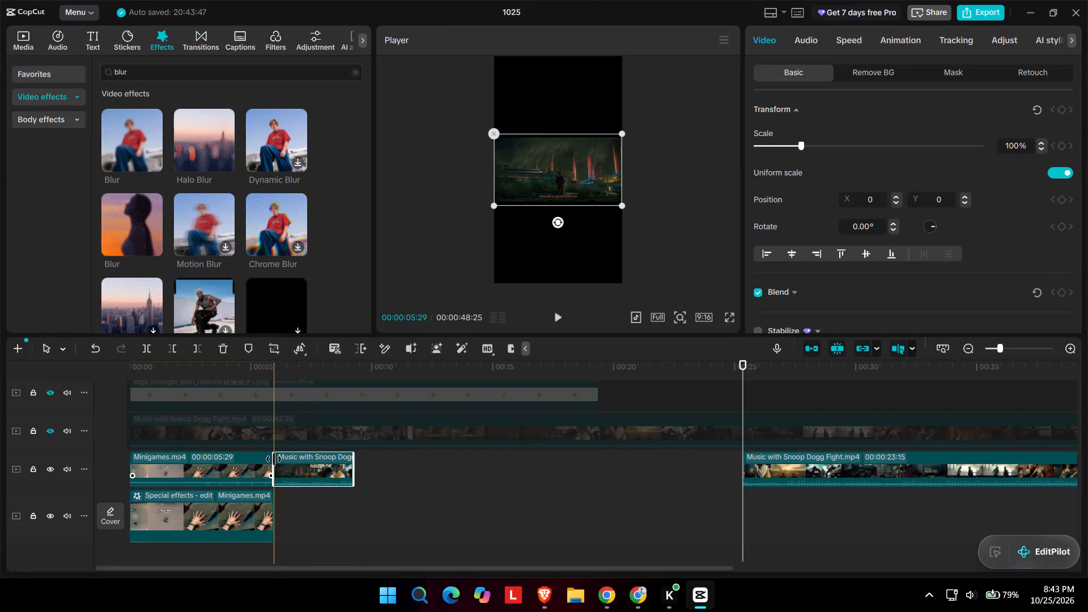
key("ctrl+c")
key("ctrl+v")
left_click_drag(303, 464, 304, 530)
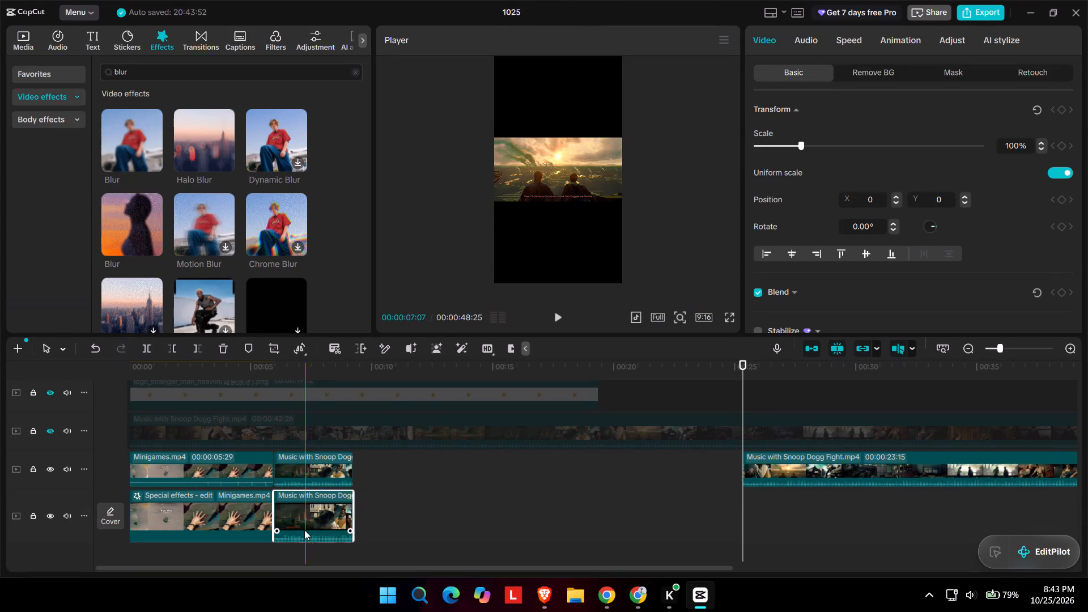
Shift the remaining 00:00:23:15 Snoop Dogg Fight piece earlier on its track, starting at about 00:00:21.
left_click(352, 458)
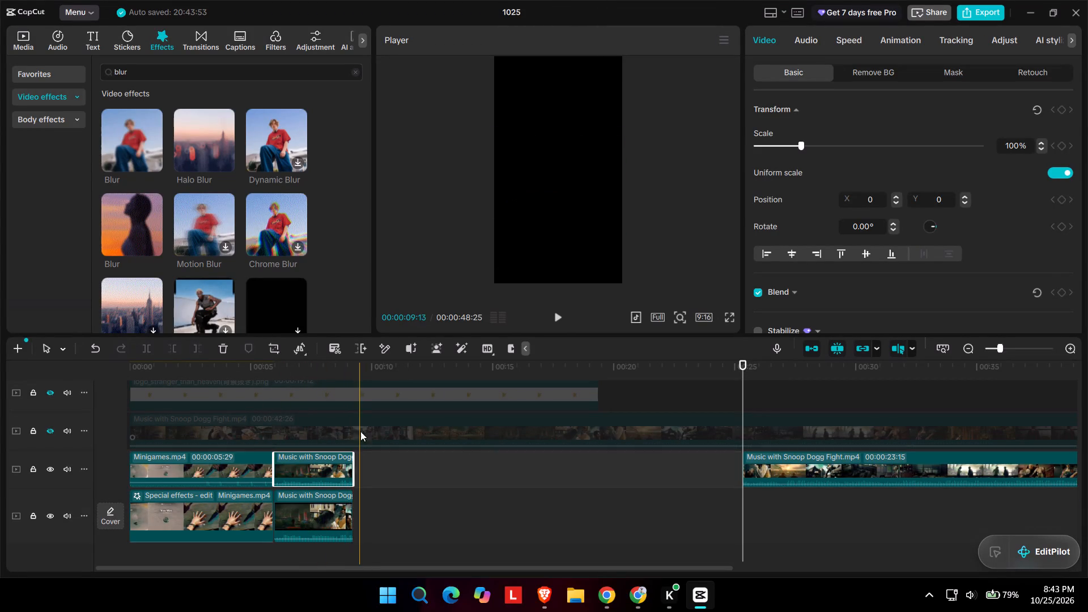
left_click(357, 373)
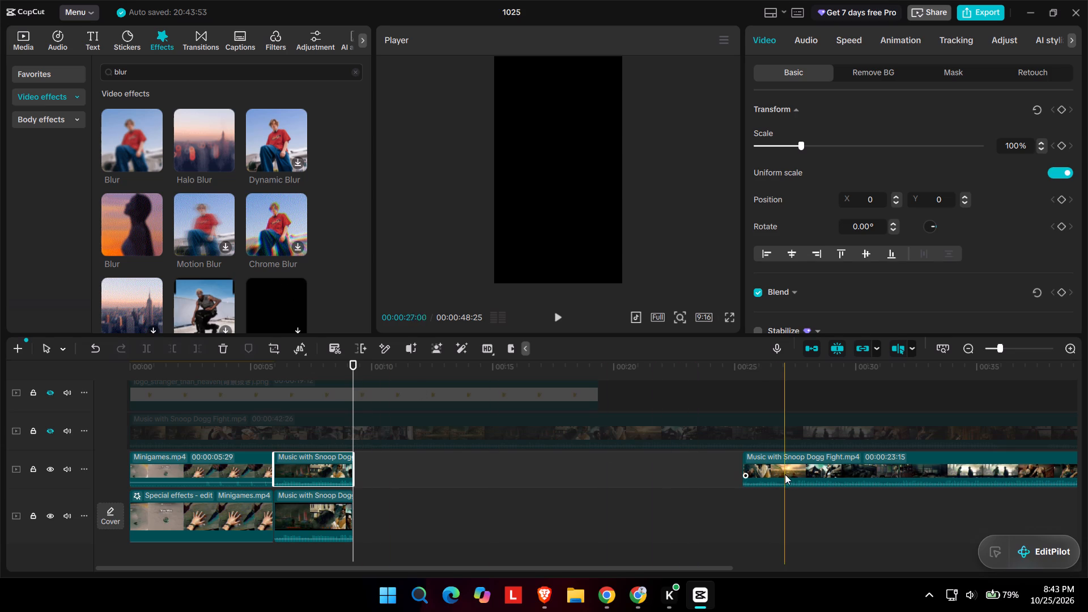
left_click_drag(835, 461, 734, 464)
Split the long Snoop Dogg Fight piece at 00:00:32:12, at the two men fighting indoors.
scroll(763, 448, "left", 2)
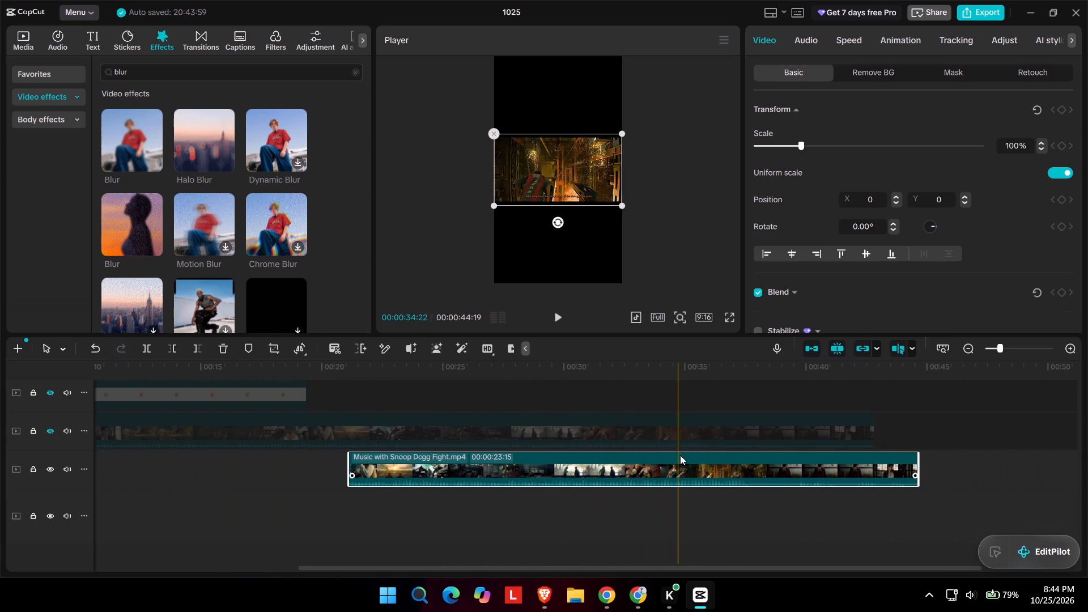
left_click(622, 470)
key("ctrl+b")
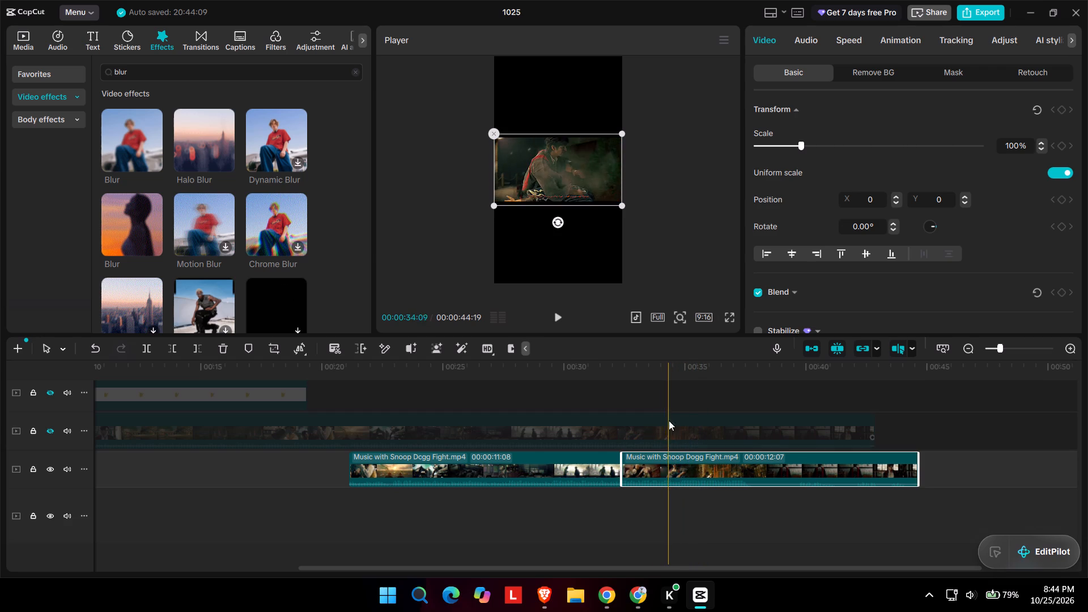
Find the exact frame where the crouching man's shot ends and split the last Snoop Dogg Fight piece there, at 00:00:34:17.
left_click(671, 396)
key("Right")
key("Right")
key("Right")
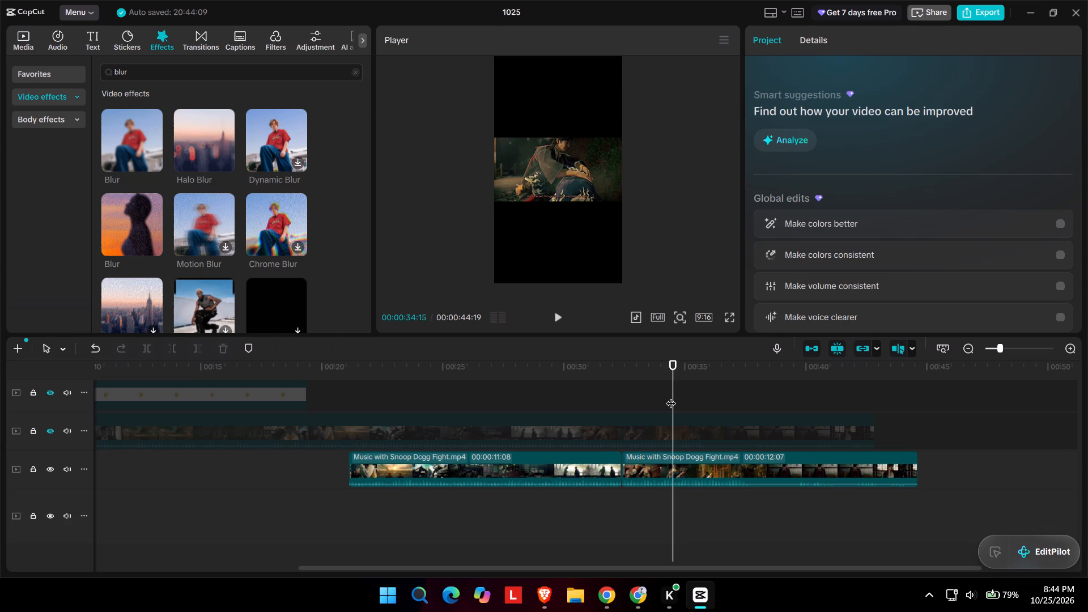
key("Right")
key("Right")
key("Right")
key("Right")
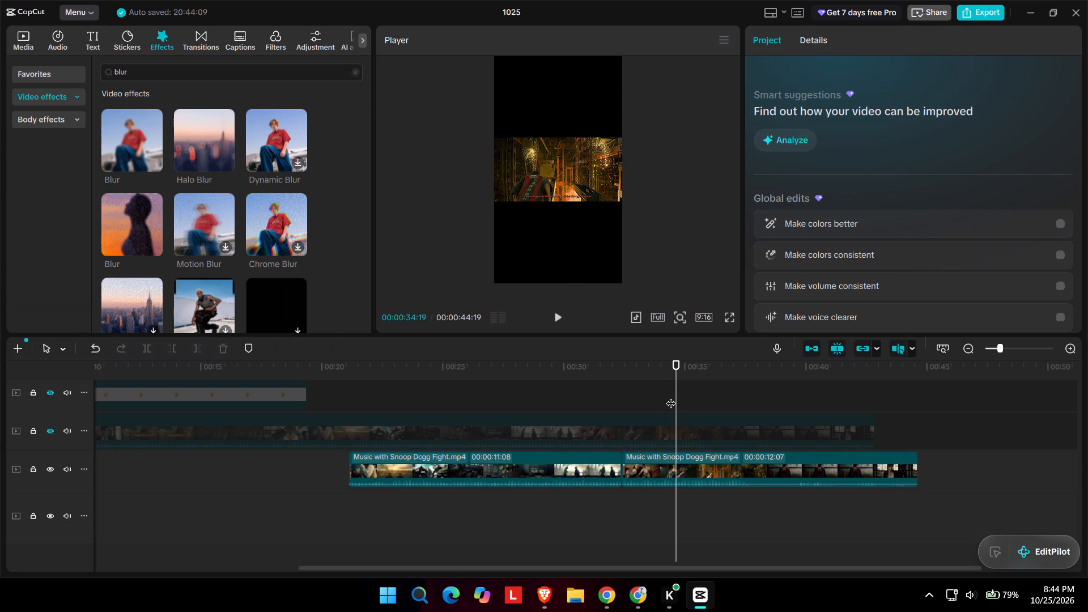
key("Left")
key("Left")
key("Left")
key("Right")
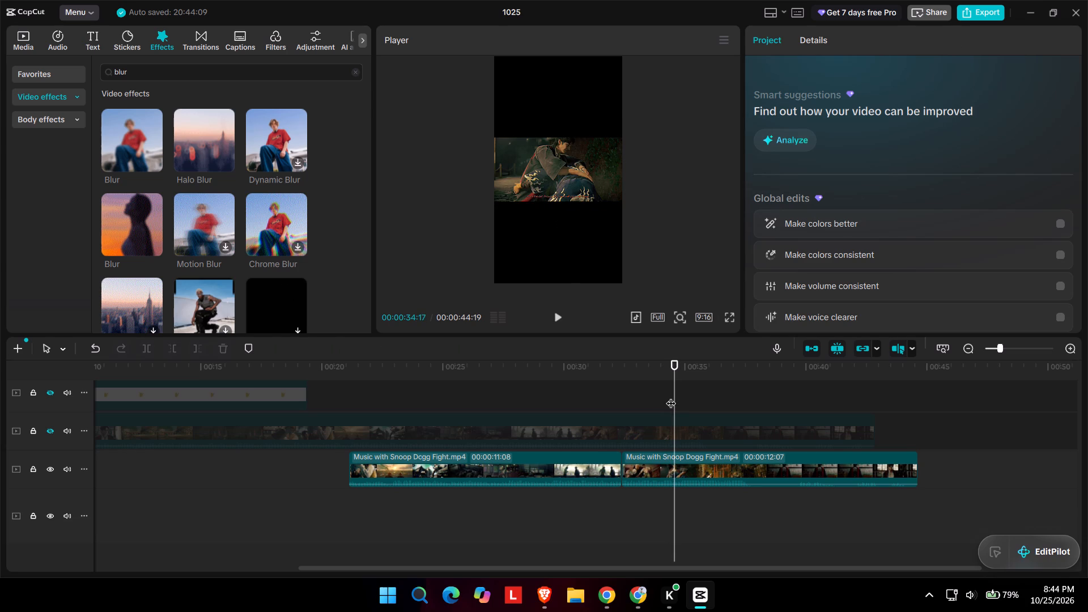
key("Right")
key("Left")
left_click(673, 467)
key("ctrl+b")
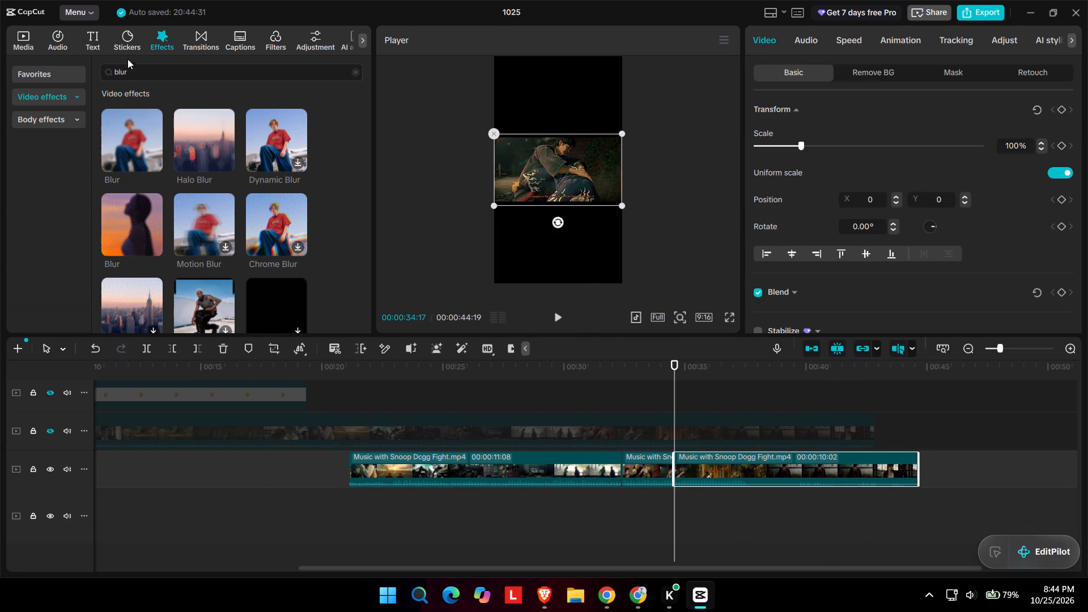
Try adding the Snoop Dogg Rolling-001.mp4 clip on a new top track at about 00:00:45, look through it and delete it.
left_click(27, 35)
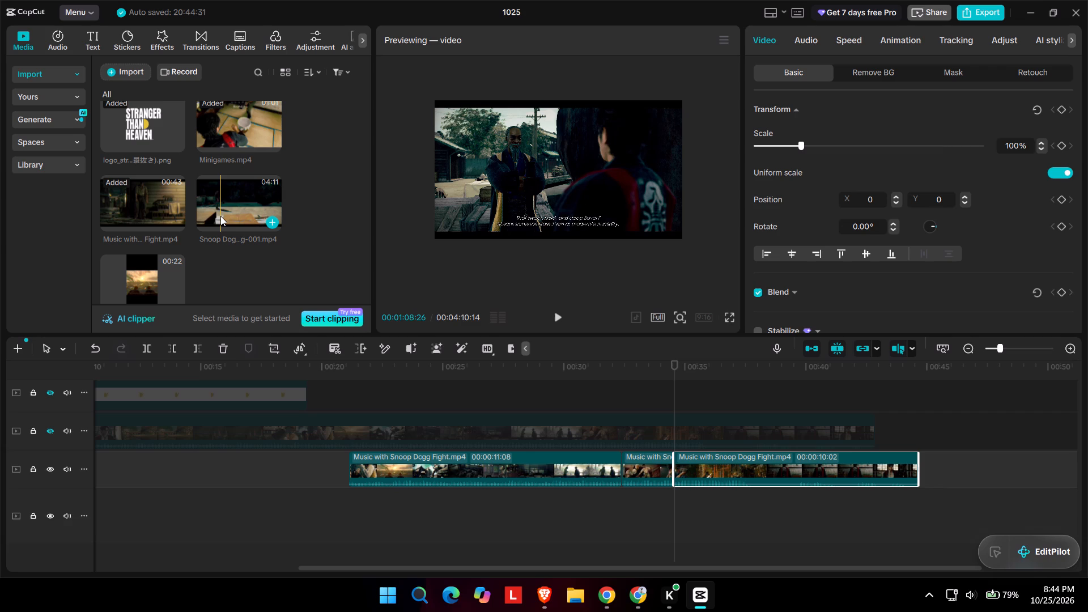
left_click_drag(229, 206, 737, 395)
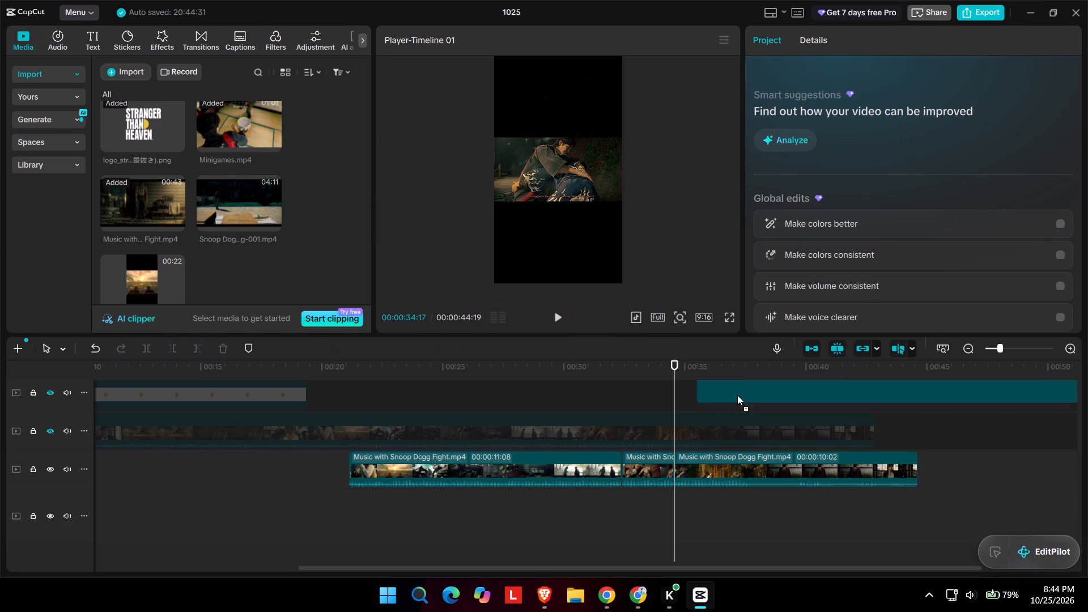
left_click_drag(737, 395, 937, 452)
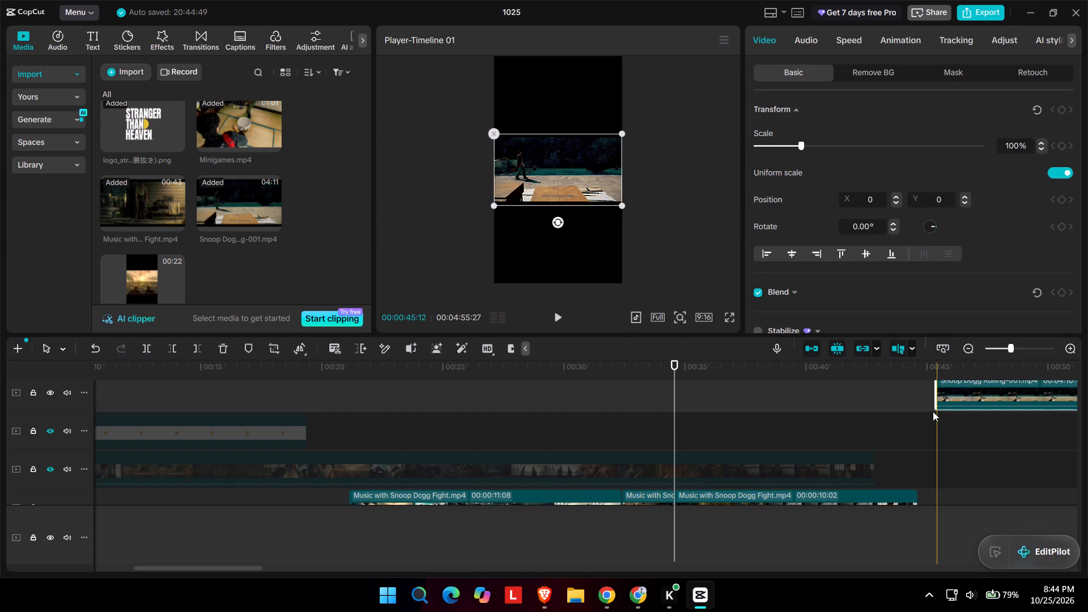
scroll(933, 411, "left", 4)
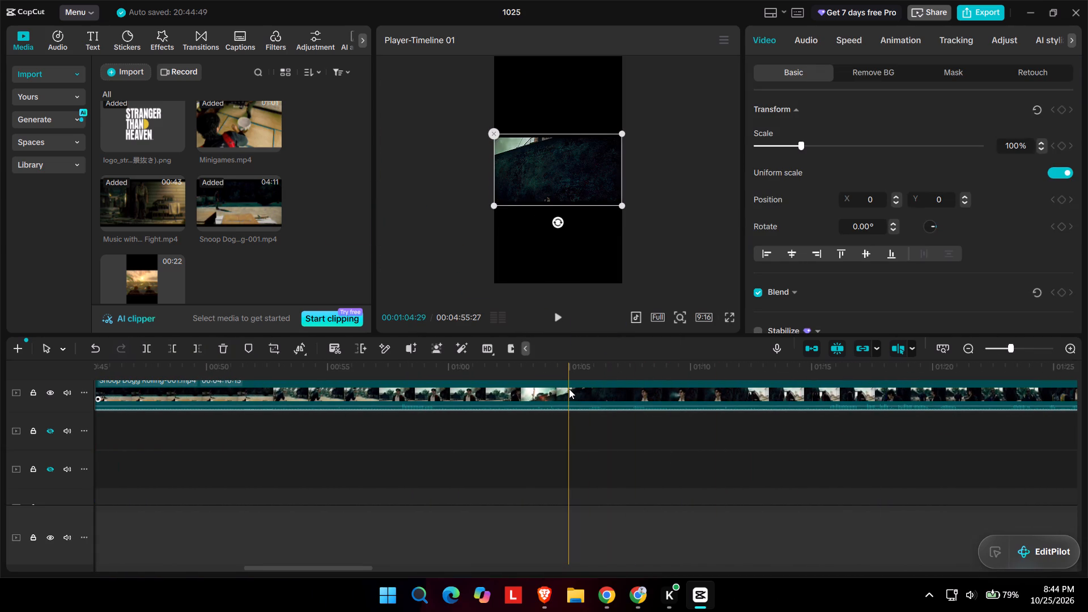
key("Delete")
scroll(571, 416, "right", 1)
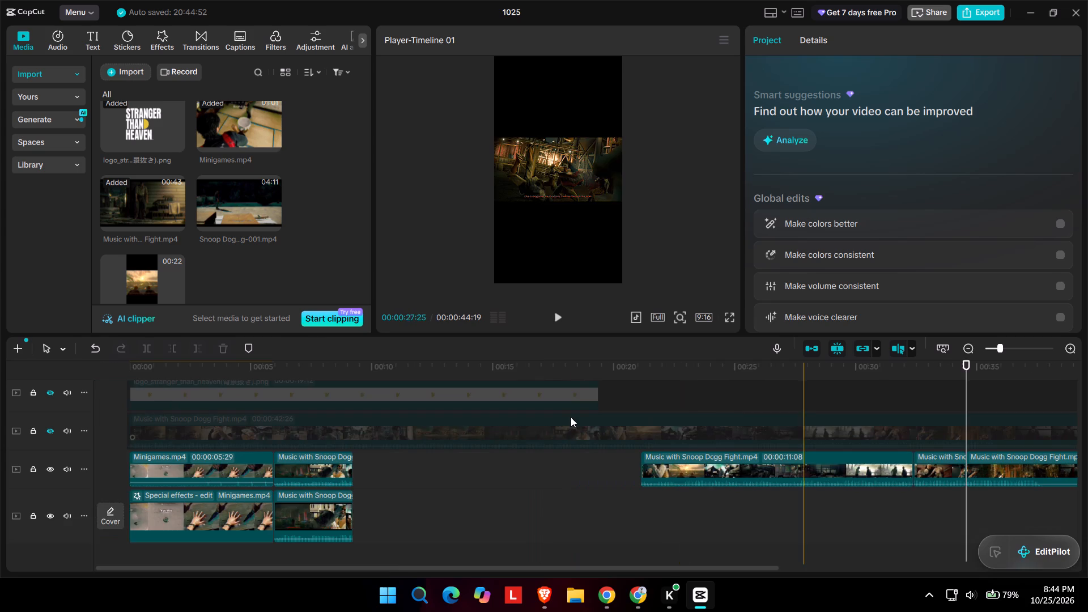
Add Cities_Exploration.mp4 from the imported media to the bottom track, directly after the short Snoop Dogg Fight piece.
scroll(571, 417, "right", 1)
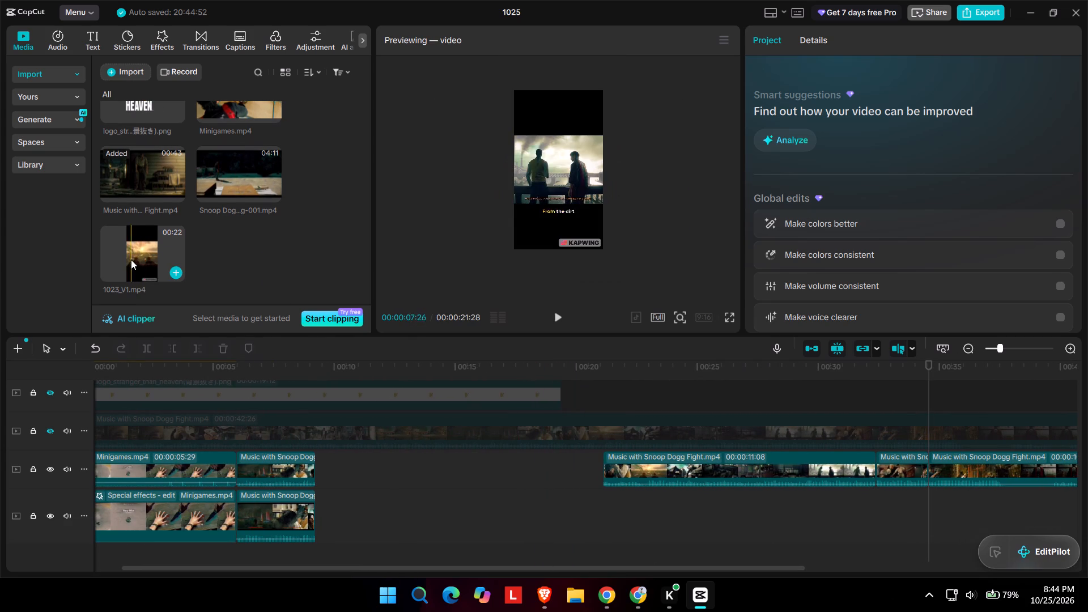
scroll(228, 222, "up", 1)
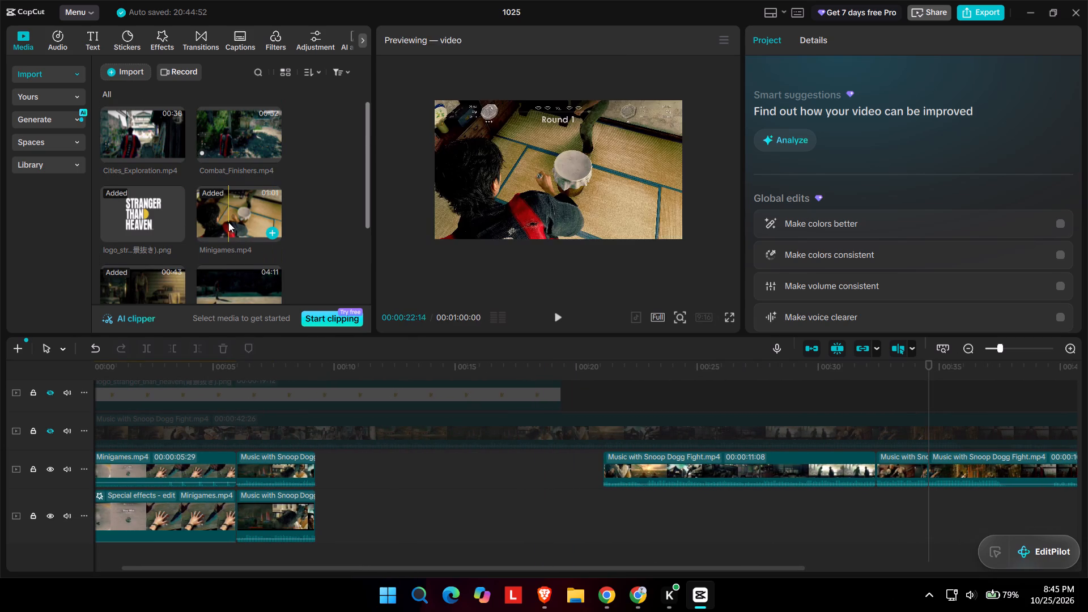
scroll(228, 222, "up", 1)
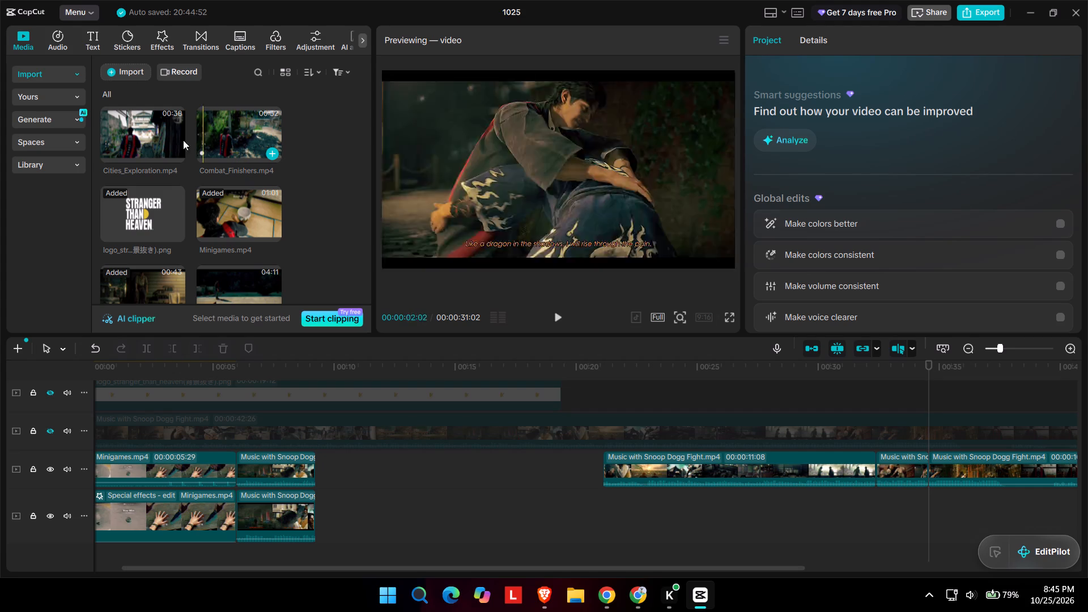
left_click_drag(146, 138, 377, 241)
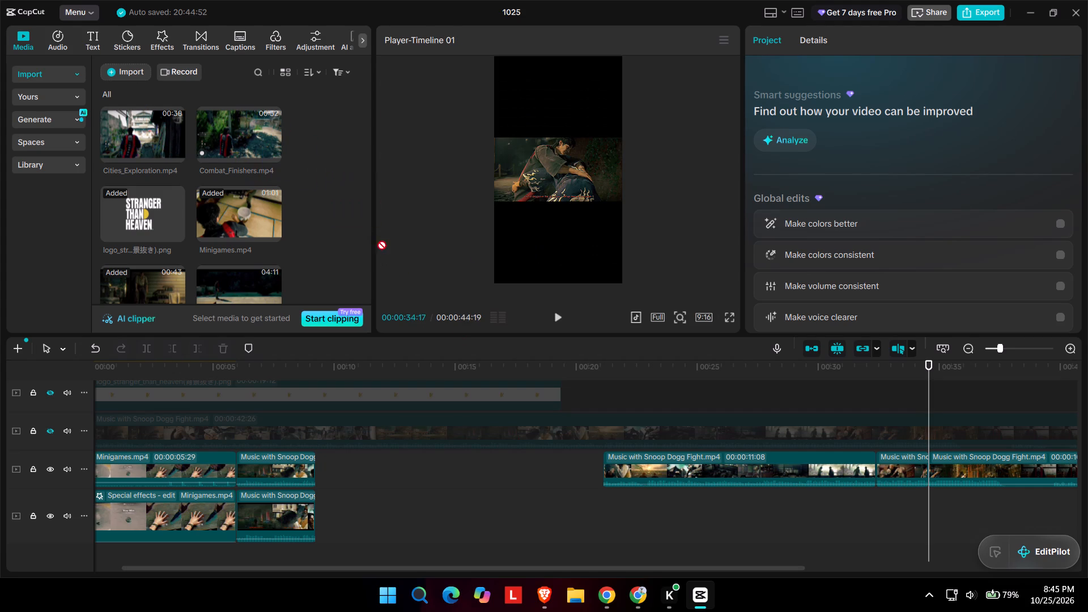
left_click_drag(377, 241, 722, 515)
Split Cities_Exploration.mp4 at 00:00:15:21 and delete the part after the cut.
scroll(722, 515, "left", 1)
scroll(652, 499, "left", 1)
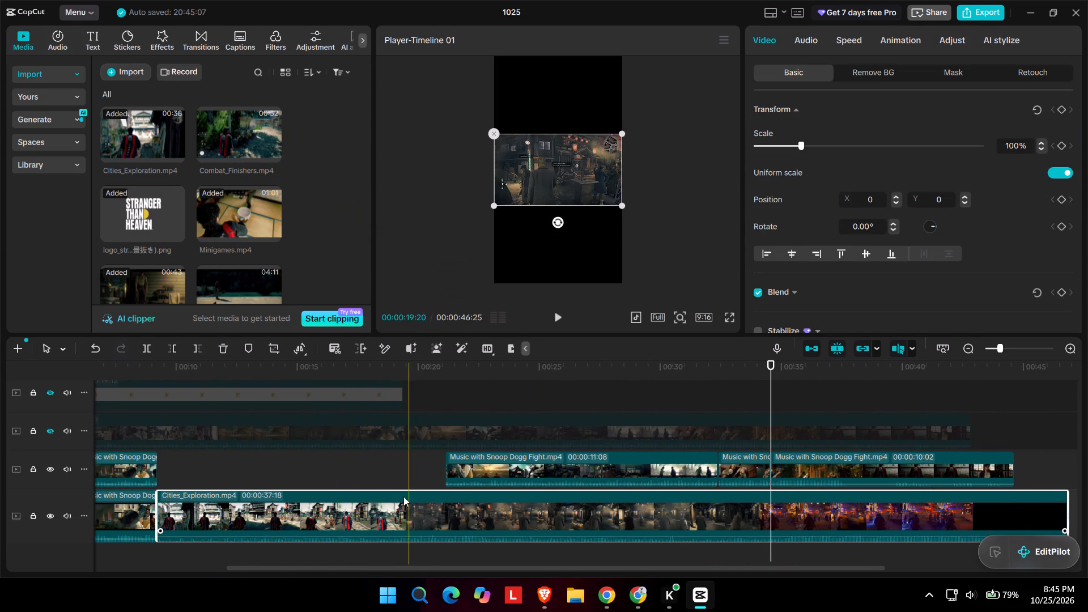
scroll(197, 503, "left", 1)
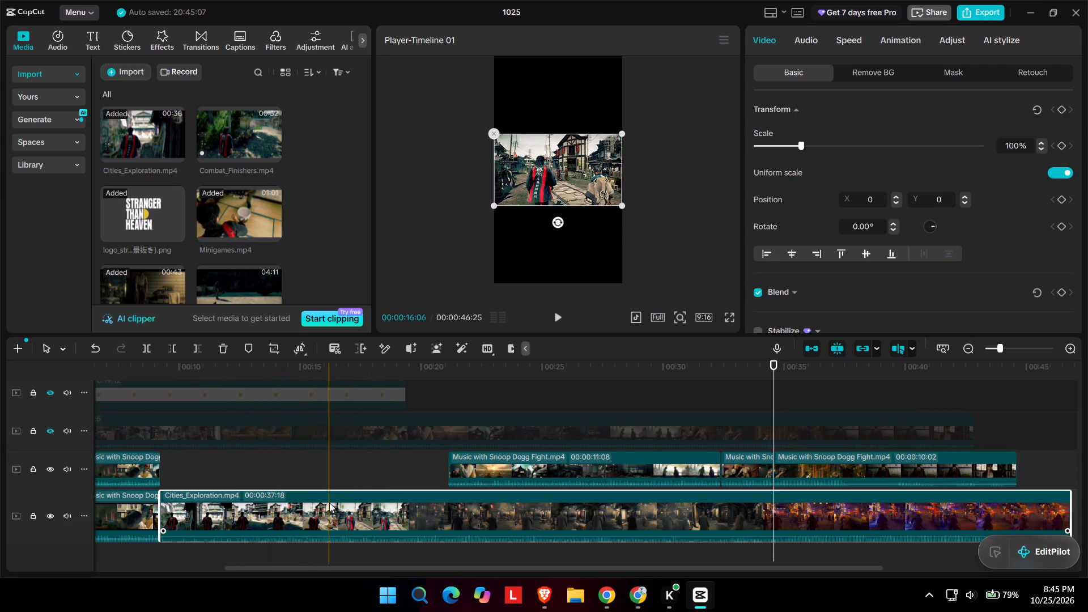
scroll(260, 509, "left", 1)
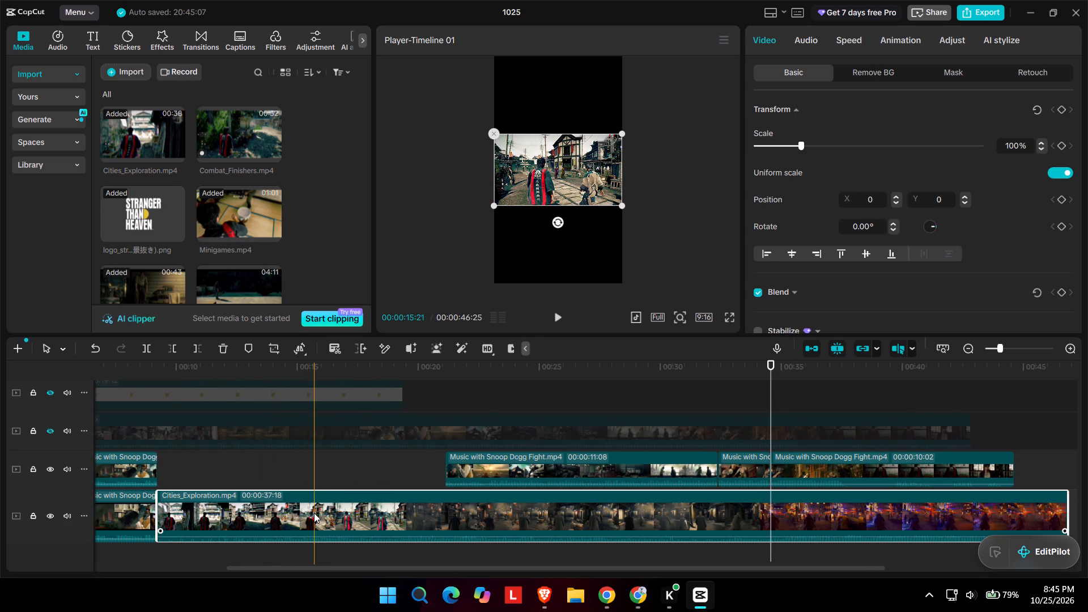
key("ctrl+b")
key("Delete")
Duplicate the trimmed Cities_Exploration.mp4 clip onto the track directly above, at the same start time.
left_click(254, 511)
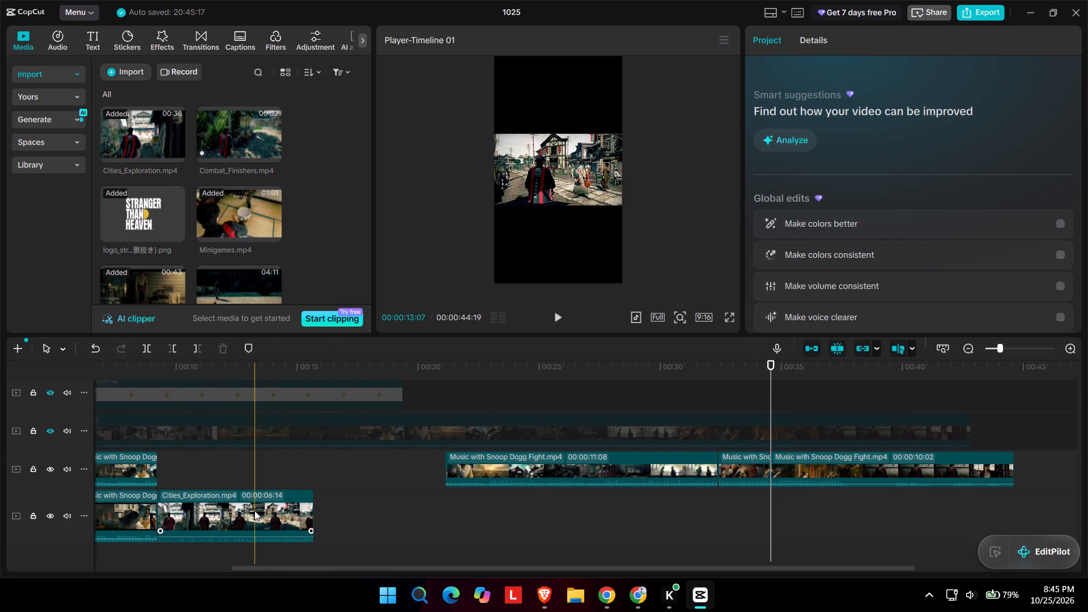
key("ctrl+c")
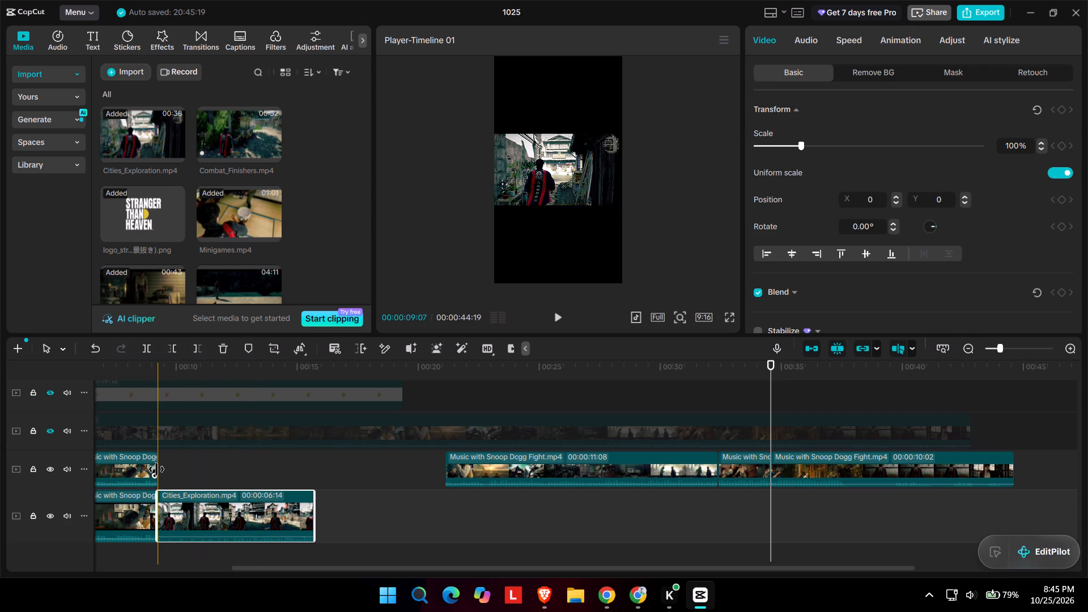
key("ctrl+v")
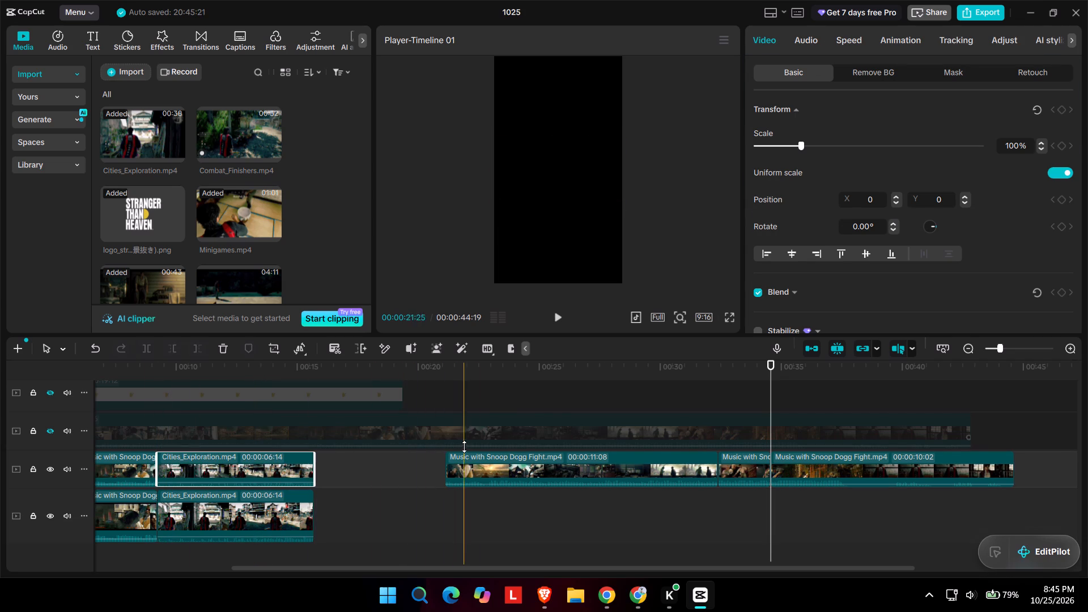
Move the short Snoop Dogg Fight piece ending at 00:00:34:17 right after the upper Cities_Exploration.mp4 clip and place a copy beneath it.
left_click(764, 461)
left_click_drag(754, 464, 352, 470)
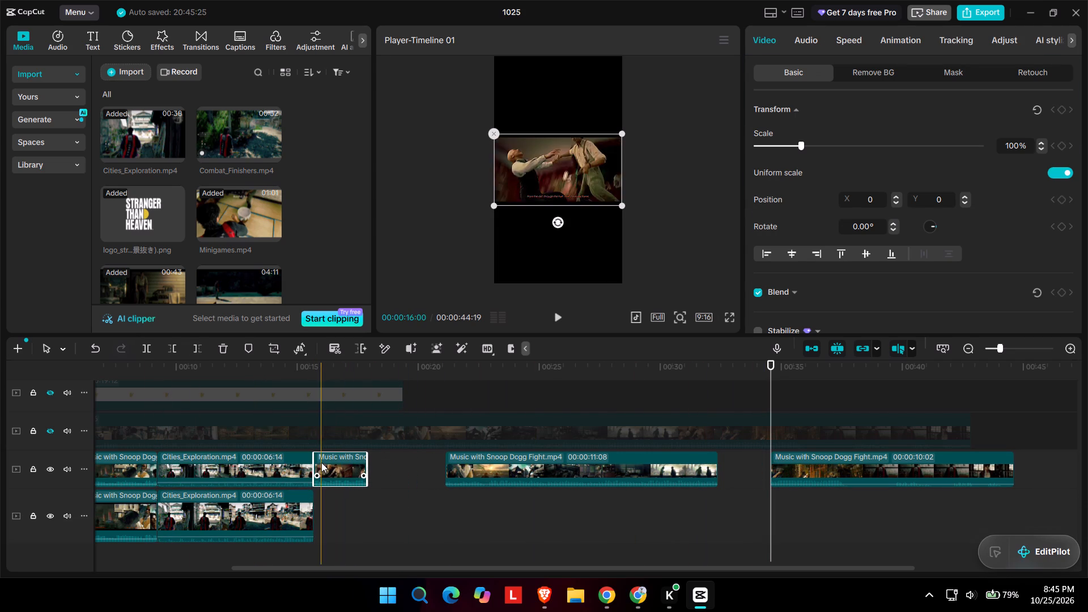
key("ctrl+c")
key("ctrl+v")
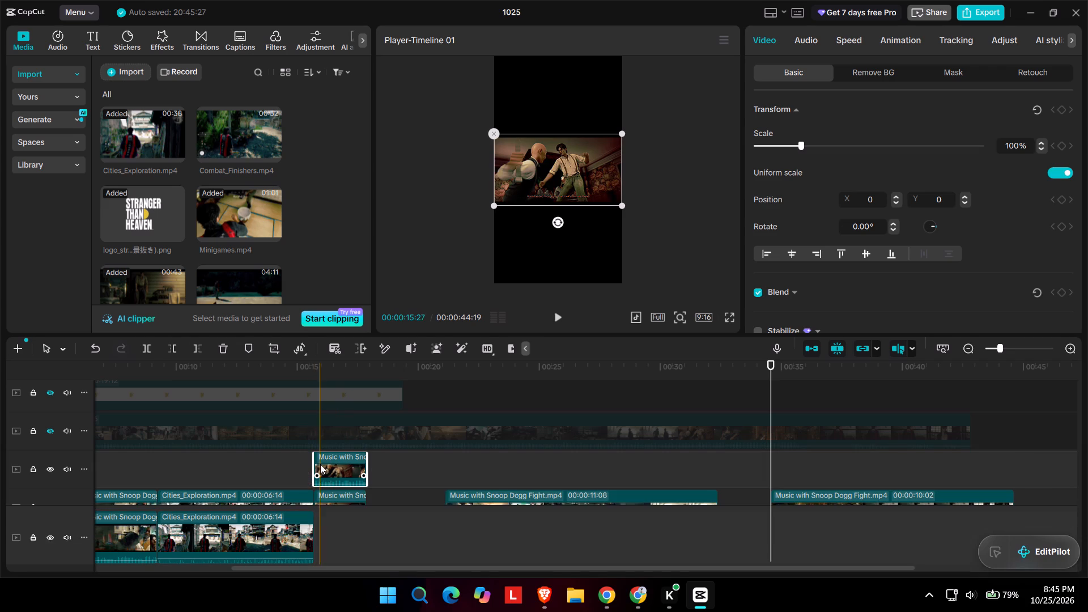
left_click_drag(321, 465, 321, 535)
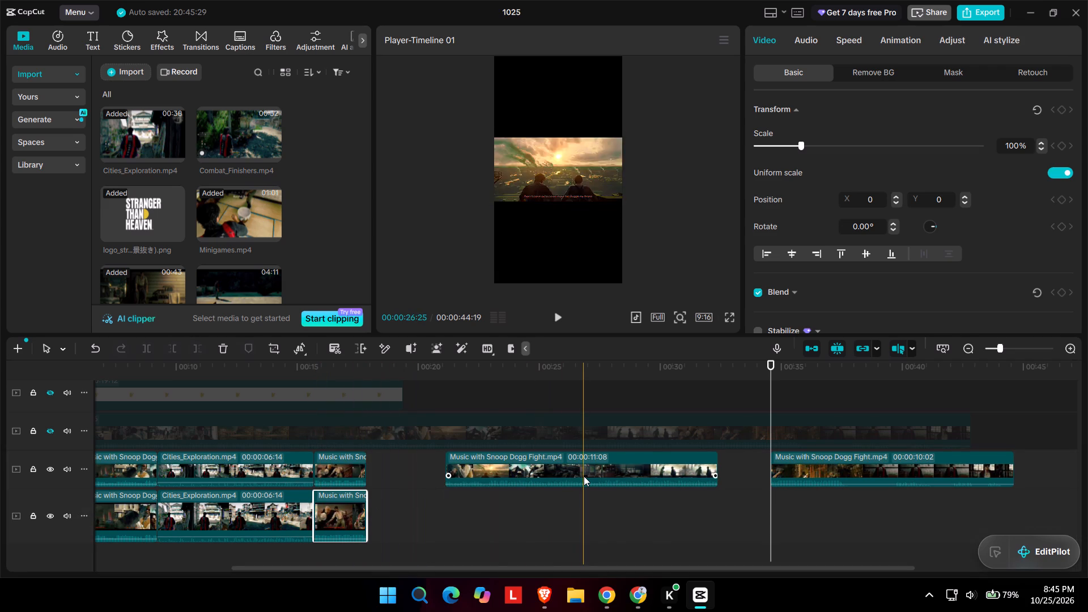
Delete the 00:00:11:08 Snoop Dogg Fight piece.
left_click(584, 476)
key("Delete")
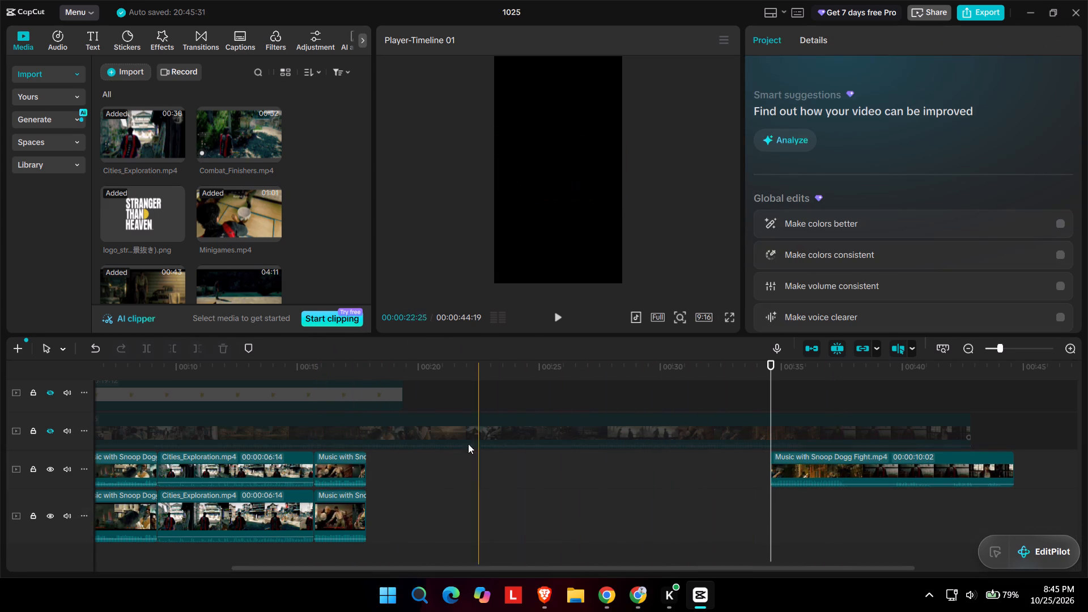
Add Snoop Dogg Rolling-001.mp4 to the timeline on a new track above the remaining Snoop Dogg Fight piece.
scroll(458, 450, "up", 1)
scroll(440, 424, "down", 1)
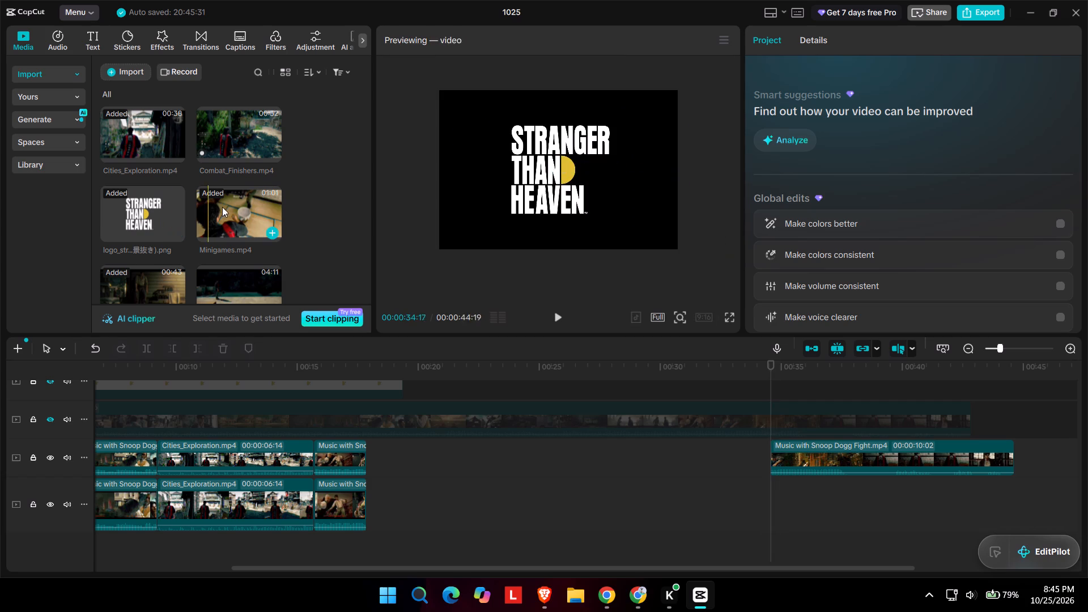
scroll(161, 202, "down", 1)
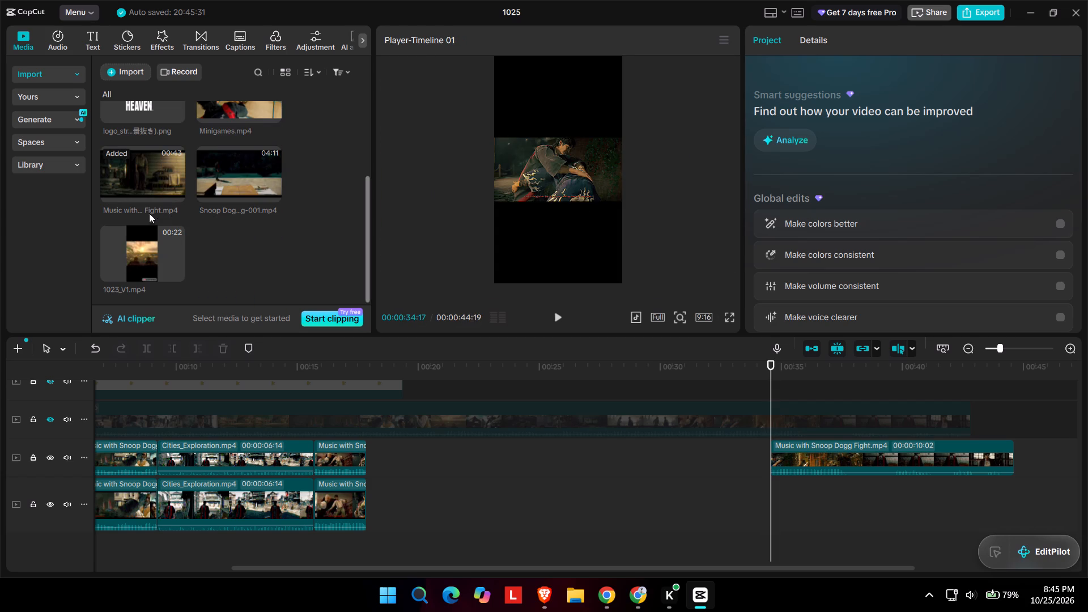
scroll(191, 157, "up", 1)
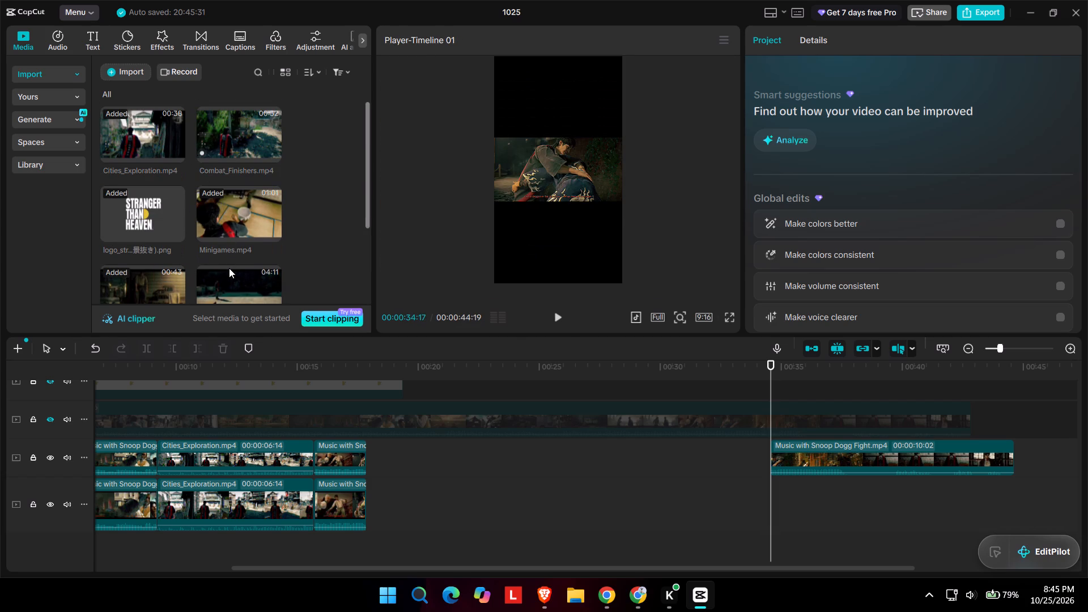
left_click(227, 273)
left_click_drag(674, 408, 715, 467)
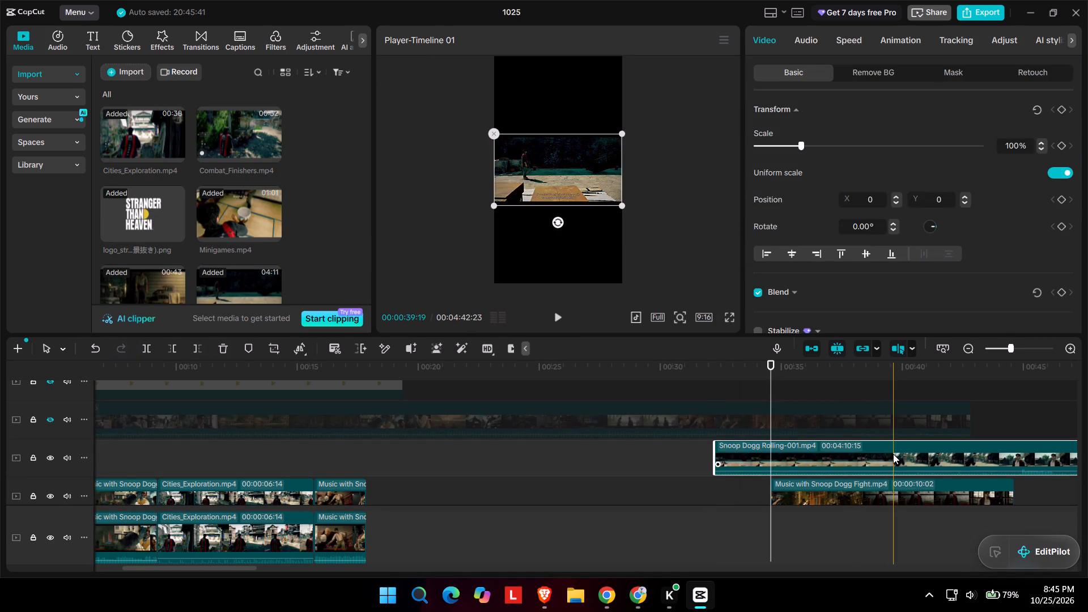
left_click_drag(893, 453, 957, 444)
Split Snoop Dogg Rolling-001.mp4 at 00:03:48:24, where the shot changes to the two men at the railing, and delete the part before the cut.
scroll(943, 445, "left", 2)
scroll(777, 428, "left", 3)
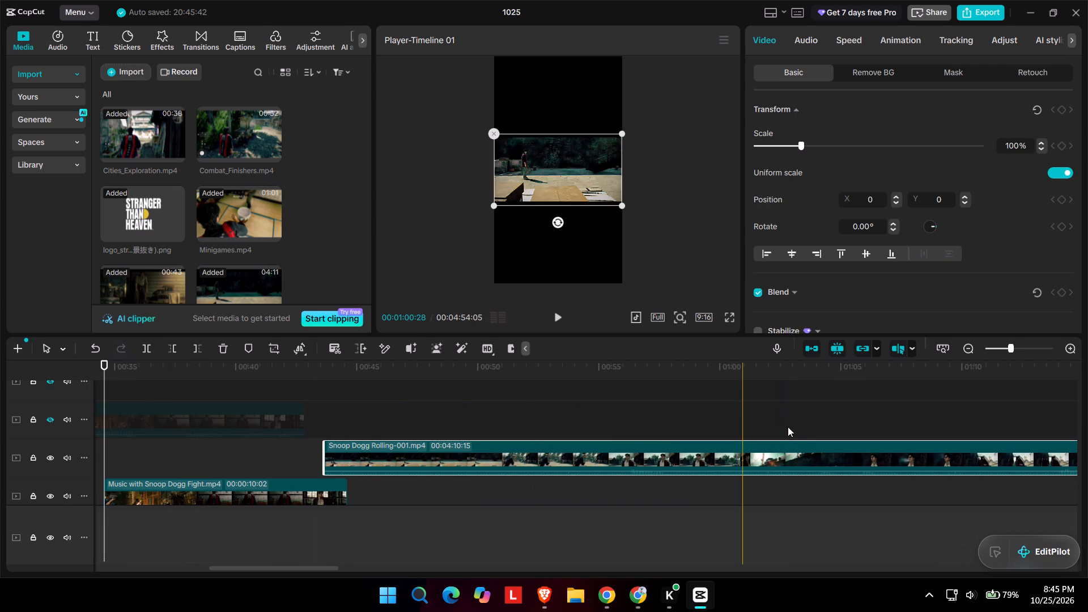
scroll(786, 429, "left", 3)
scroll(575, 460, "left", 2)
scroll(695, 439, "left", 3)
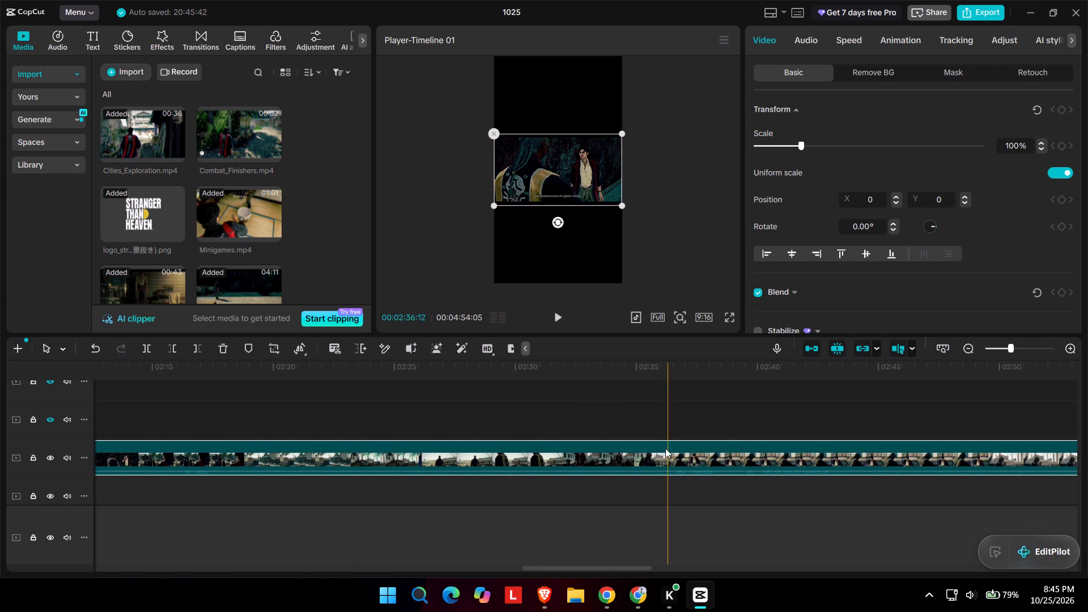
scroll(741, 447, "left", 5)
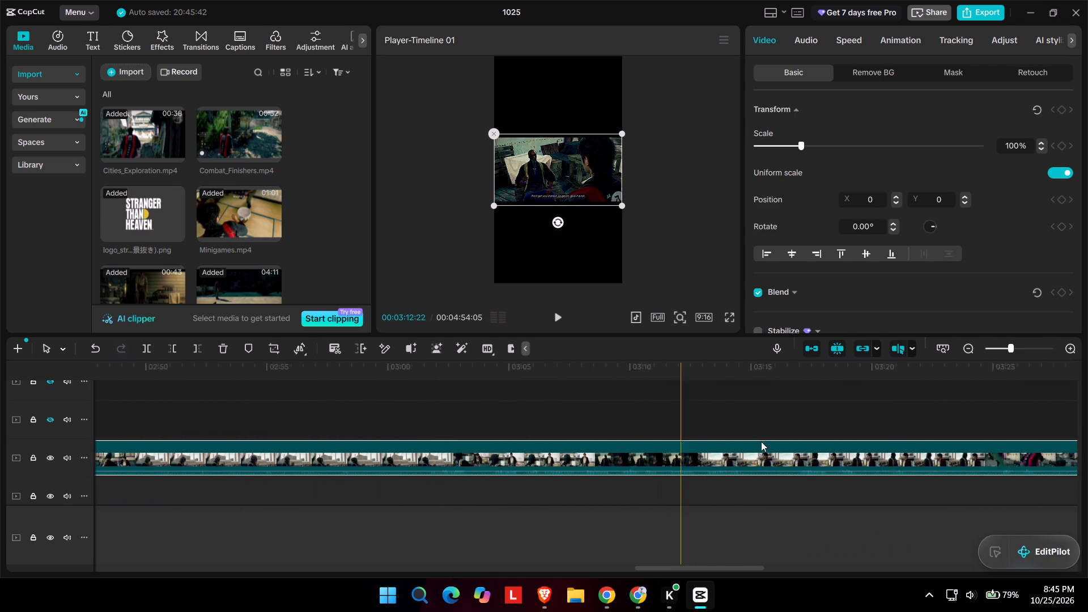
scroll(761, 441, "left", 1)
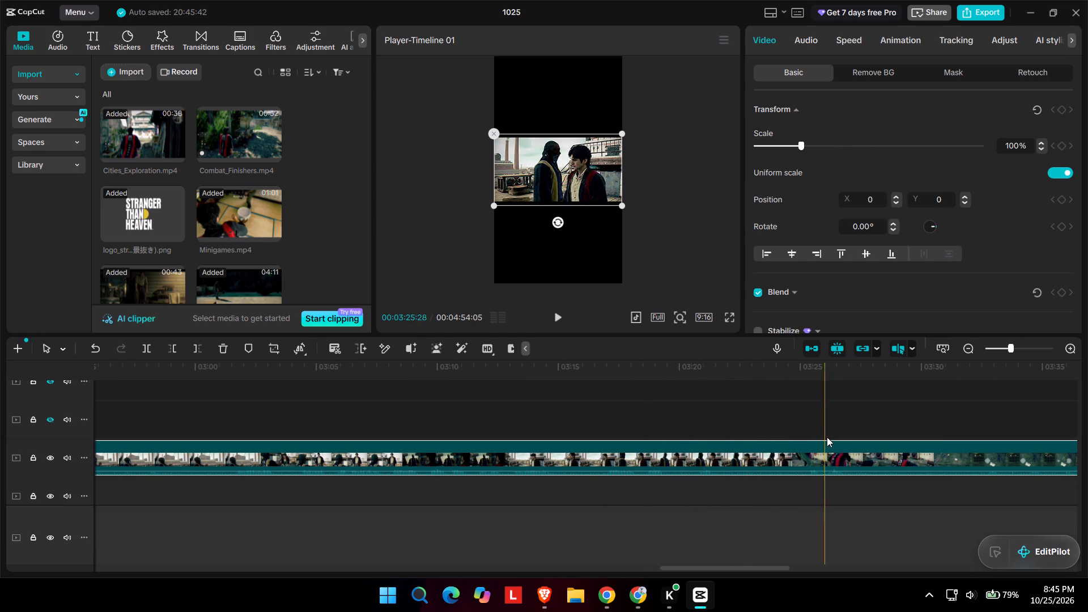
scroll(900, 430, "left", 3)
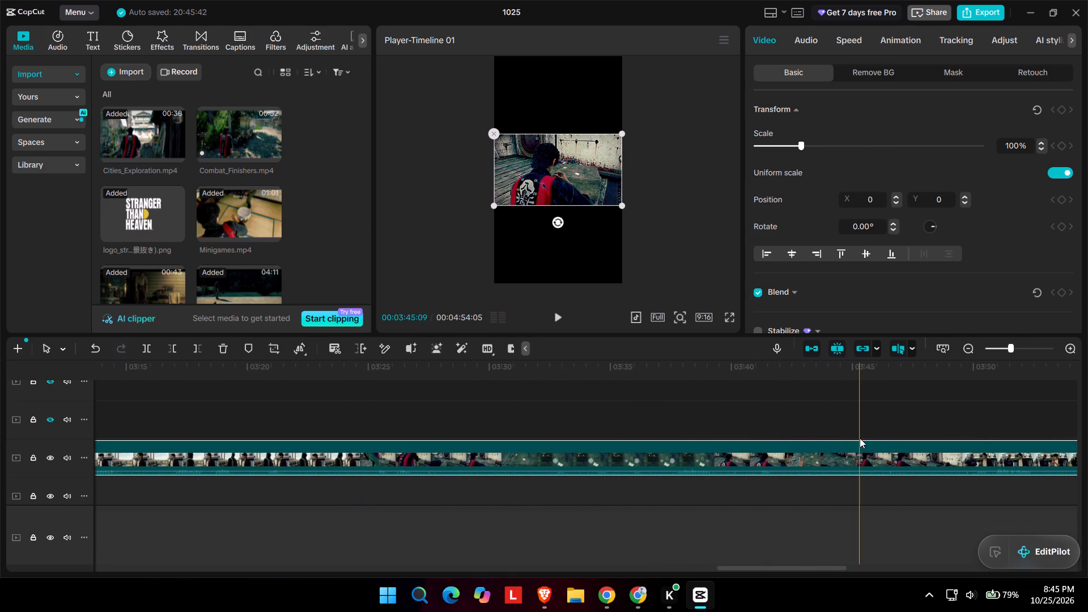
scroll(860, 438, "left", 2)
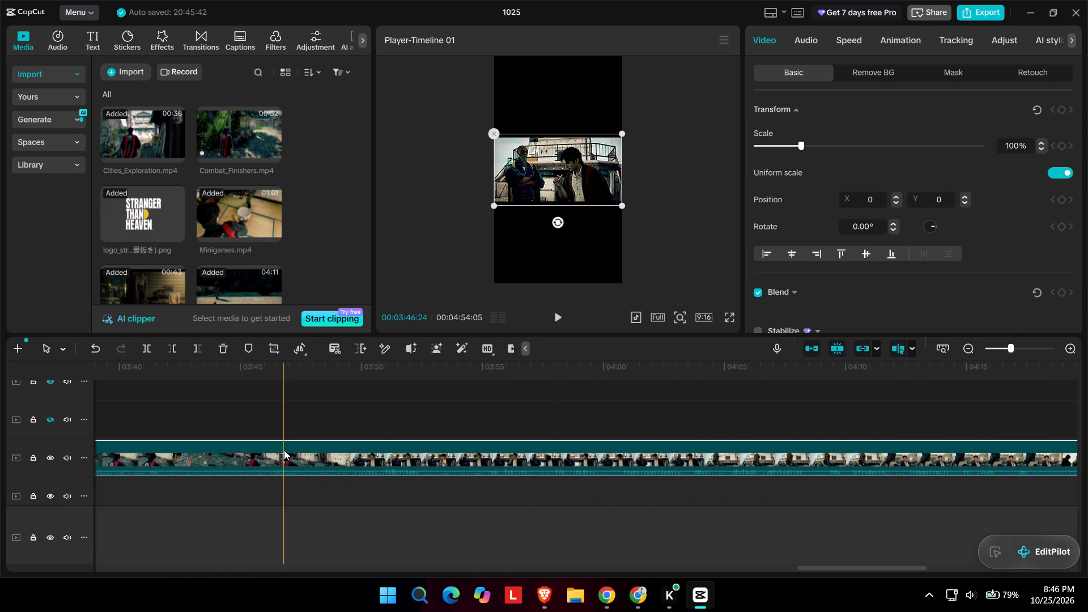
left_click(344, 444)
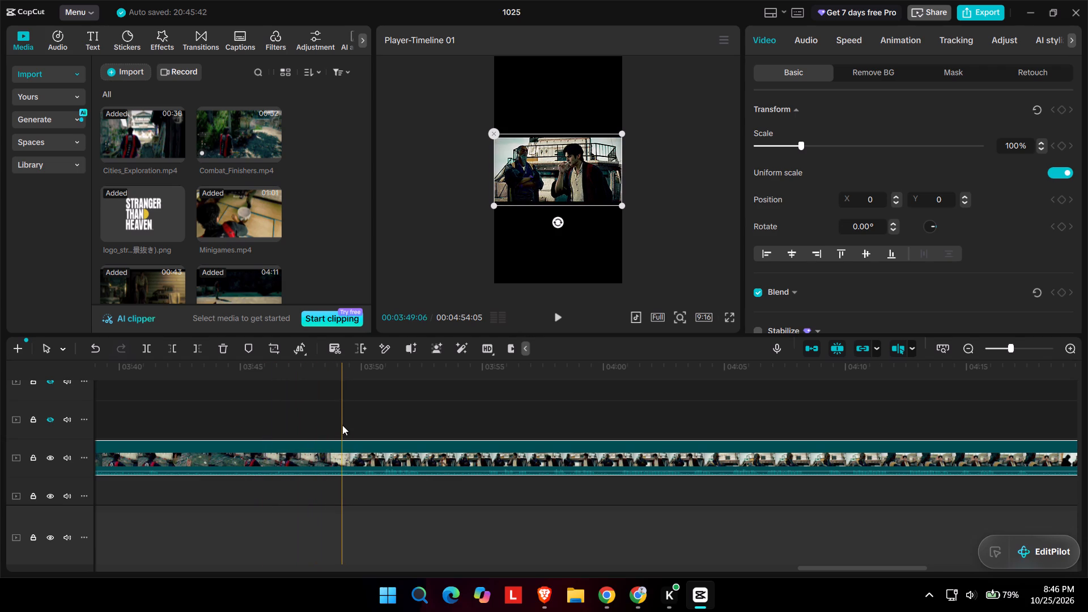
left_click(342, 425)
key("Left")
key("Left")
key("Left")
key("Left")
key("Left")
key("Left")
key("Left")
key("Left")
key("Left")
key("Left")
key("Left")
key("Left")
key("Left")
key("Left")
key("Left")
key("Left")
key("Left")
key("Left")
key("Left")
key("Left")
key("Left")
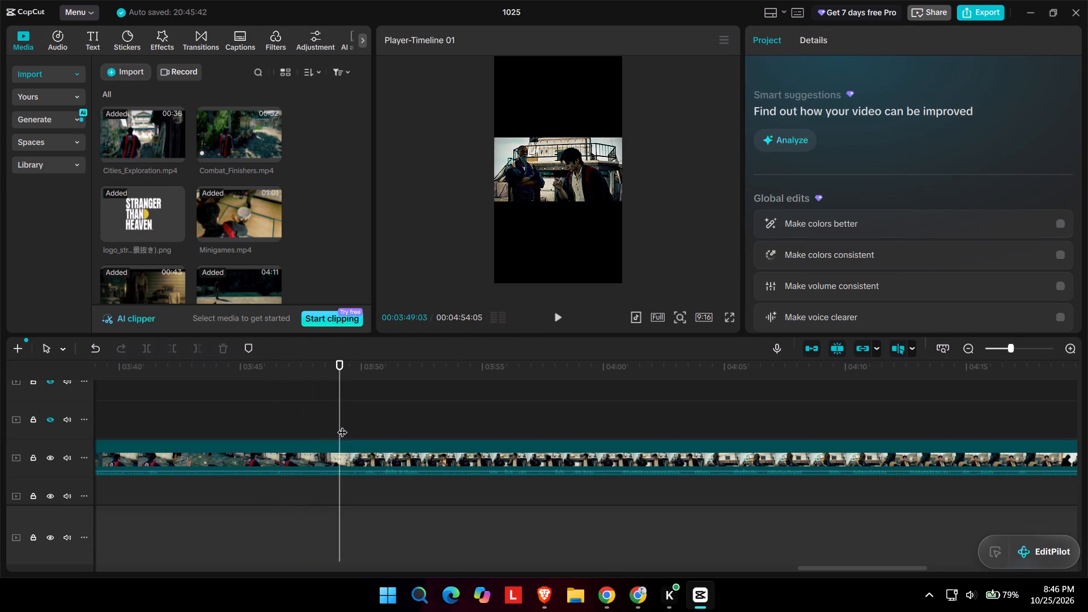
key("Right")
key("Right")
key("Right")
key("Right")
key("Right")
key("Right")
key("Right")
key("Right")
key("Right")
key("Right")
key("Right")
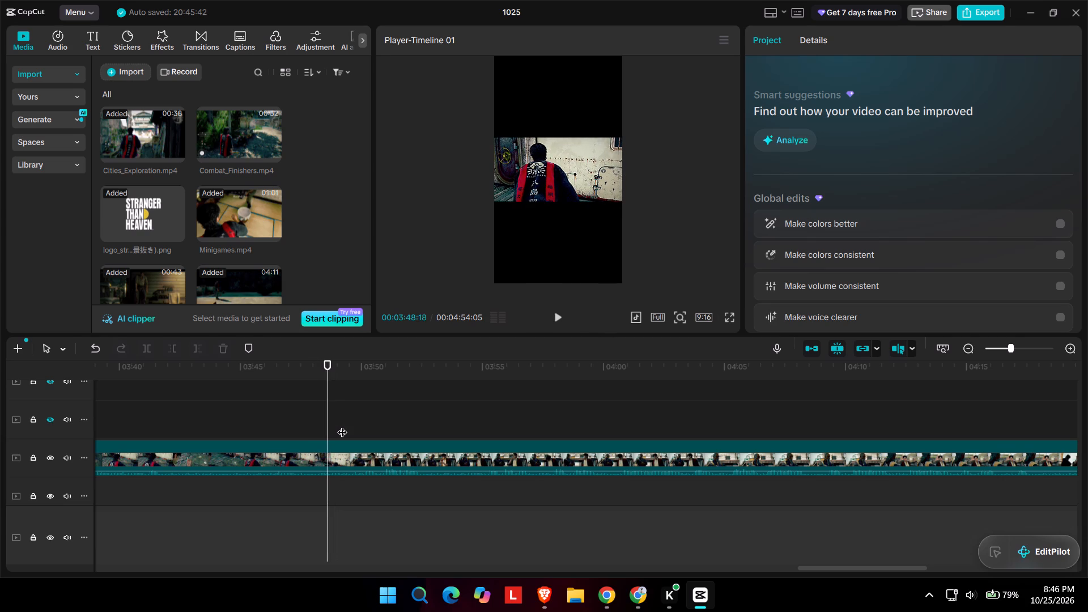
key("Left")
key("Left")
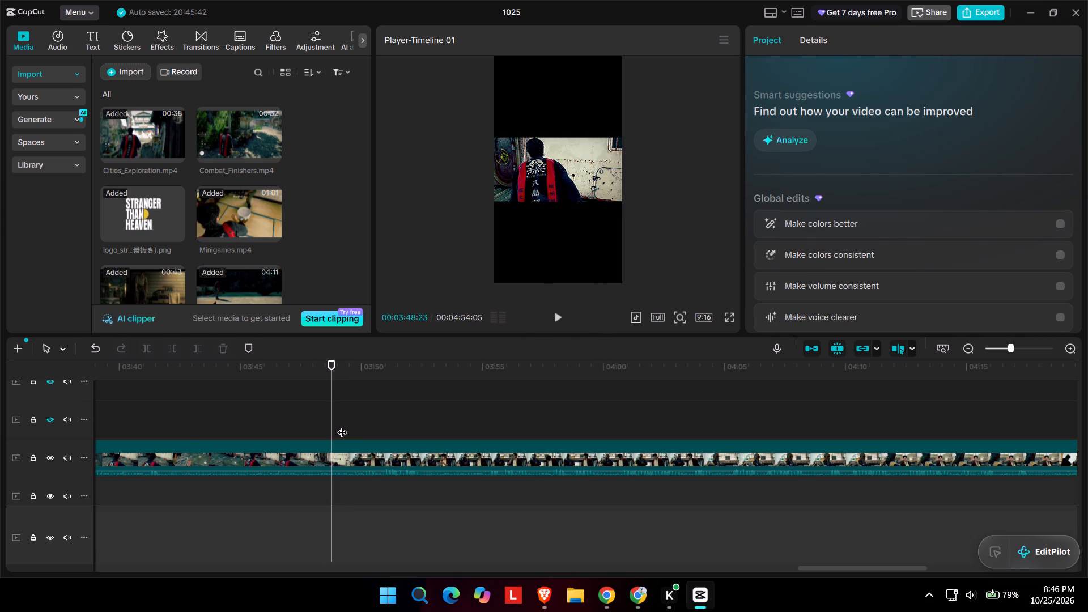
key("Right")
left_click(333, 427)
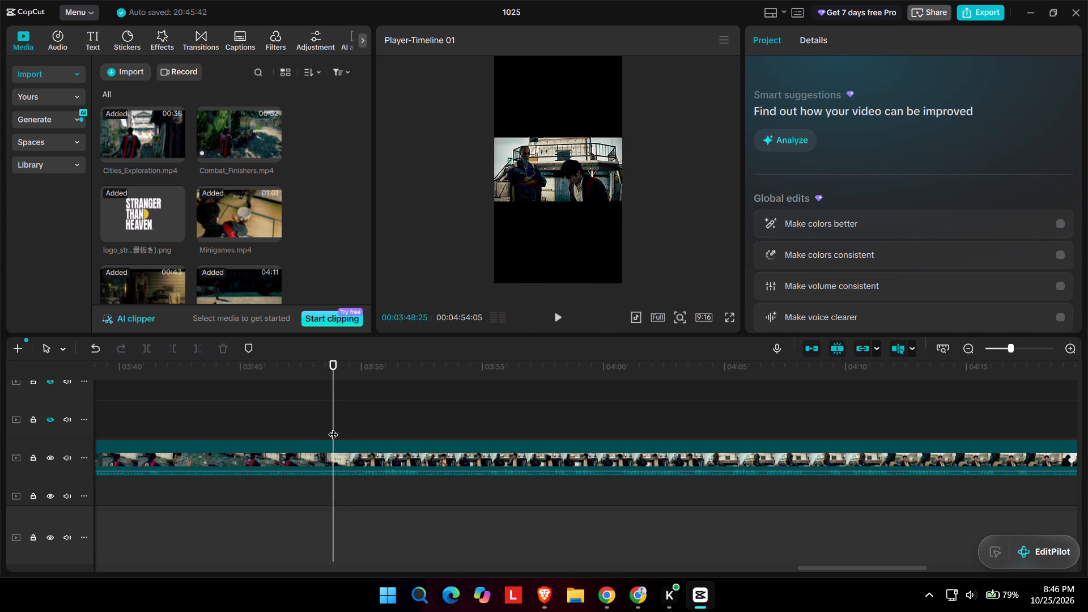
key("Left")
key("Left")
key("Left")
key("Left")
key("Left")
key("Left")
key("Left")
key("Right")
key("Right")
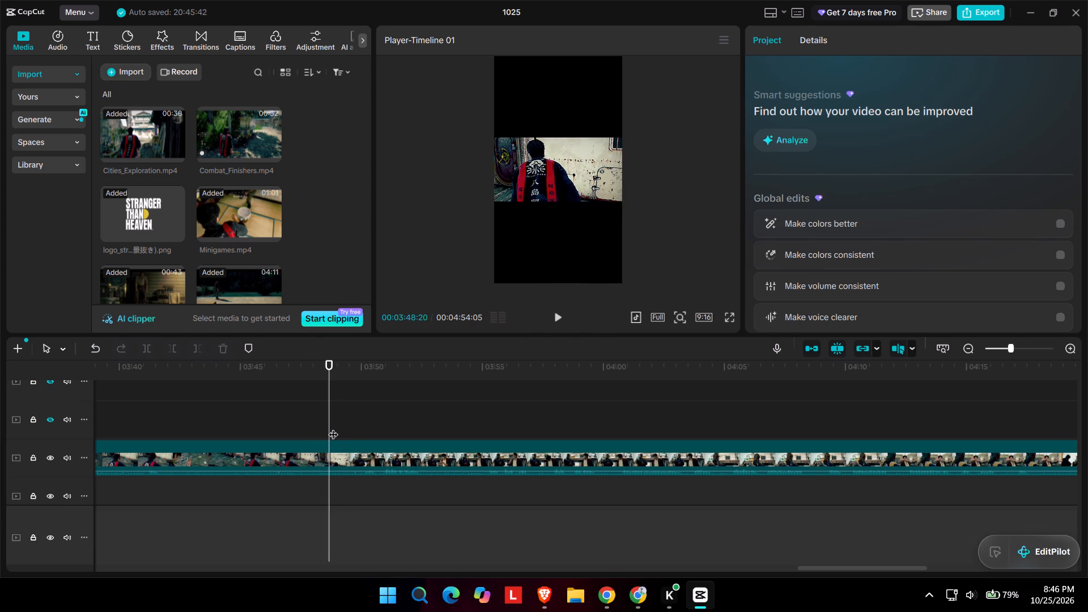
key("Right")
key("Right")
key("Right")
key("Right")
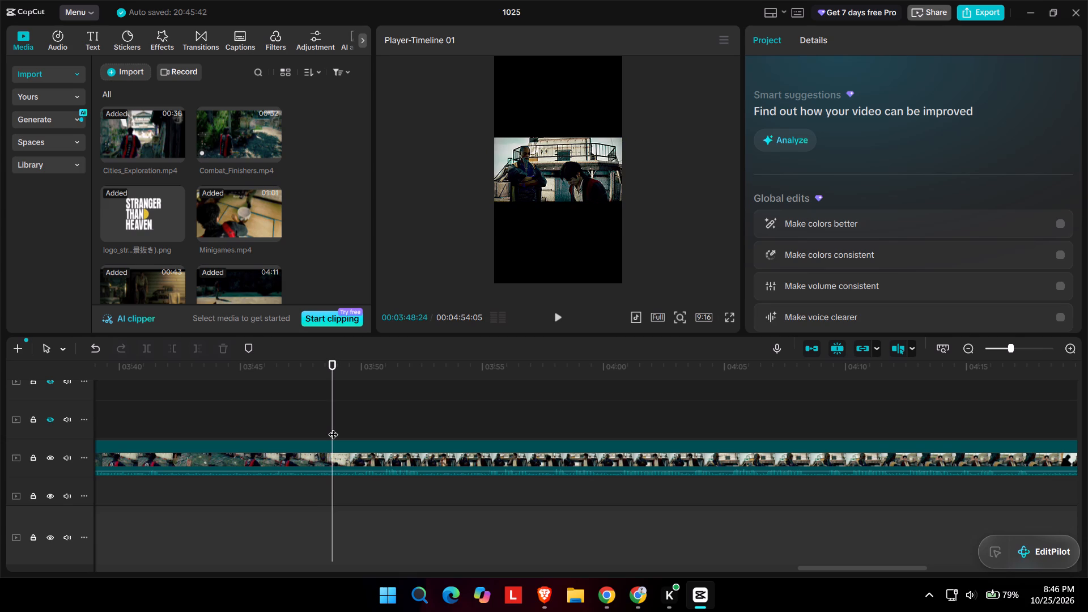
left_click(331, 452)
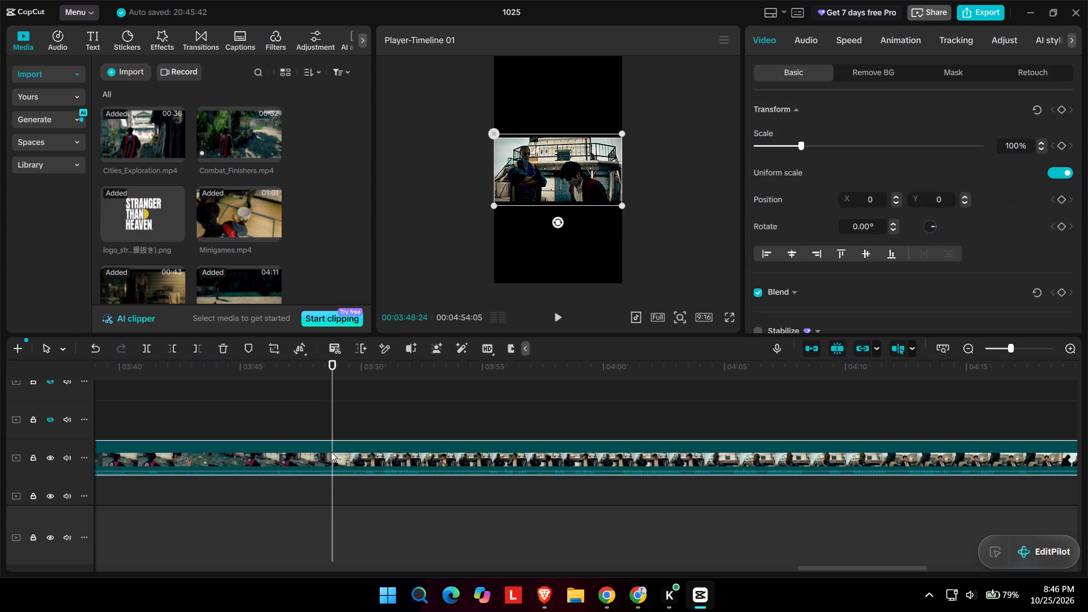
key("ctrl+b")
left_click(275, 461)
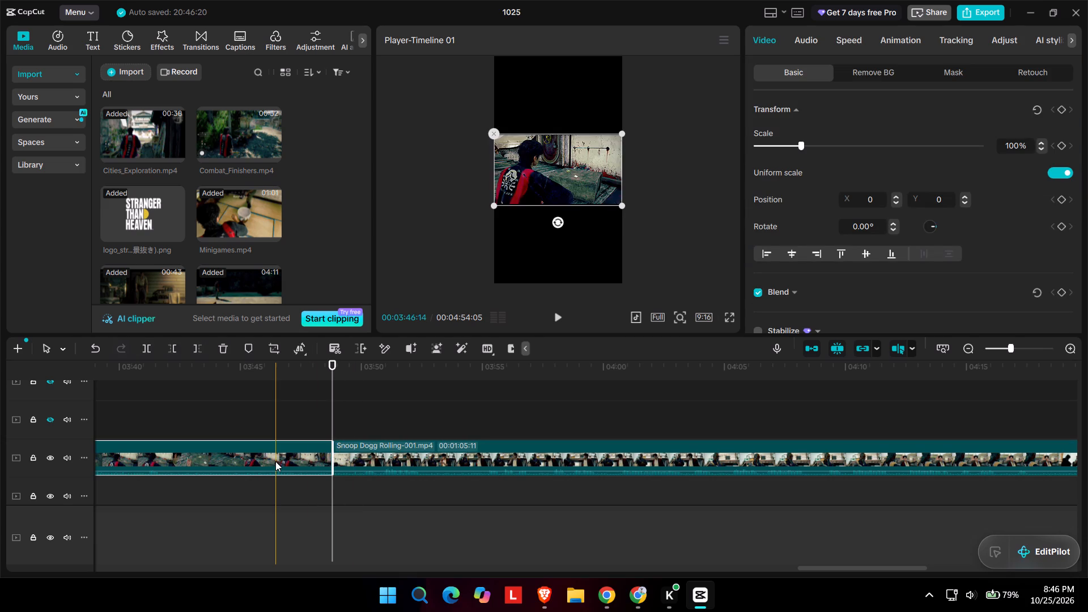
key("Delete")
Move the remaining Snoop Dogg Rolling-001.mp4 clip near the start of the timeline, to about 00:00:18, just past the assembled doubled clips.
left_click_drag(393, 450, 304, 457)
scroll(381, 452, "right", 9)
scroll(281, 457, "right", 9)
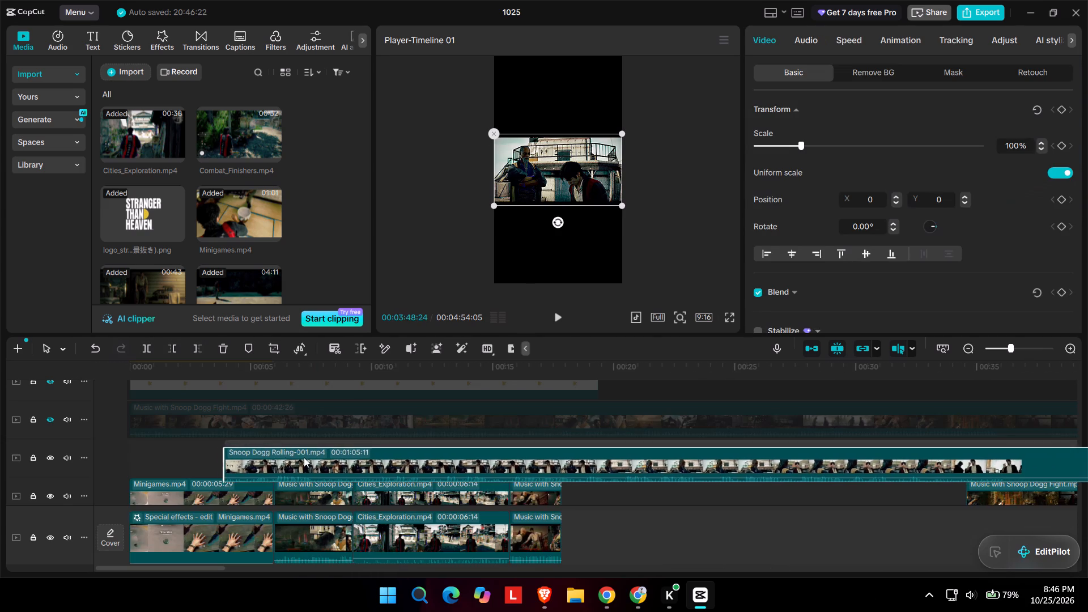
left_click_drag(304, 457, 627, 492)
scroll(627, 479, "down", 1)
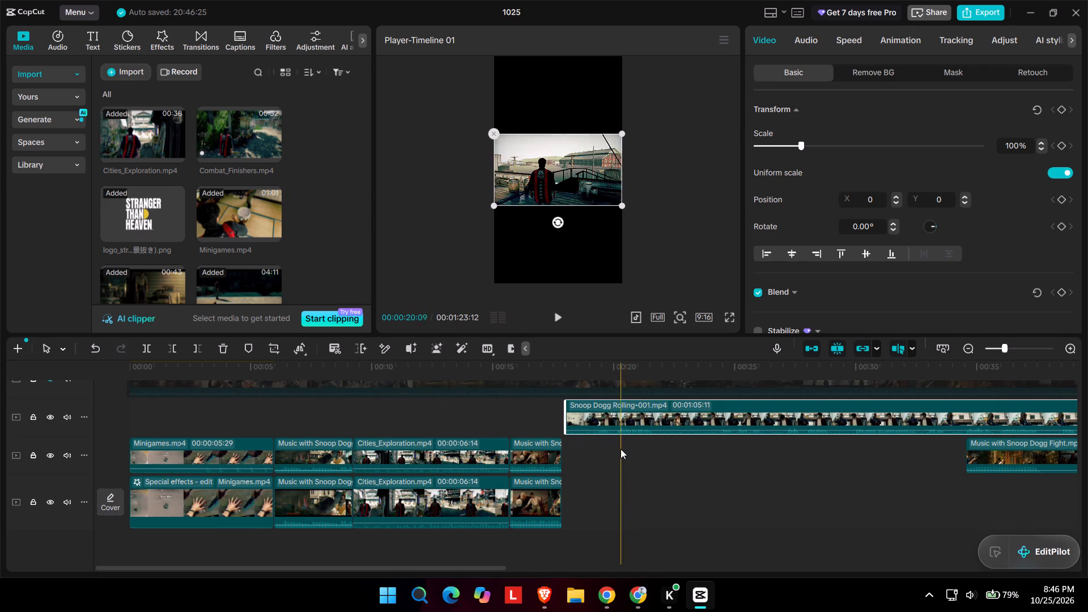
left_click_drag(635, 411, 637, 455)
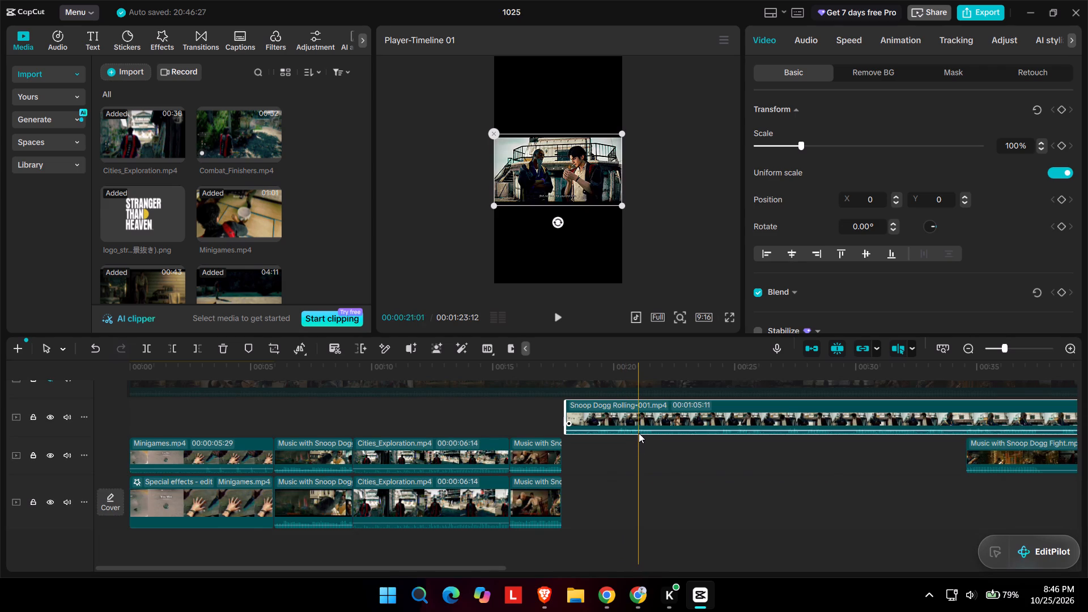
Split Snoop Dogg Rolling-001.mp4 at about 00:00:27:24 so its first piece lasts 00:00:09:23.
scroll(638, 426, "left", 1)
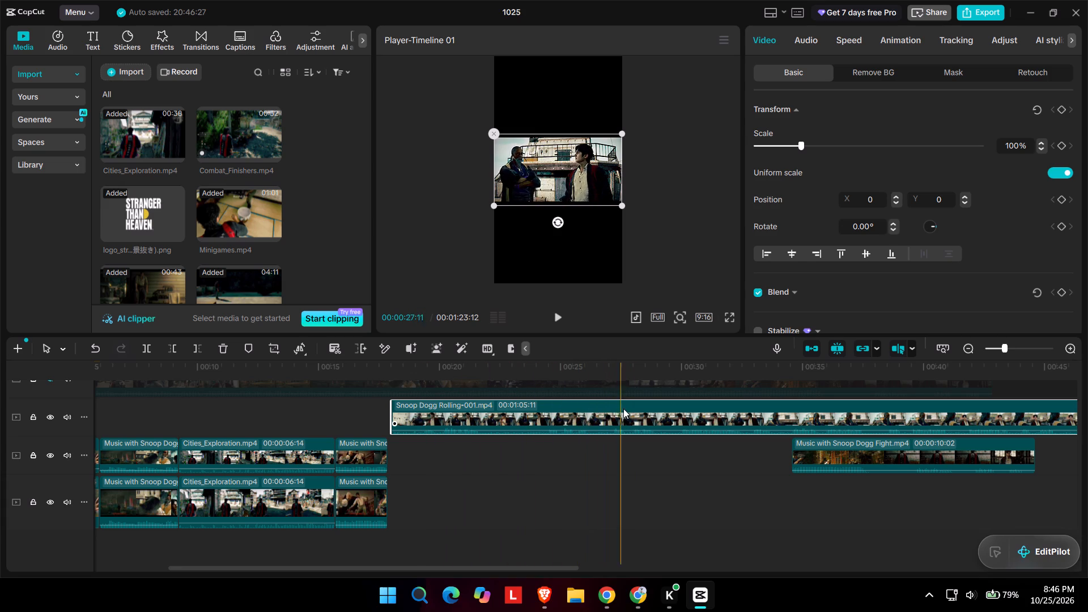
key("ctrl+b")
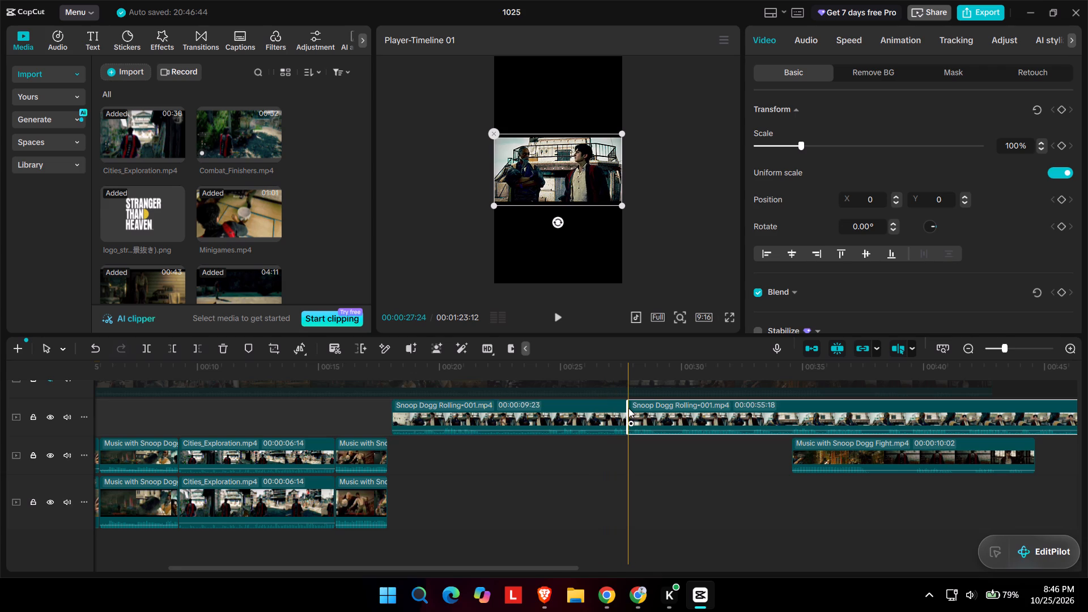
Move the 00:00:09:23 Snoop Dogg Rolling piece right after the upper short Snoop Dogg Fight clip and place a copy beneath it.
left_click(604, 413)
left_click_drag(590, 415, 590, 445)
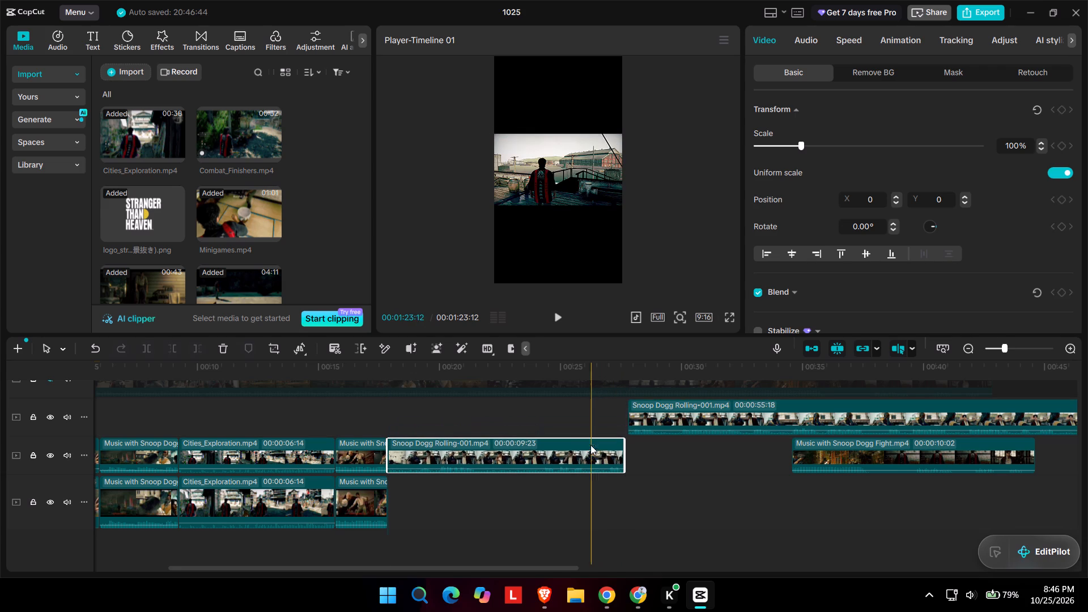
key("ctrl+c")
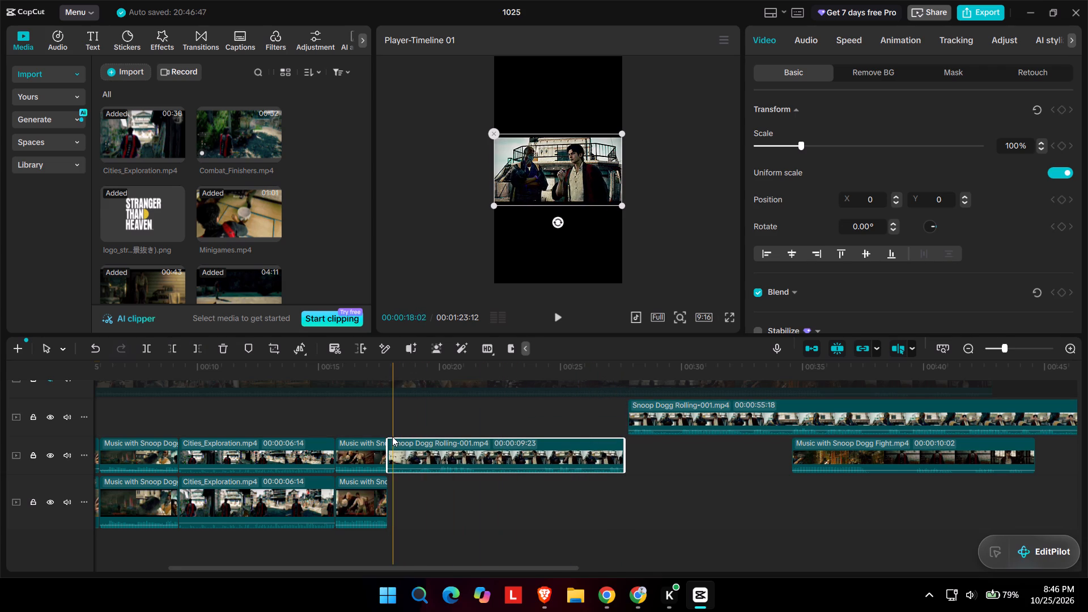
key("ctrl+v")
left_click_drag(432, 420, 435, 429)
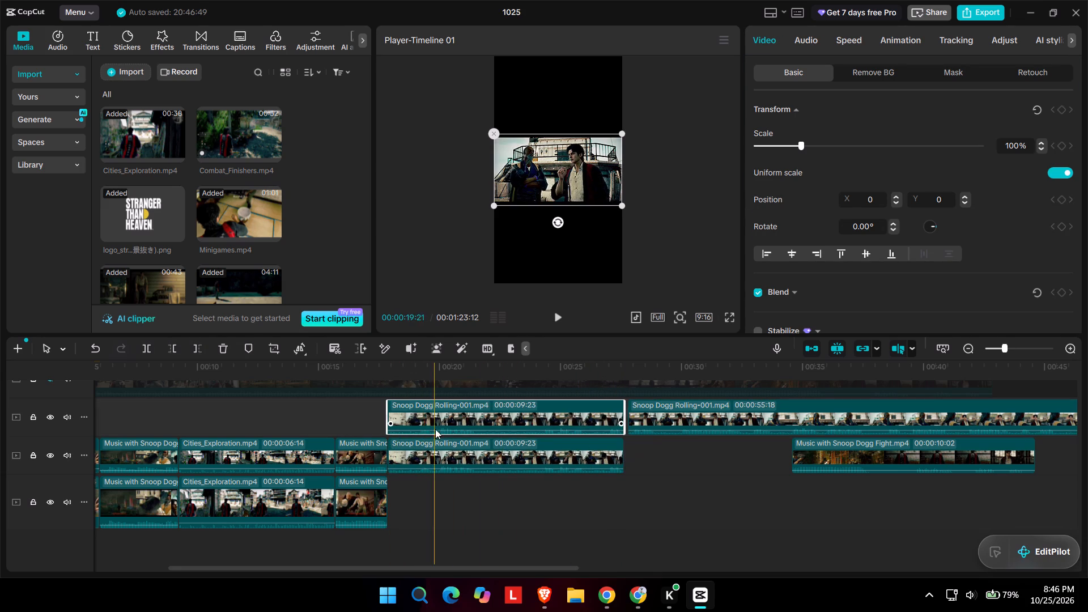
left_click_drag(435, 429, 441, 496)
Delete the leftover 00:00:55:18 Snoop Dogg Rolling-001.mp4 piece.
scroll(640, 407, "left", 1)
left_click(666, 415)
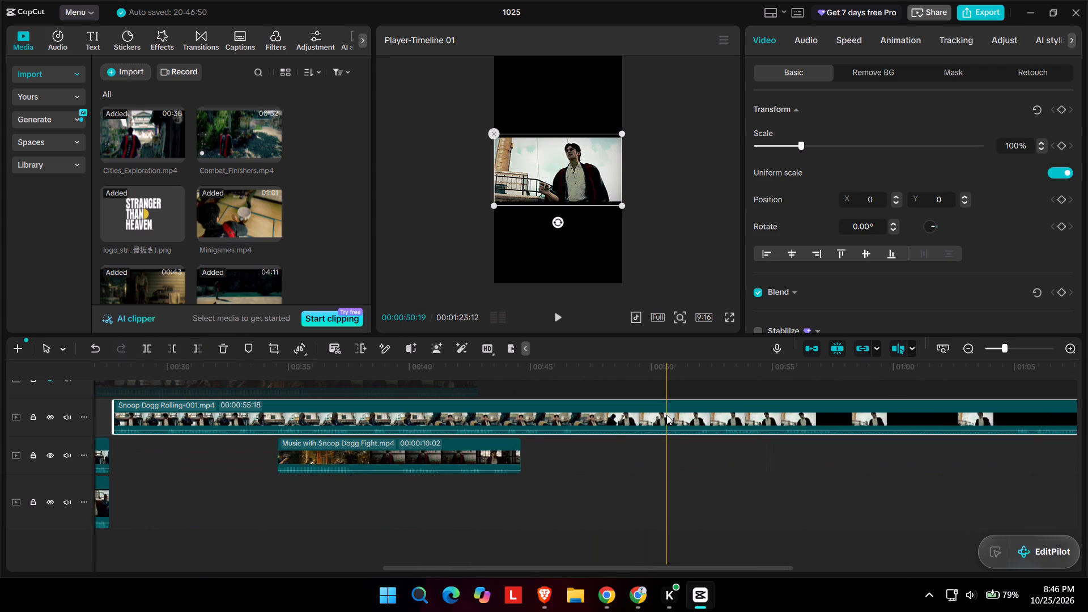
key("Delete")
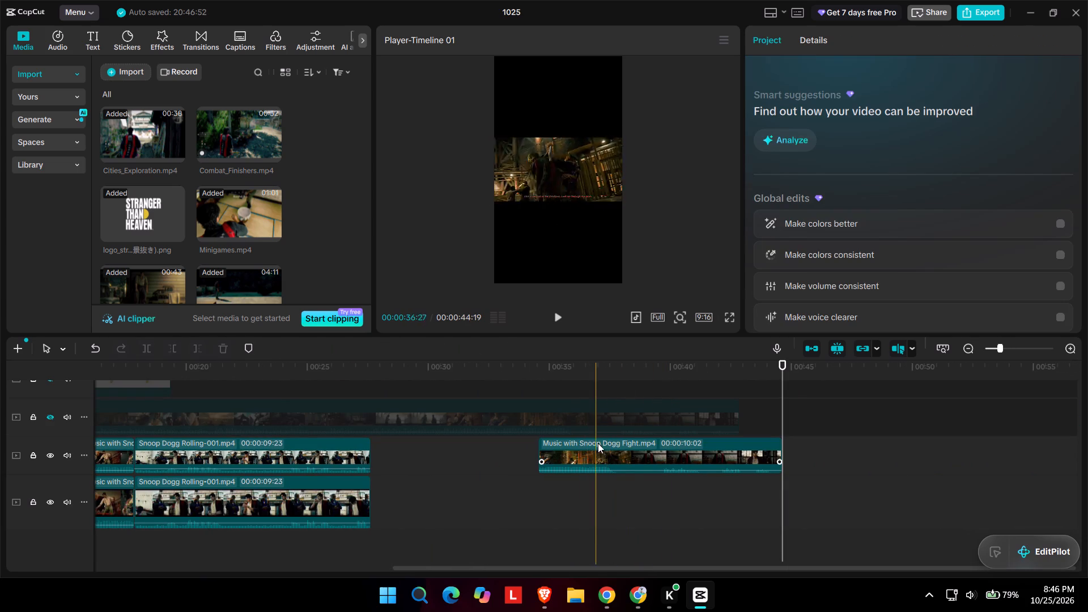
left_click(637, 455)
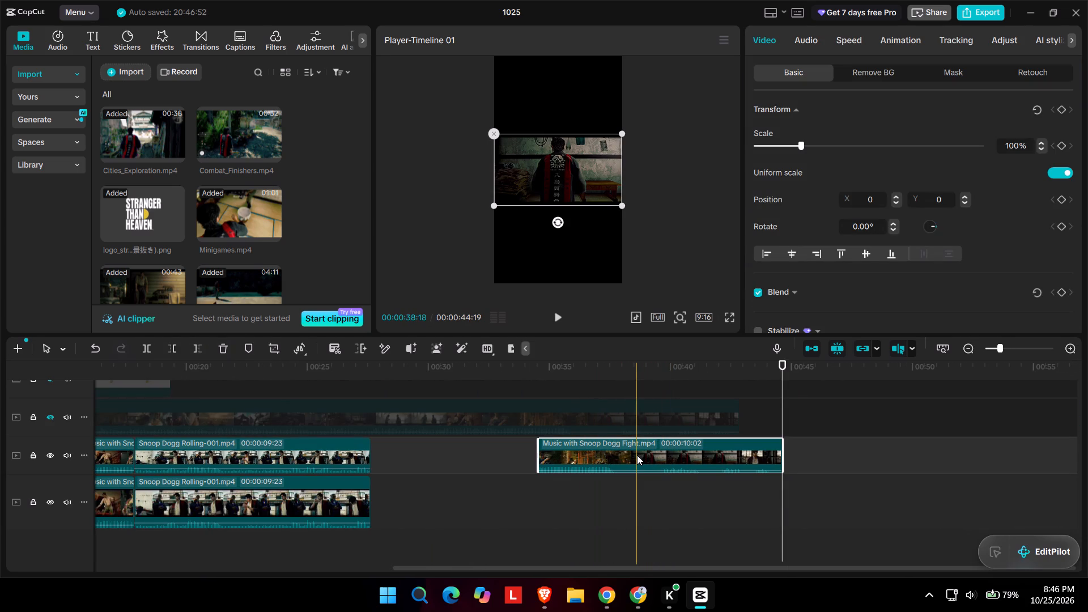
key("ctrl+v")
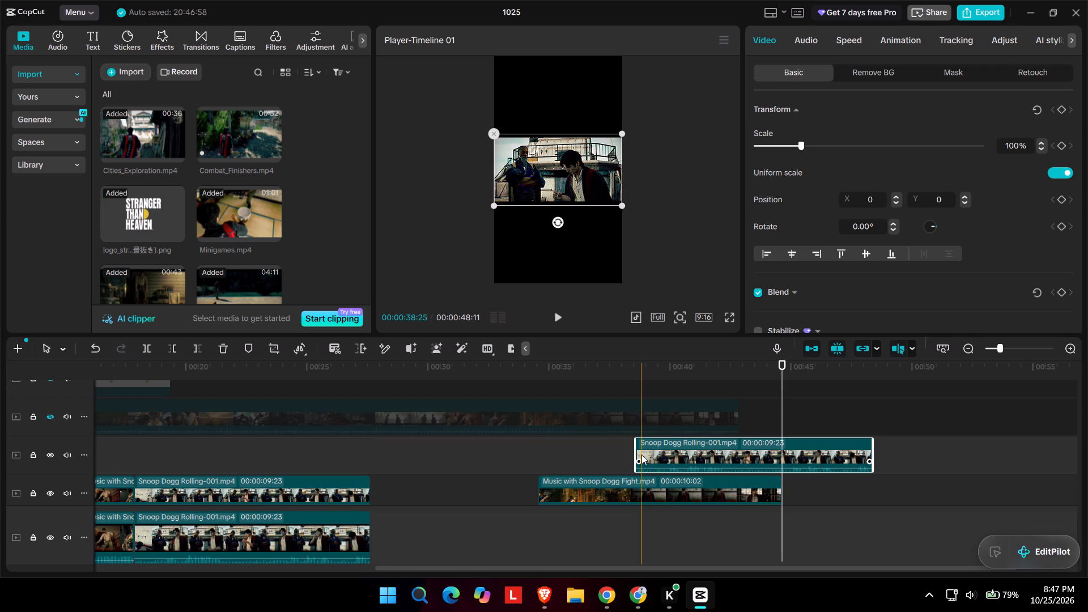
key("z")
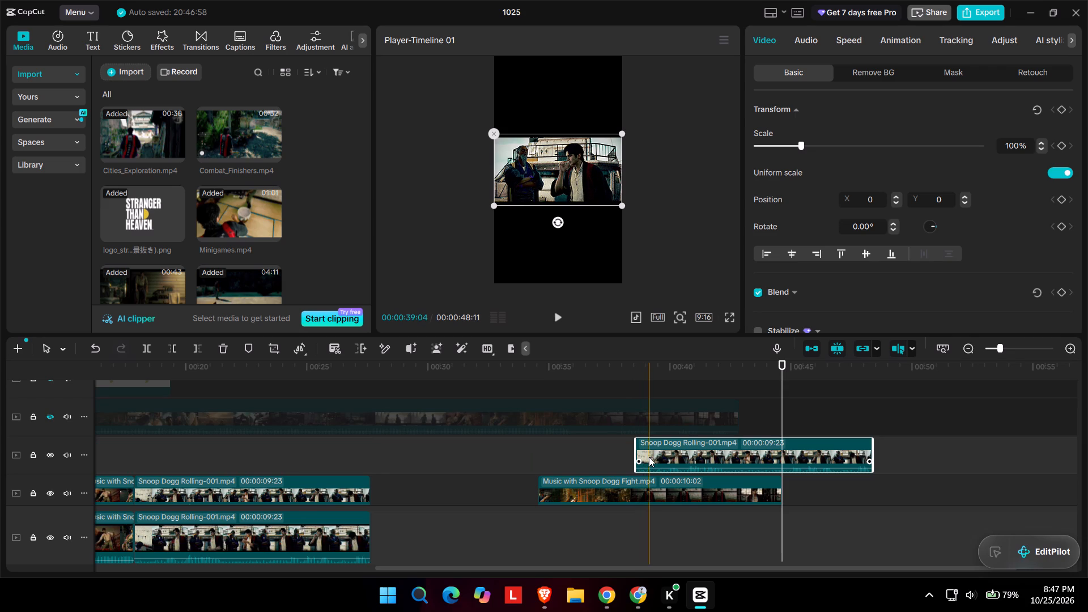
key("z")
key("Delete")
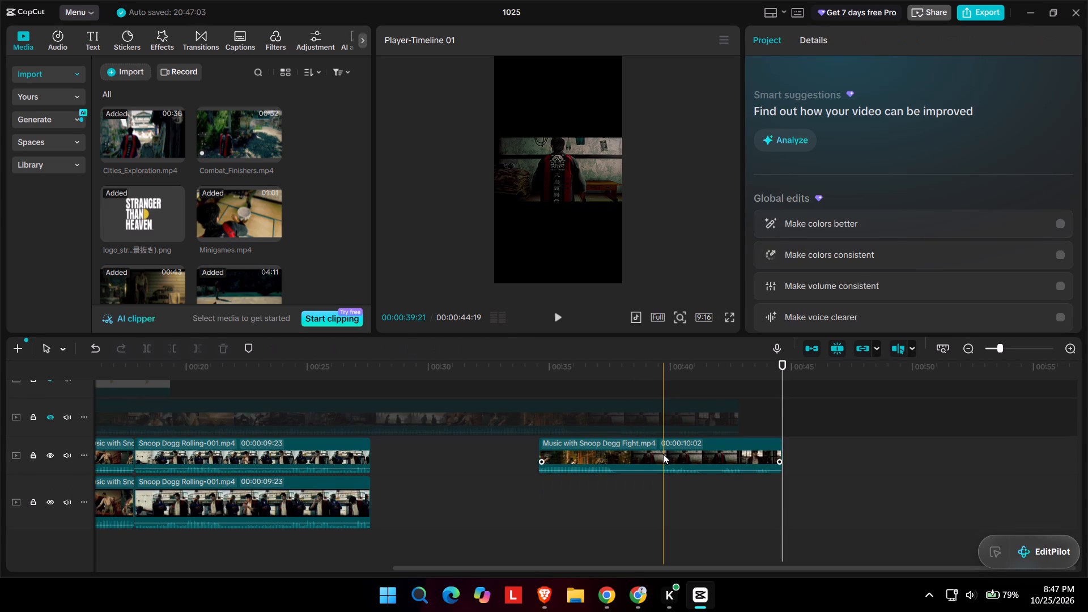
Split the leftover 00:00:10:02 Music with Snoop Dogg Fight.mp4 clip at about 00:00:38:18 and delete its first piece.
left_click(641, 456)
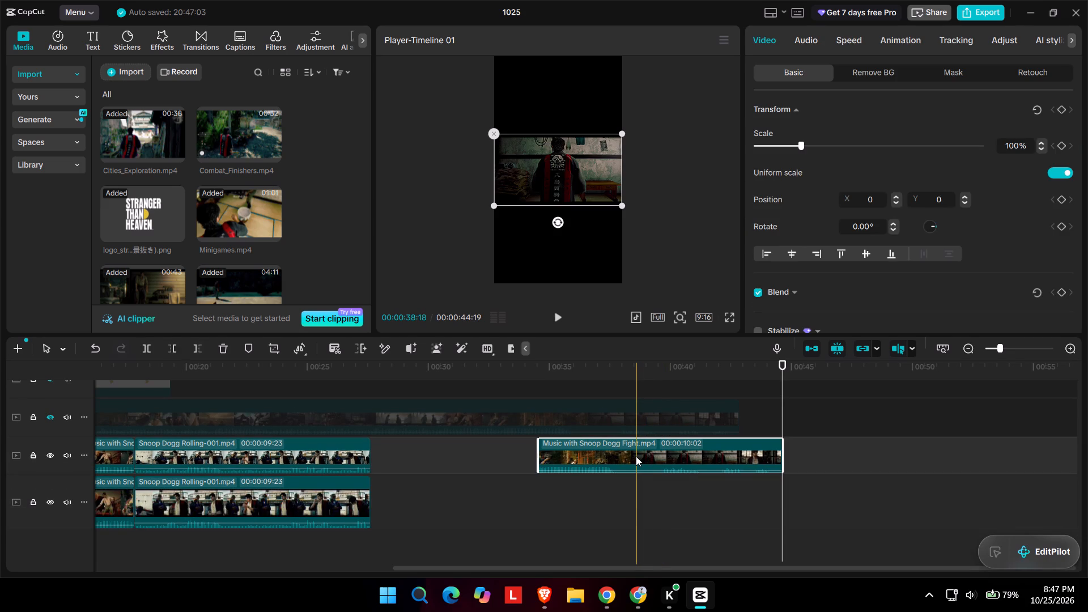
key("ctrl+b")
left_click(623, 456, "ctrl")
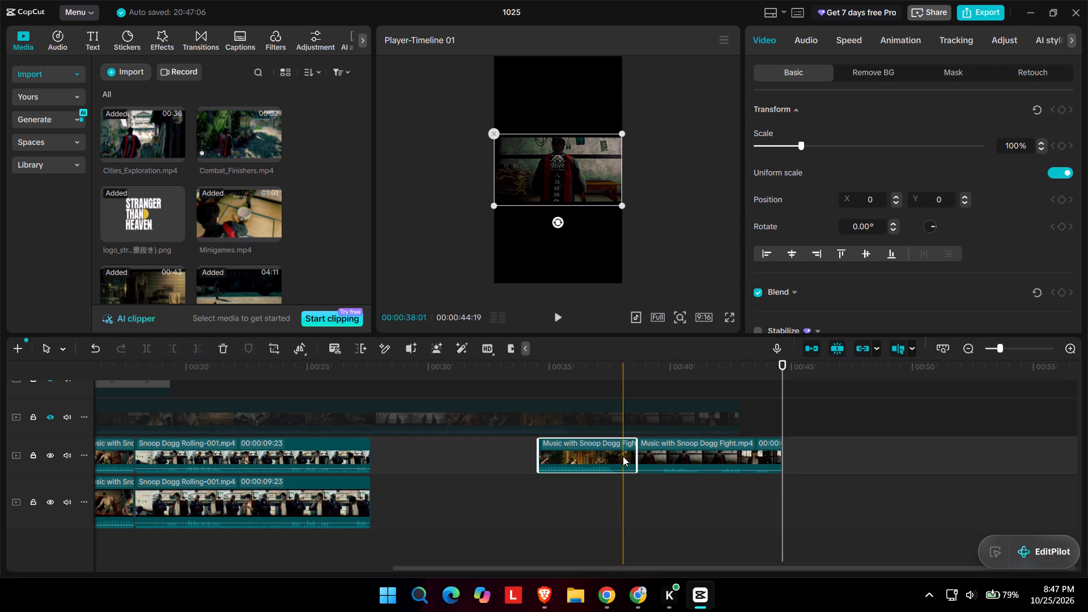
key("Delete")
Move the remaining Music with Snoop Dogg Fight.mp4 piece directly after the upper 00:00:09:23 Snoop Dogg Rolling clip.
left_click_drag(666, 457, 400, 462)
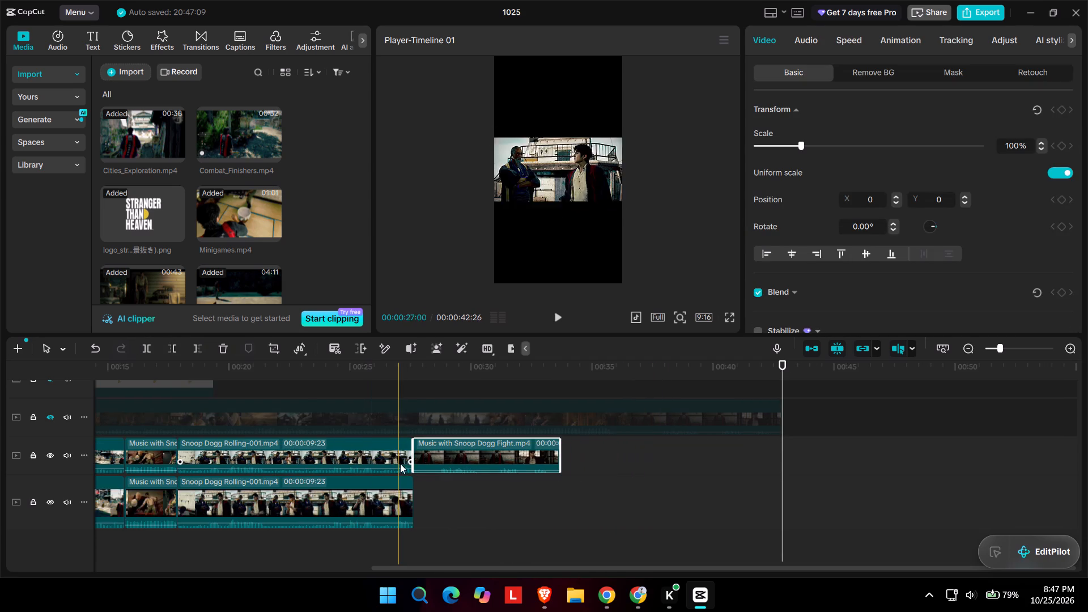
Delete the Music with Snoop Dogg Fight.mp4 piece that follows the upper Snoop Dogg Rolling clip.
scroll(555, 447, "up", 2)
scroll(639, 454, "down", 1)
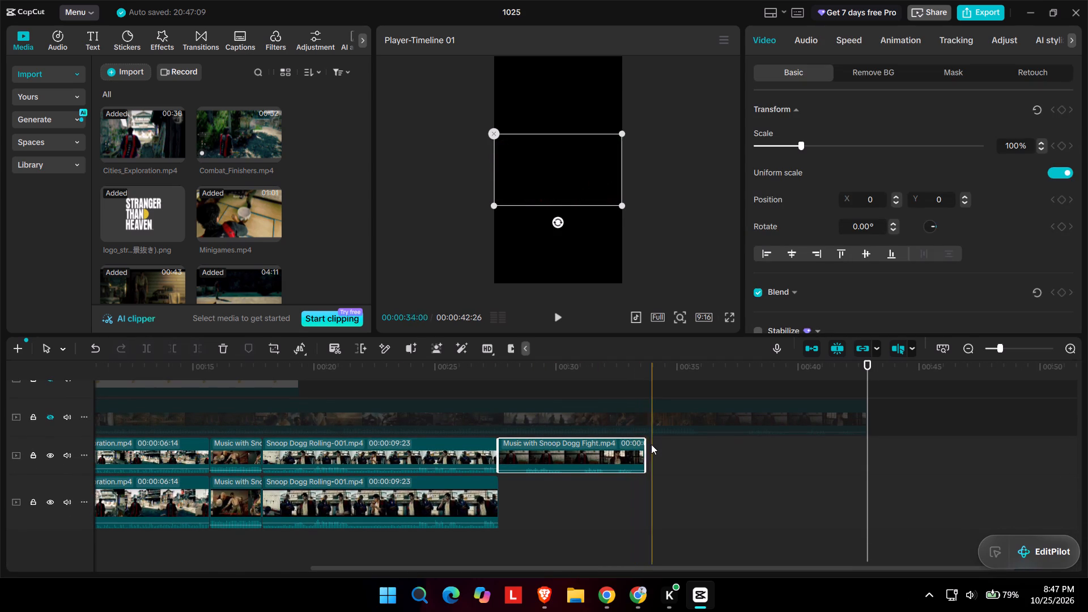
key("Delete")
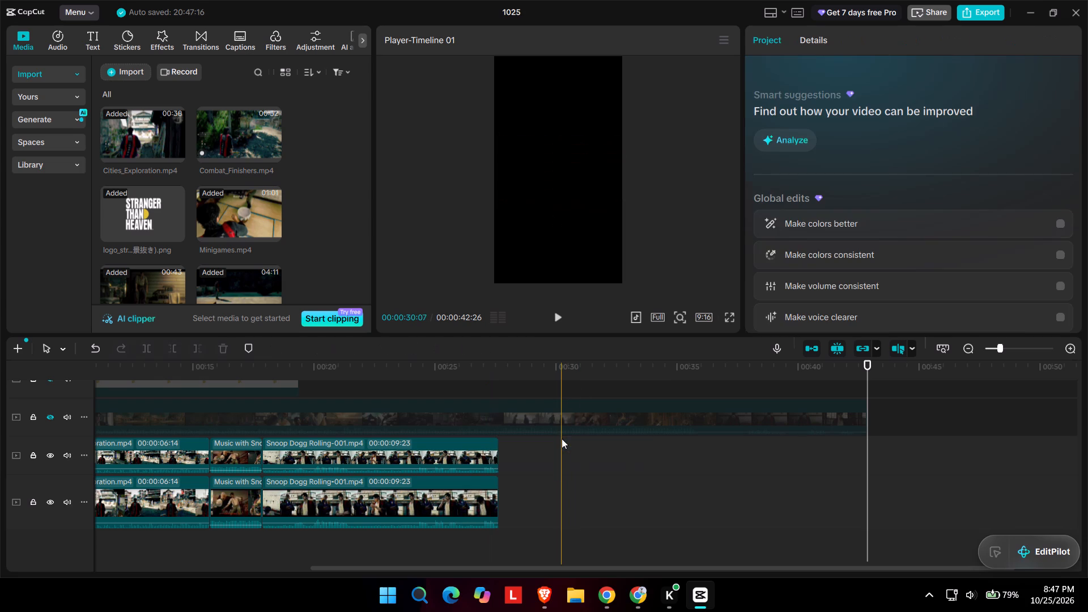
Play the assembled sequence from 00:00:00:00 to about 00:00:02:05 to check its opening.
scroll(523, 444, "right", 6)
scroll(624, 443, "left", 1)
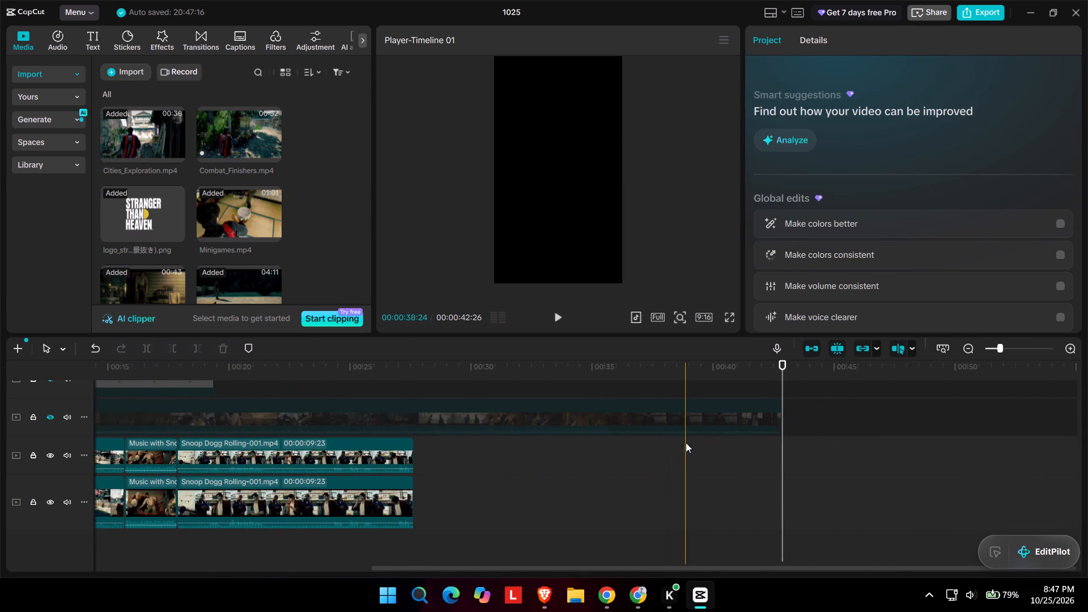
scroll(686, 443, "left", 1)
scroll(156, 150, "down", 1)
scroll(156, 150, "up", 1)
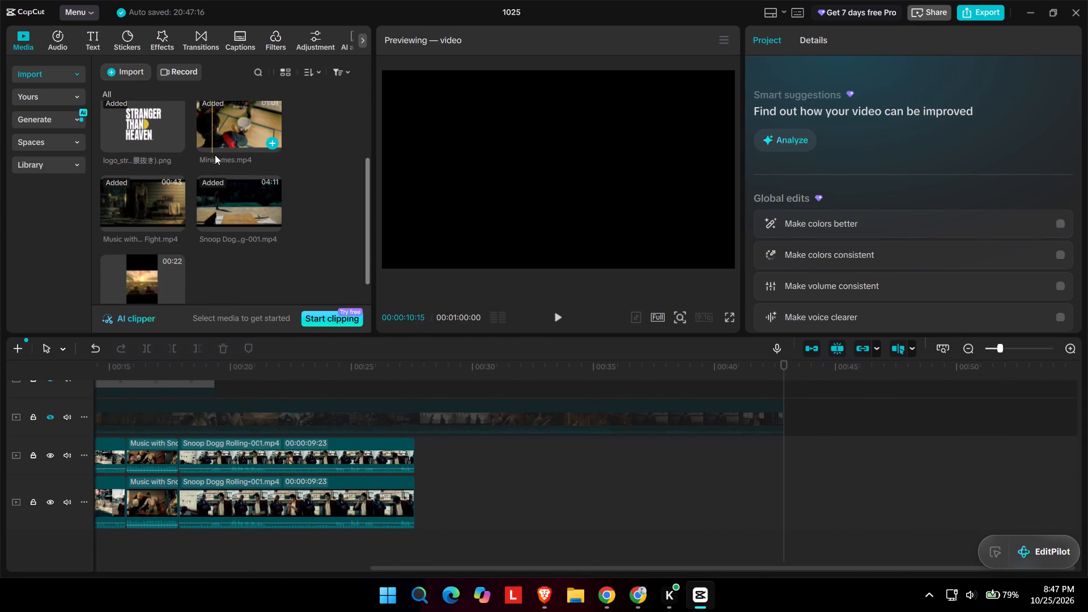
scroll(215, 155, "up", 1)
scroll(183, 392, "right", 7)
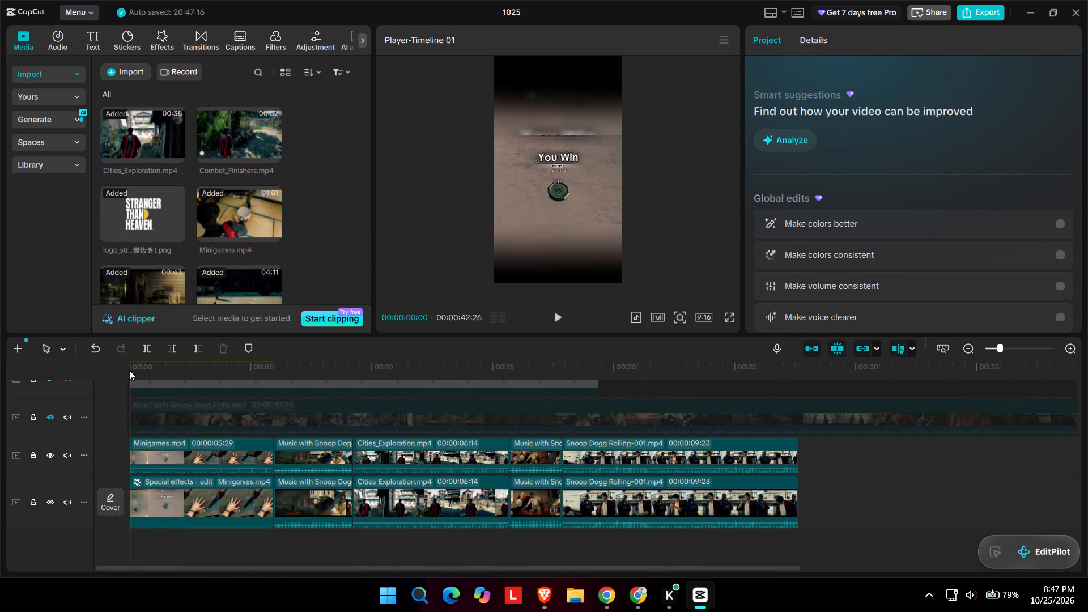
left_click(133, 369)
key("space")
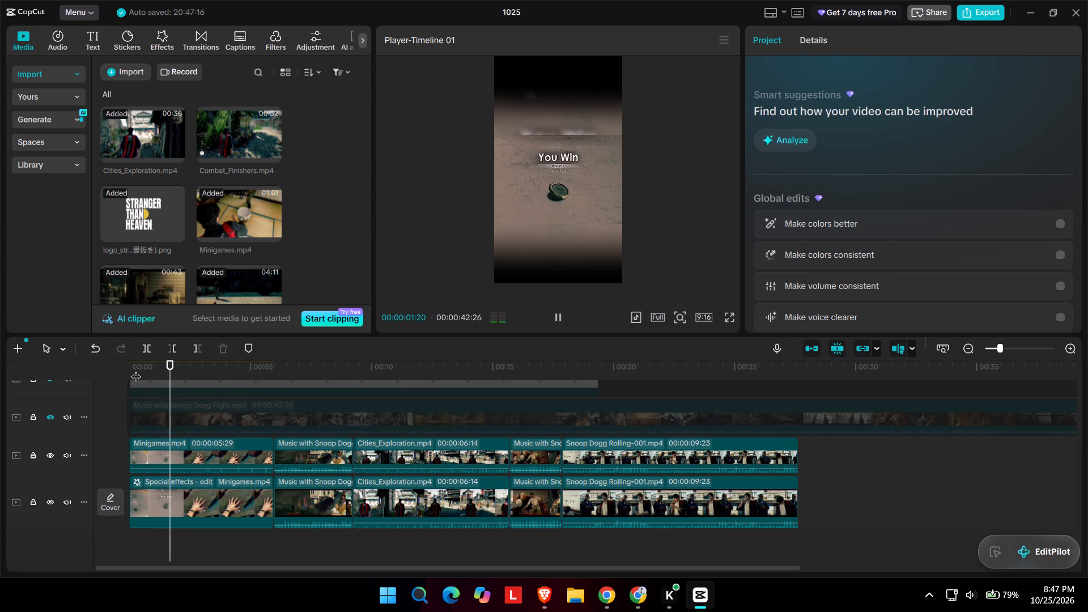
key("space")
Unhide the track holding the long 00:00:42:26 Music with Snoop Dogg Fight.mp4 clip and play a short stretch with it.
left_click(44, 416)
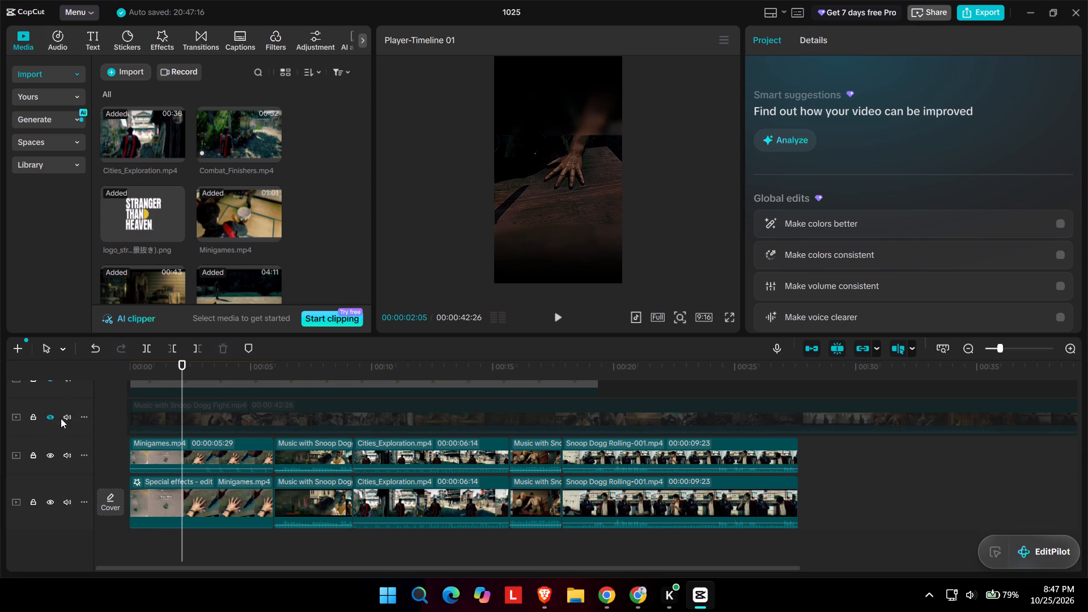
left_click(50, 423)
key("space")
key("space")
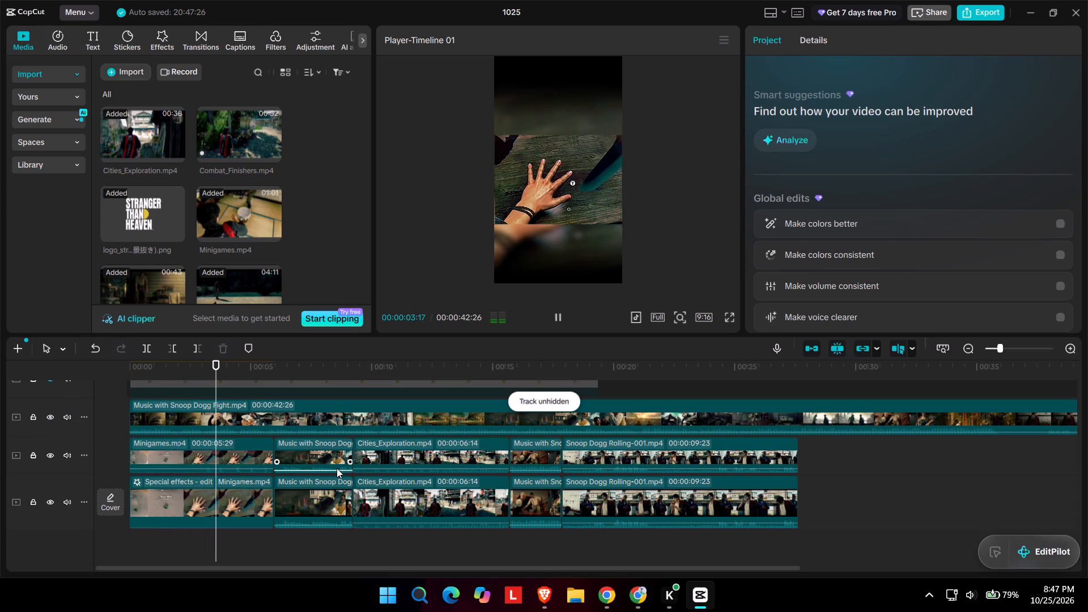
Mute the two lower tracks that hold the doubled Minigames, Fight, Cities_Exploration and Rolling clips.
left_click(71, 457)
left_click(66, 505)
Play the sequence on to about 00:00:14:20 to check the clips against the Music with Snoop Dogg Fight.mp4 audio.
key("space")
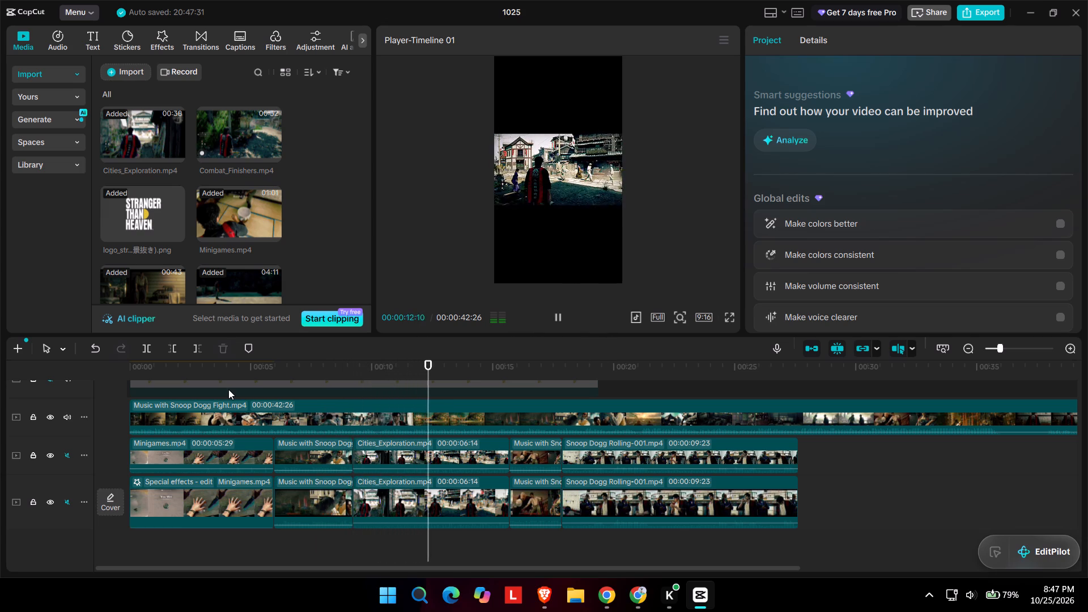
left_click(1087, 4)
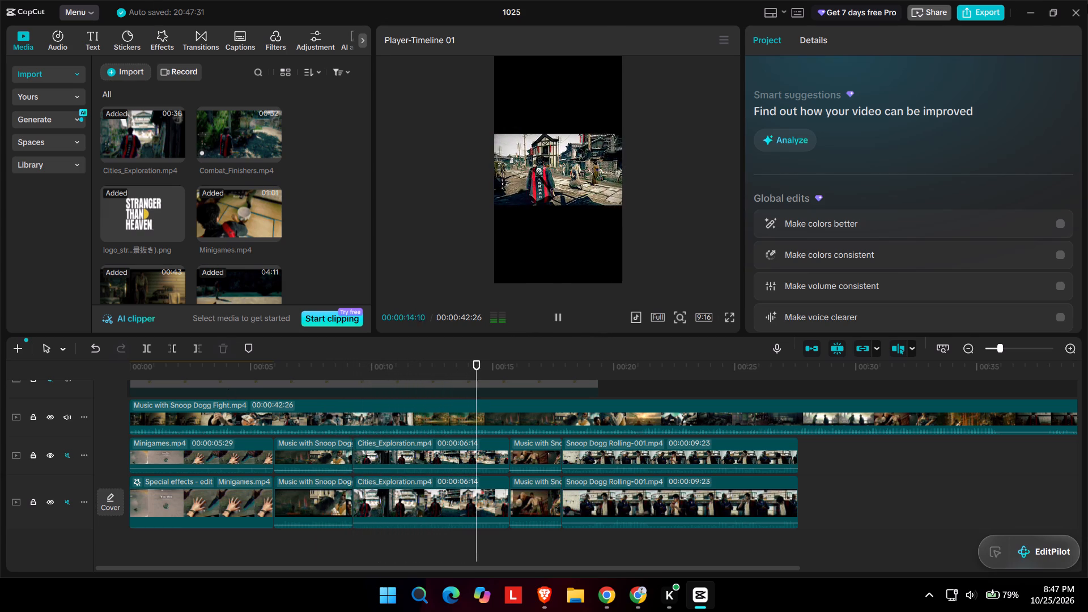
left_click(1082, 7)
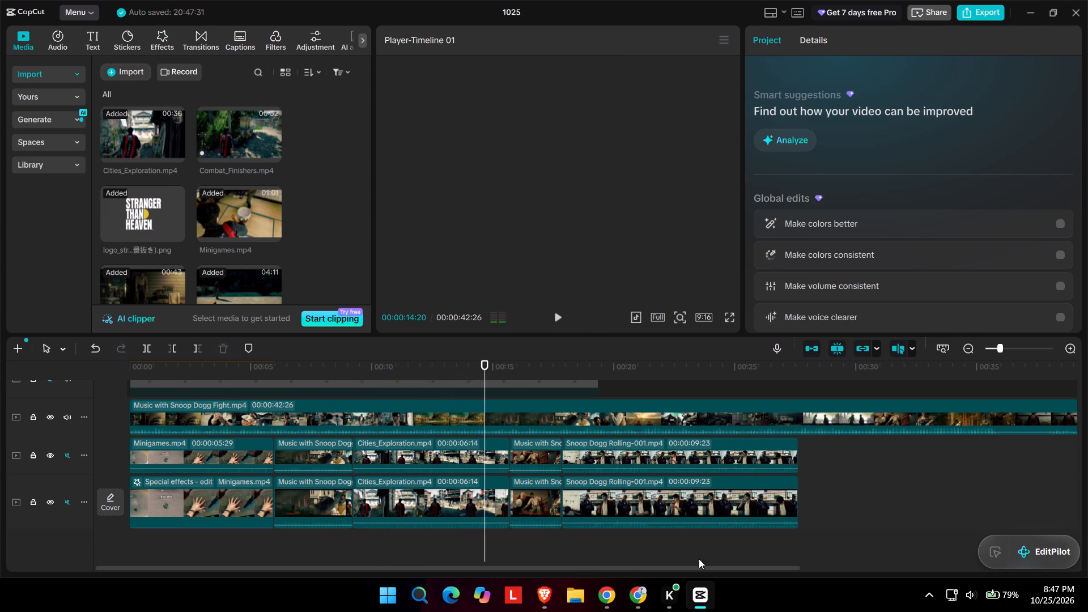